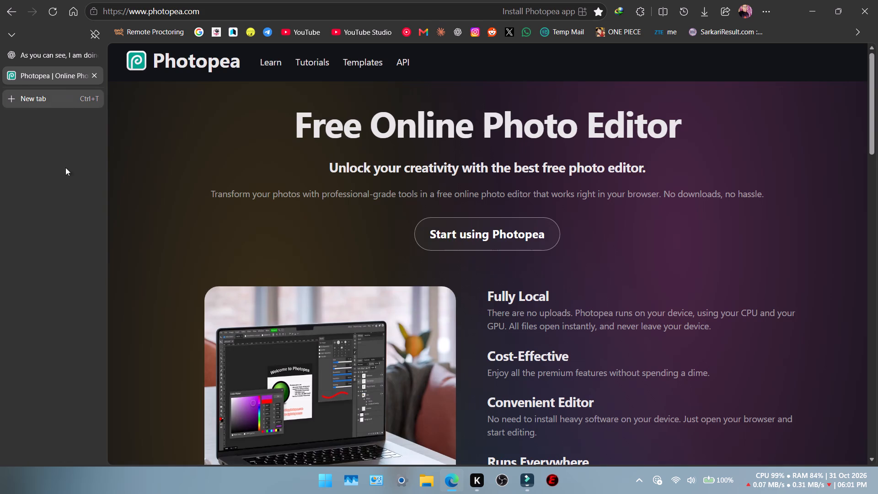
Start the Photopea editor and create a 1080 x 1920 px Insta Story project with a transparent background.
{"action": "left_click", "coordinate": [484, 237]}
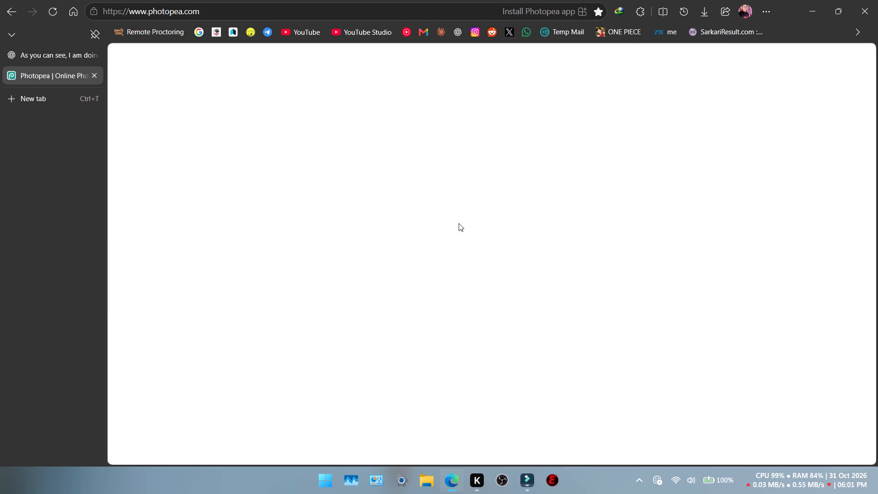
{"action": "left_click", "coordinate": [304, 180]}
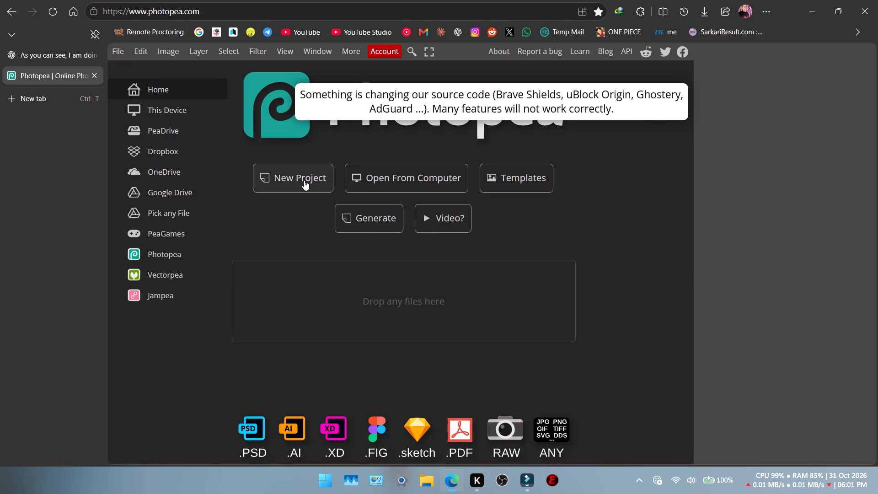
{"action": "left_click", "coordinate": [298, 244]}
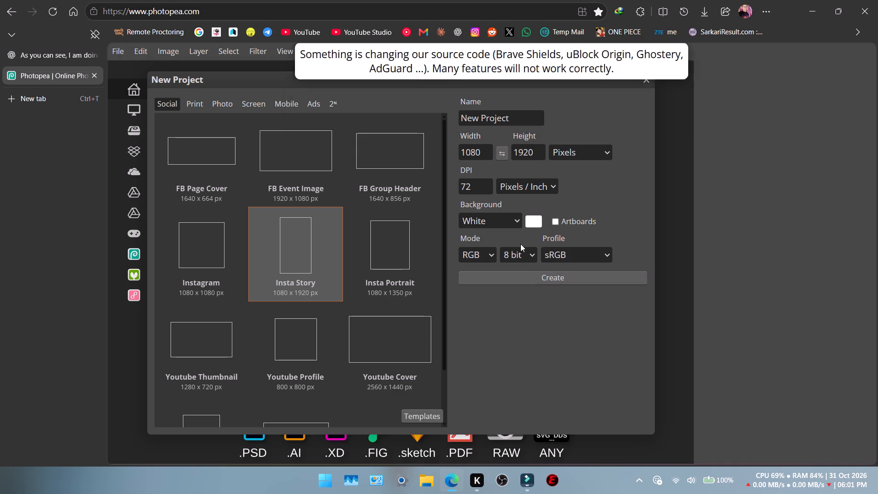
{"action": "left_click", "coordinate": [517, 220]}
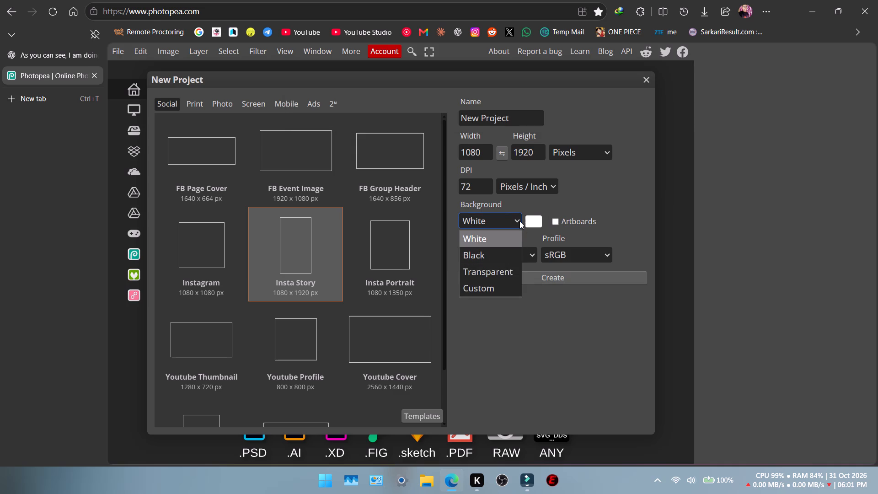
{"action": "left_click", "coordinate": [507, 276]}
{"action": "left_click", "coordinate": [513, 277]}
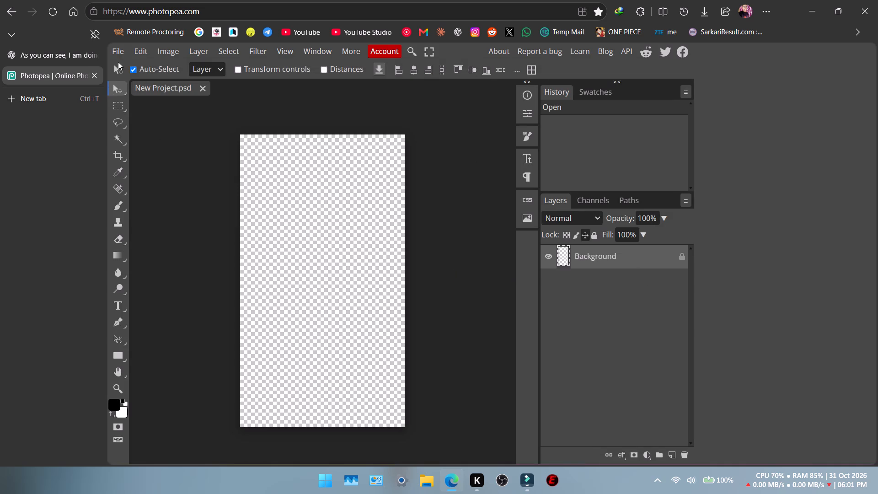
Place the gym photo Snapshot_13.PNG from the Pictures folder into the new project.
{"action": "left_click", "coordinate": [119, 50]}
{"action": "left_click", "coordinate": [149, 106]}
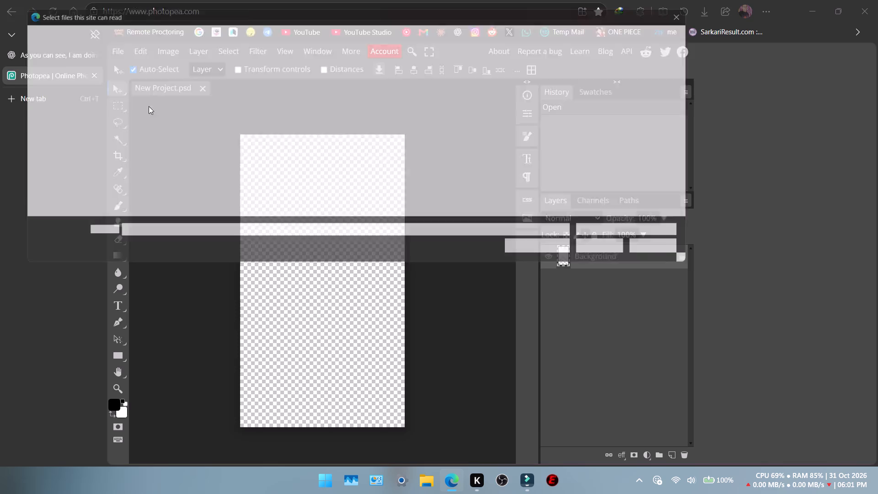
{"action": "left_click", "coordinate": [49, 148]}
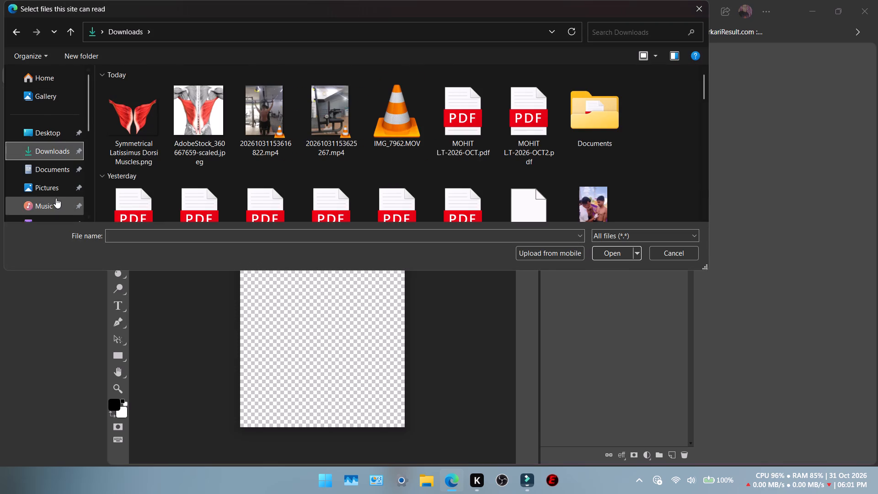
{"action": "left_click", "coordinate": [54, 186]}
{"action": "scroll", "coordinate": [499, 151], "scroll_direction": "down", "scroll_amount": 6}
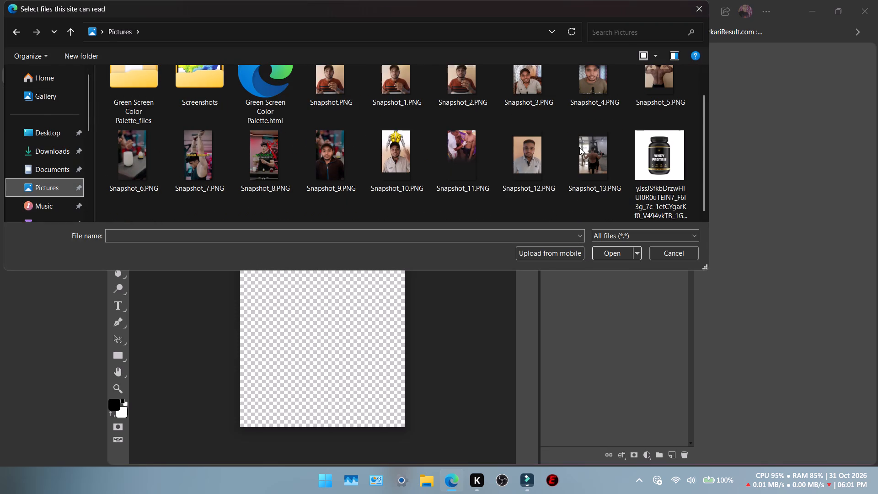
{"action": "left_click", "coordinate": [569, 134]}
{"action": "left_click", "coordinate": [607, 250]}
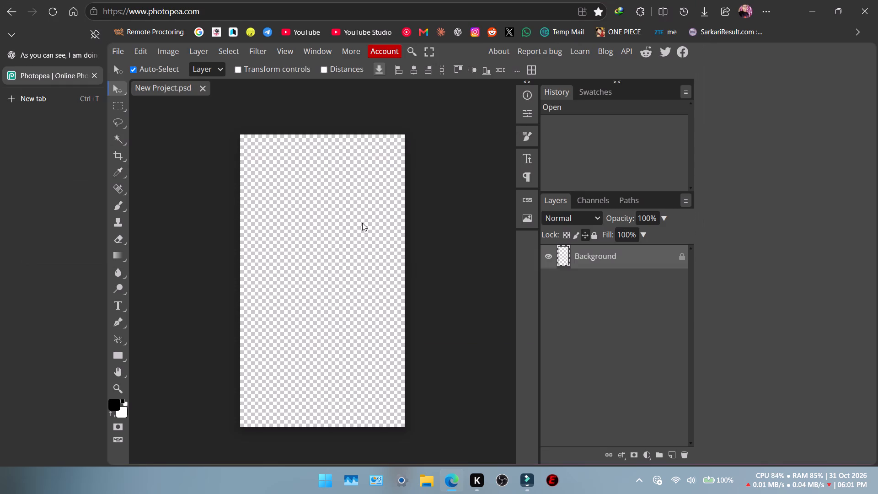
In Photopea, place the Snapshot_13 image in the blank project and scale it to 100% so it spans the canvas.
{"action": "left_click_drag", "start_coordinate": [328, 246], "coordinate": [327, 245]}
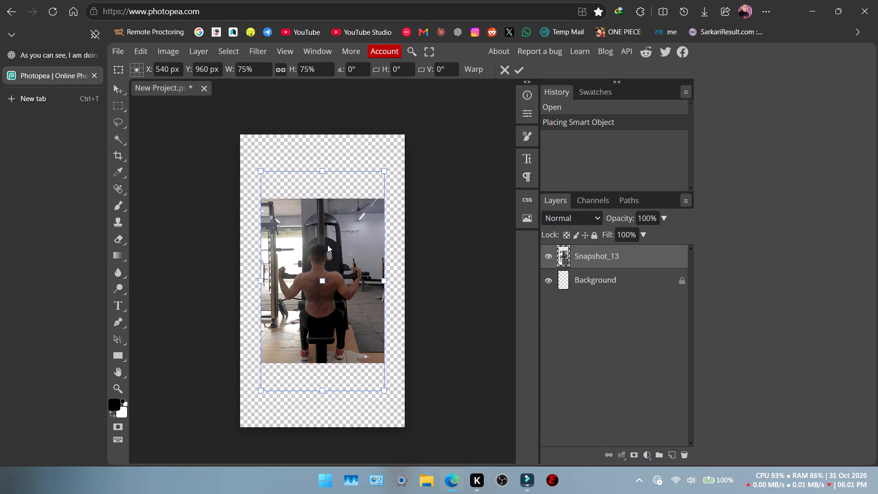
{"action": "left_click_drag", "start_coordinate": [327, 245], "coordinate": [309, 212]}
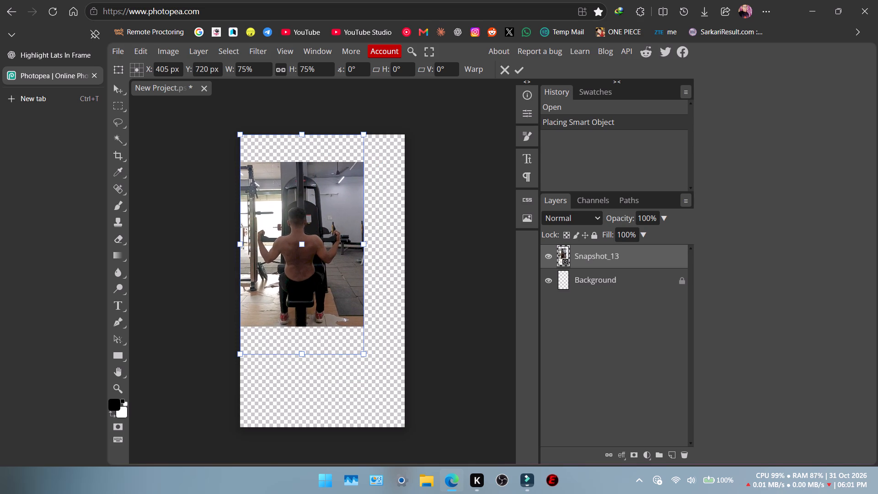
{"action": "left_click_drag", "start_coordinate": [363, 354], "coordinate": [369, 361]}
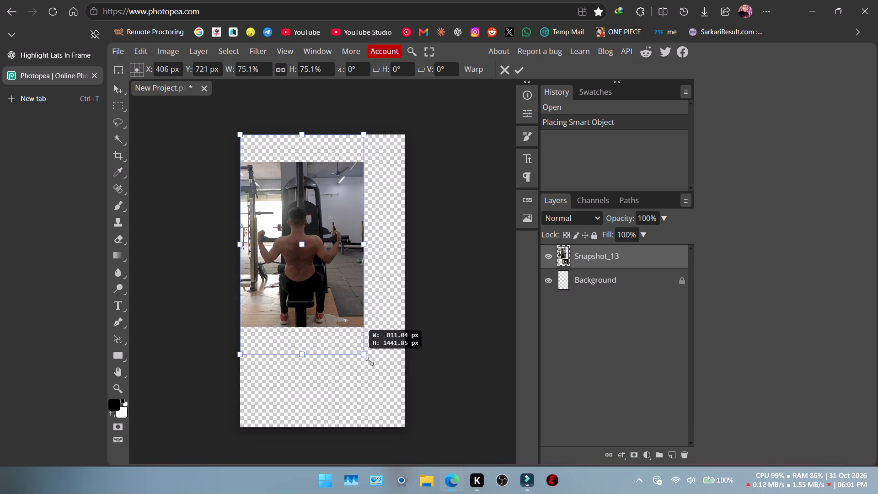
{"action": "left_click_drag", "start_coordinate": [369, 361], "coordinate": [401, 425]}
Place the Symmetrical Latissimus Dorsi Muscles.png image from the Downloads folder as a new layer above the gym photo.
{"action": "left_click", "coordinate": [119, 53]}
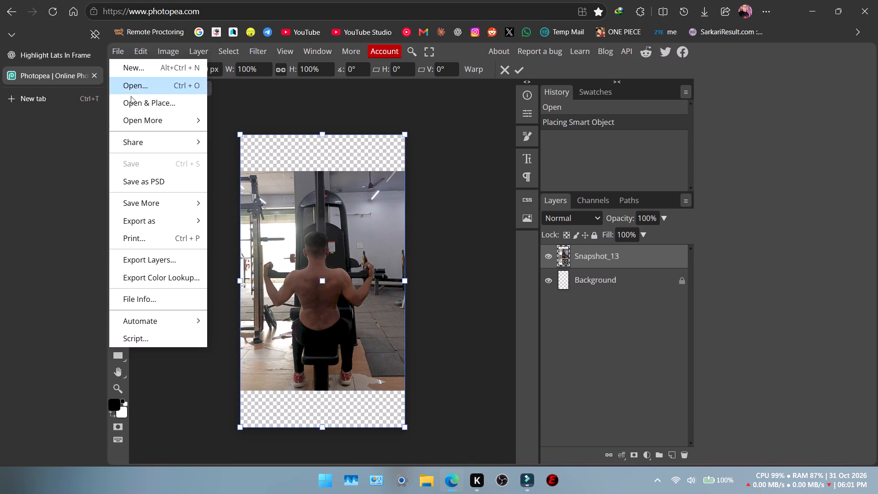
{"action": "left_click", "coordinate": [160, 109]}
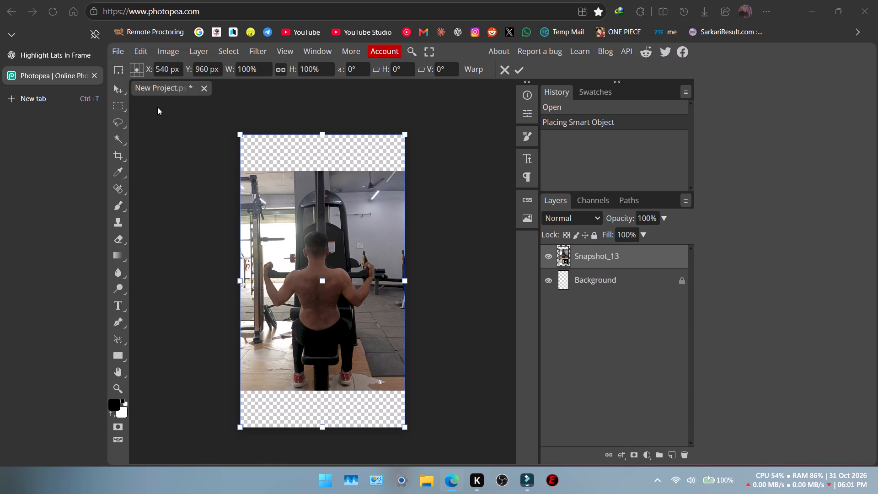
{"action": "left_click", "coordinate": [56, 149]}
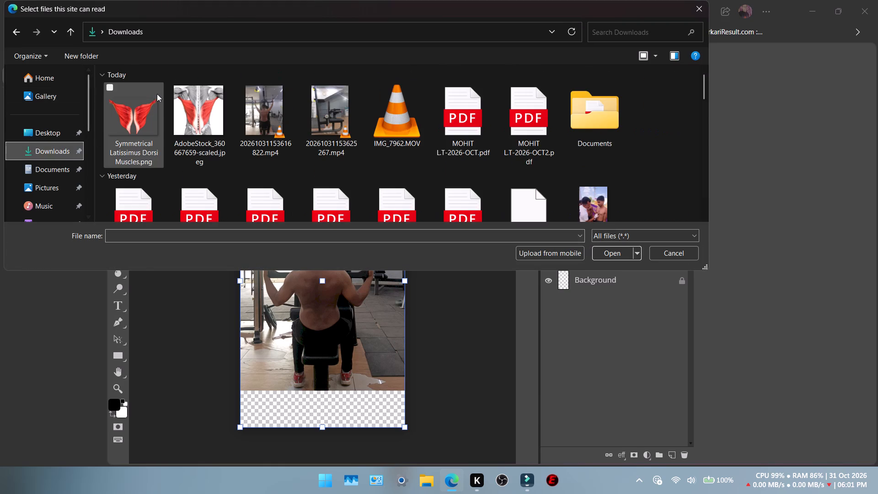
{"action": "double_click", "coordinate": [132, 118]}
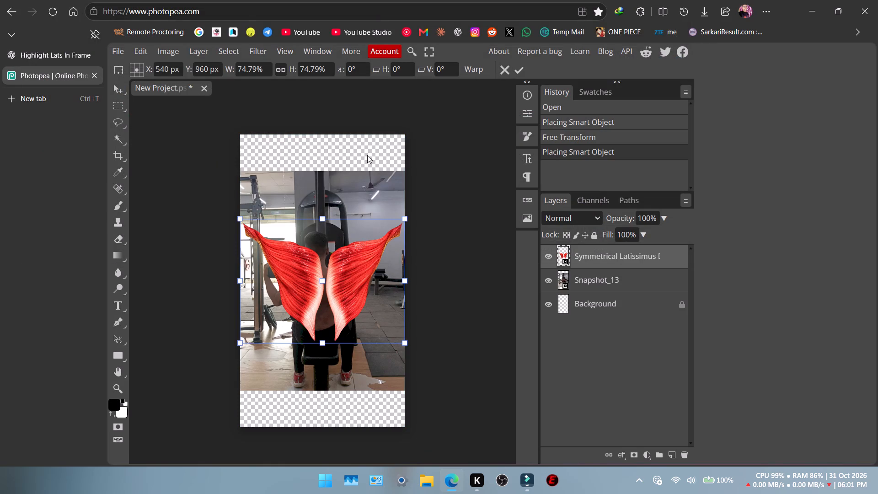
Scale the latissimus muscle image down to about 43% and move it over the man's back.
{"action": "left_click", "coordinate": [419, 228]}
{"action": "key", "text": "space"}
{"action": "key", "text": "space"}
{"action": "key", "text": "space"}
{"action": "key", "text": "space"}
{"action": "key", "text": "space"}
{"action": "key", "text": "space"}
{"action": "key", "text": "space"}
{"action": "key", "text": "space"}
{"action": "key", "text": "space"}
{"action": "key", "text": "space"}
{"action": "key", "text": "space"}
{"action": "key", "text": "space"}
{"action": "key", "text": "space"}
{"action": "key", "text": "space"}
{"action": "key", "text": "space"}
{"action": "key", "text": "space"}
{"action": "key", "text": "space"}
{"action": "key", "text": "space"}
{"action": "key", "text": "space"}
{"action": "key", "text": "space"}
{"action": "scroll", "coordinate": [327, 246], "scroll_direction": "up", "scroll_amount": 6}
{"action": "scroll", "coordinate": [327, 246], "scroll_direction": "down", "scroll_amount": 3}
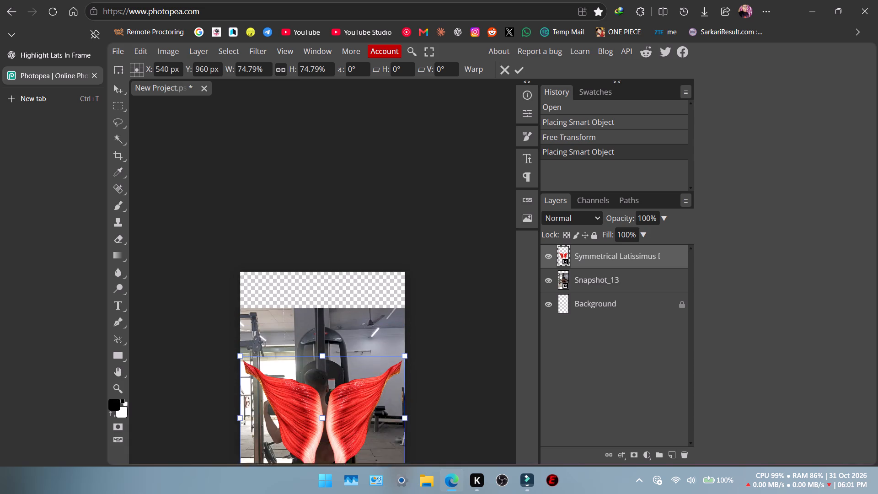
{"action": "scroll", "coordinate": [327, 246], "scroll_direction": "down", "scroll_amount": 3}
{"action": "scroll", "coordinate": [327, 246], "scroll_direction": "up", "scroll_amount": 2, "text": "ctrl"}
{"action": "scroll", "coordinate": [327, 246], "scroll_direction": "down", "scroll_amount": 2, "text": "ctrl"}
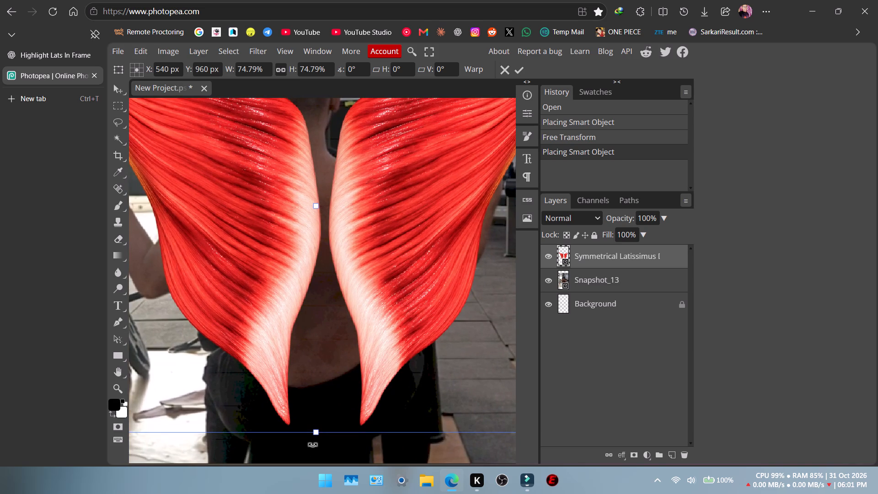
{"action": "left_click", "coordinate": [316, 432]}
{"action": "left_click_drag", "start_coordinate": [316, 432], "coordinate": [300, 238]}
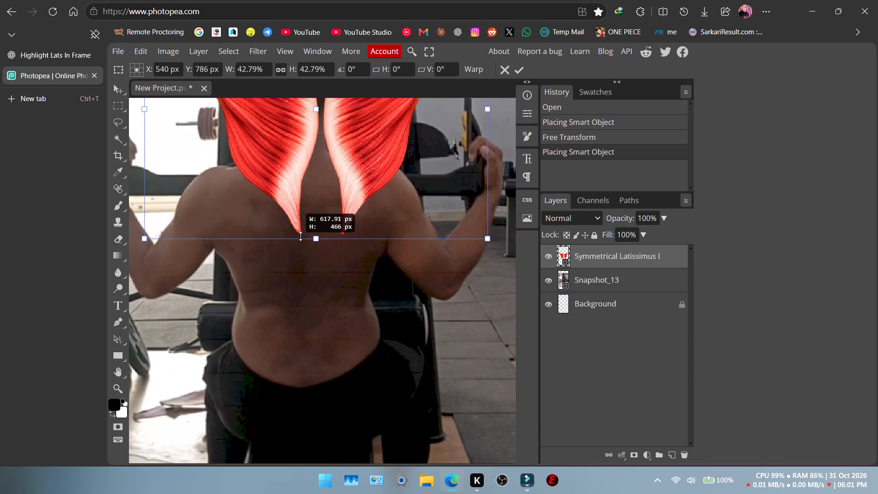
{"action": "left_click_drag", "start_coordinate": [344, 150], "coordinate": [347, 319]}
{"action": "left_click", "coordinate": [347, 319]}
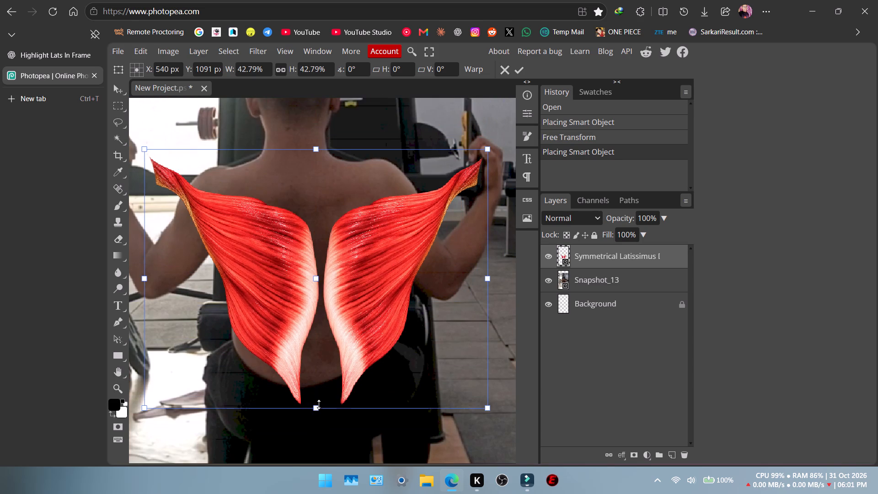
Shrink the muscle overlay further and reposition it to fit the back between the shoulders and waist.
{"action": "left_click_drag", "start_coordinate": [317, 410], "coordinate": [313, 356]}
{"action": "left_click", "coordinate": [313, 319]}
{"action": "left_click", "coordinate": [314, 313]}
{"action": "left_click_drag", "start_coordinate": [347, 263], "coordinate": [336, 294]}
{"action": "left_click_drag", "start_coordinate": [336, 305], "coordinate": [335, 311]}
{"action": "left_click", "coordinate": [323, 320]}
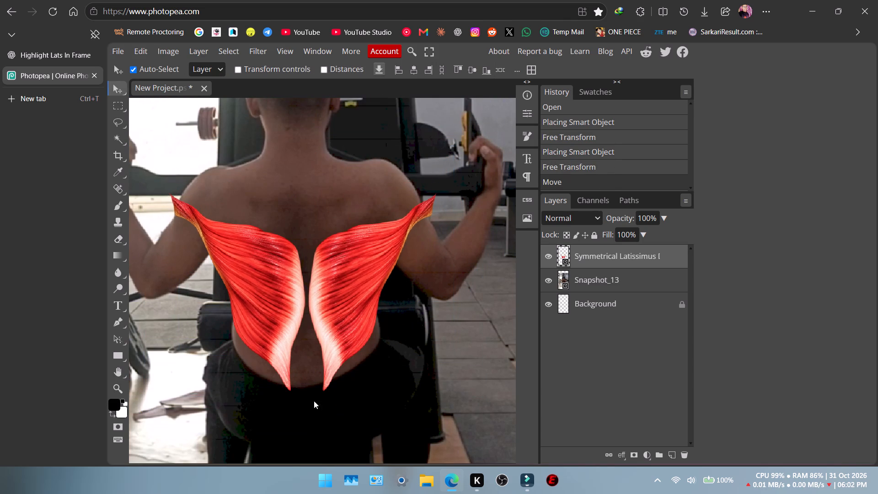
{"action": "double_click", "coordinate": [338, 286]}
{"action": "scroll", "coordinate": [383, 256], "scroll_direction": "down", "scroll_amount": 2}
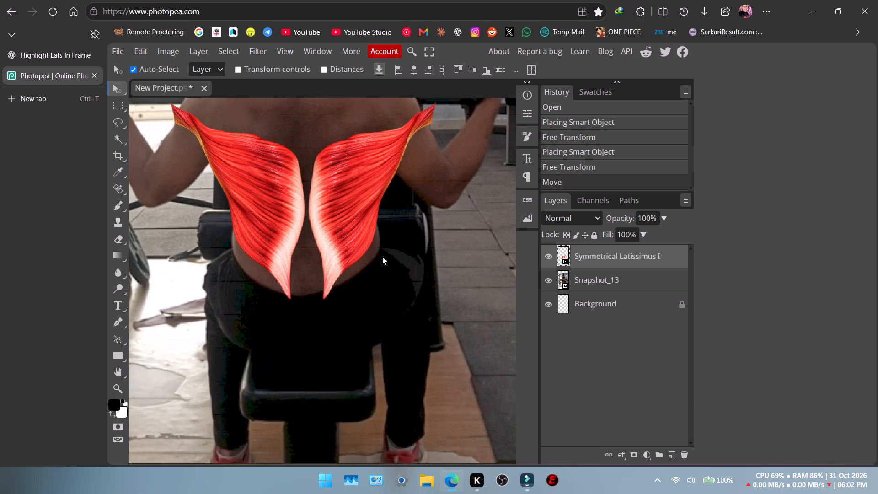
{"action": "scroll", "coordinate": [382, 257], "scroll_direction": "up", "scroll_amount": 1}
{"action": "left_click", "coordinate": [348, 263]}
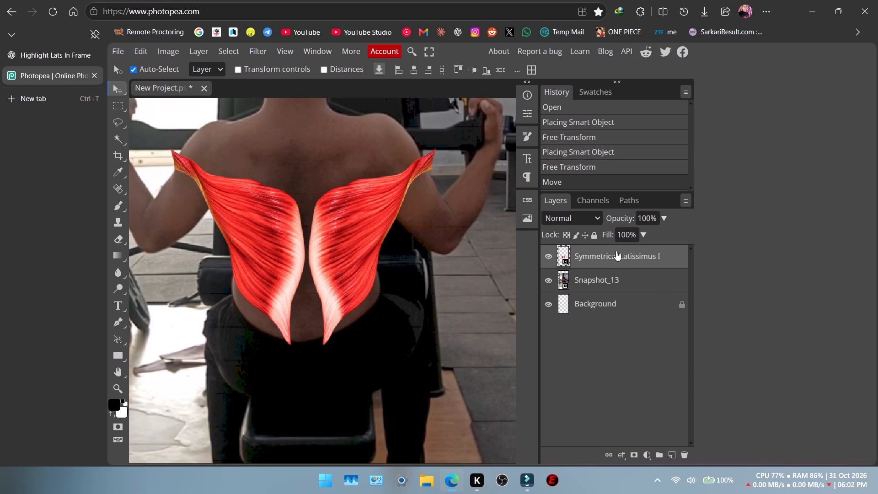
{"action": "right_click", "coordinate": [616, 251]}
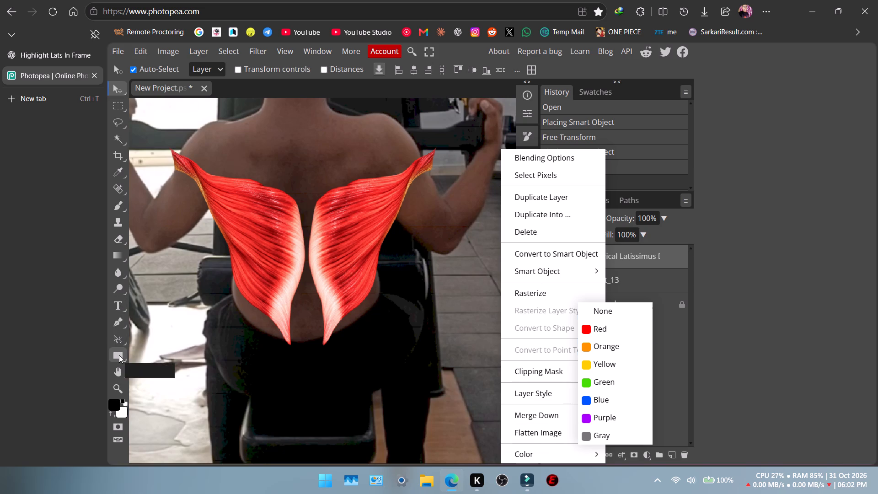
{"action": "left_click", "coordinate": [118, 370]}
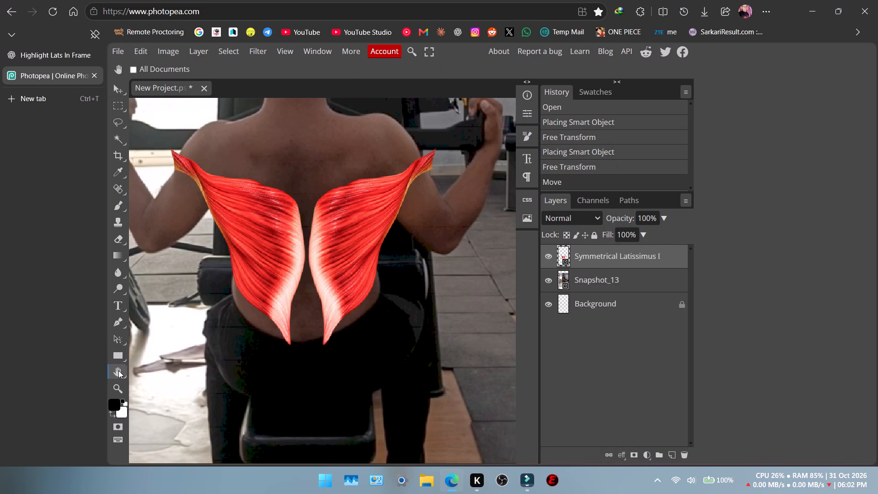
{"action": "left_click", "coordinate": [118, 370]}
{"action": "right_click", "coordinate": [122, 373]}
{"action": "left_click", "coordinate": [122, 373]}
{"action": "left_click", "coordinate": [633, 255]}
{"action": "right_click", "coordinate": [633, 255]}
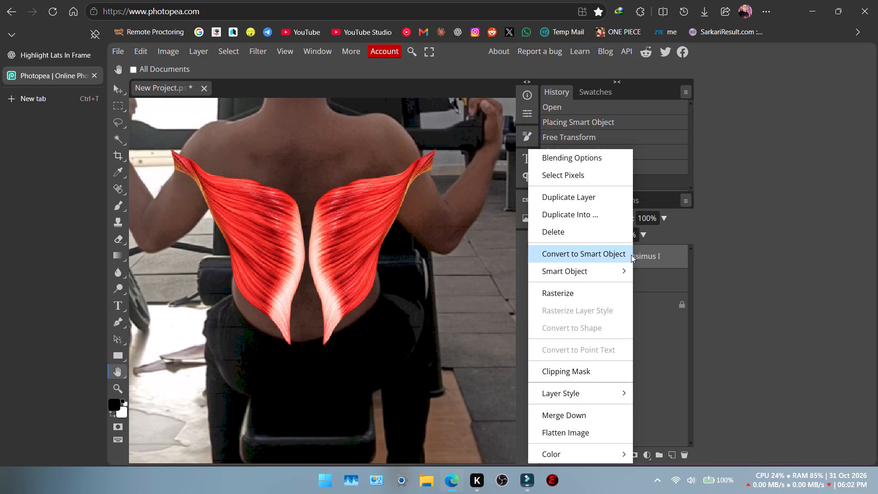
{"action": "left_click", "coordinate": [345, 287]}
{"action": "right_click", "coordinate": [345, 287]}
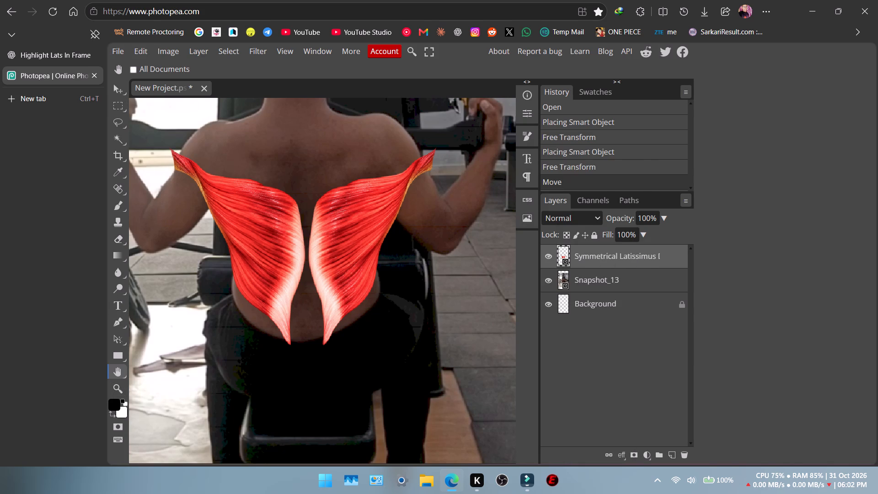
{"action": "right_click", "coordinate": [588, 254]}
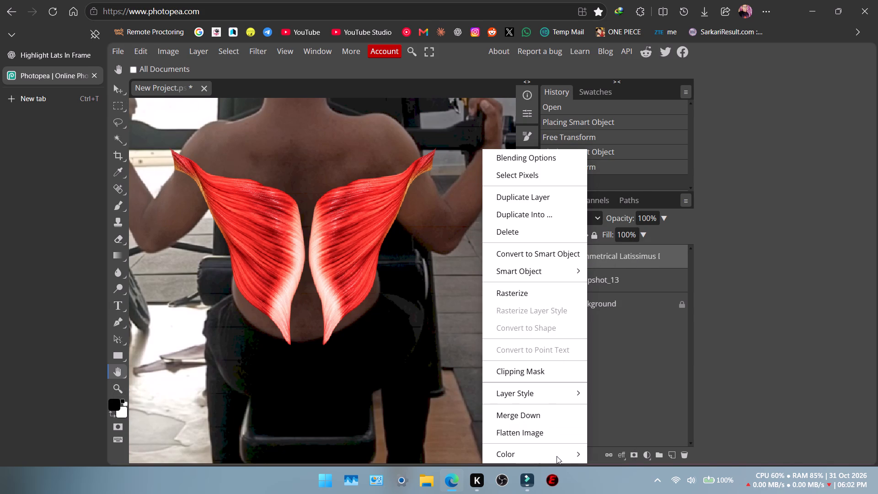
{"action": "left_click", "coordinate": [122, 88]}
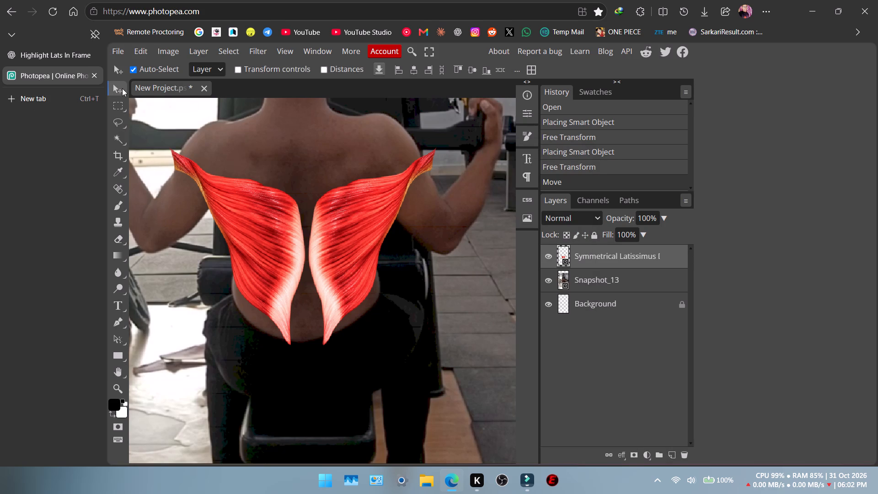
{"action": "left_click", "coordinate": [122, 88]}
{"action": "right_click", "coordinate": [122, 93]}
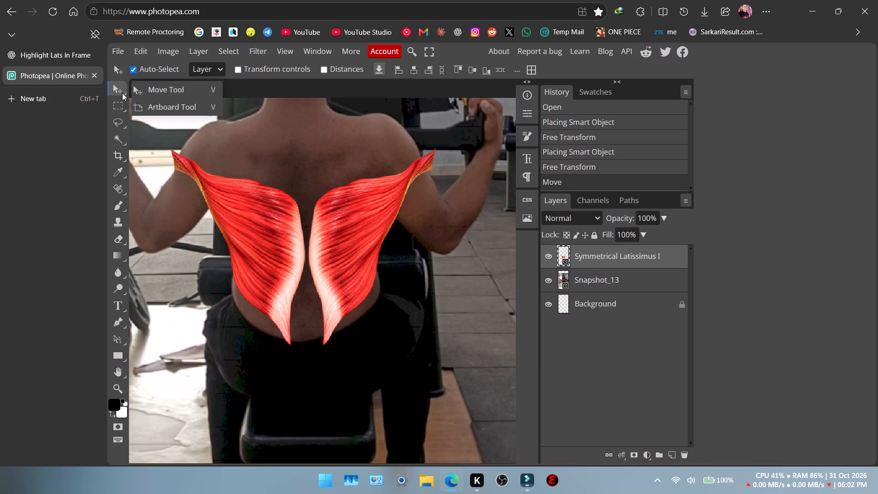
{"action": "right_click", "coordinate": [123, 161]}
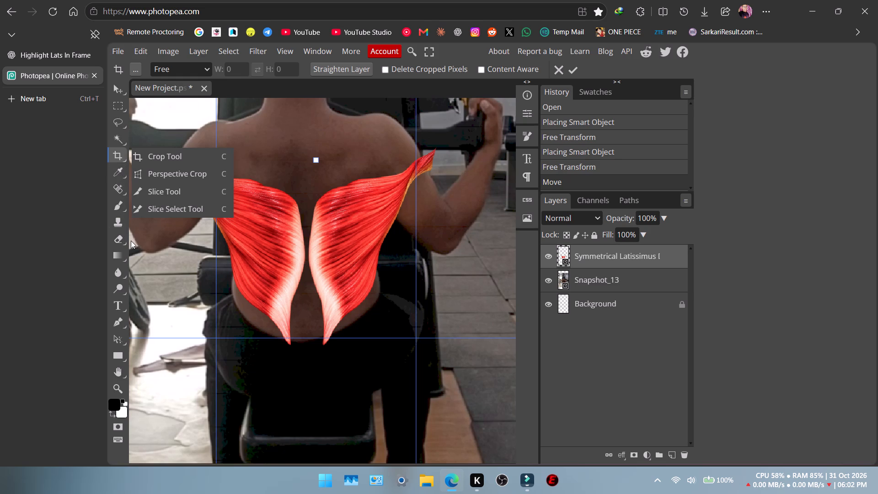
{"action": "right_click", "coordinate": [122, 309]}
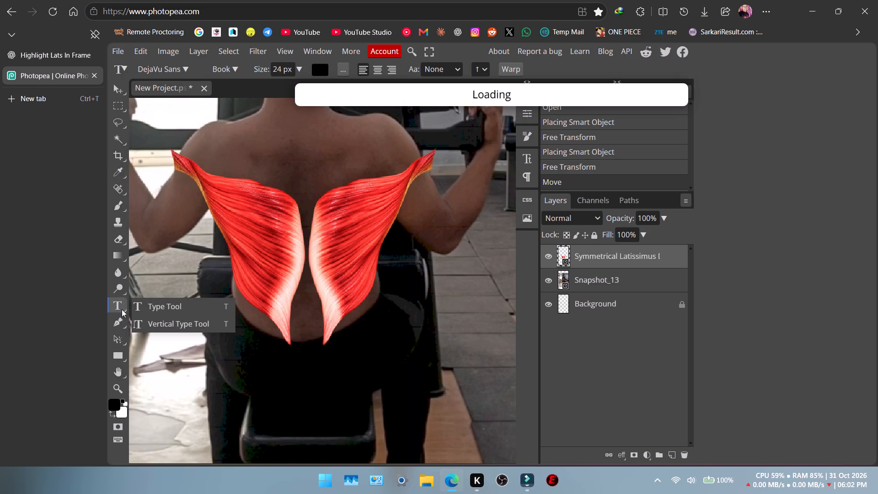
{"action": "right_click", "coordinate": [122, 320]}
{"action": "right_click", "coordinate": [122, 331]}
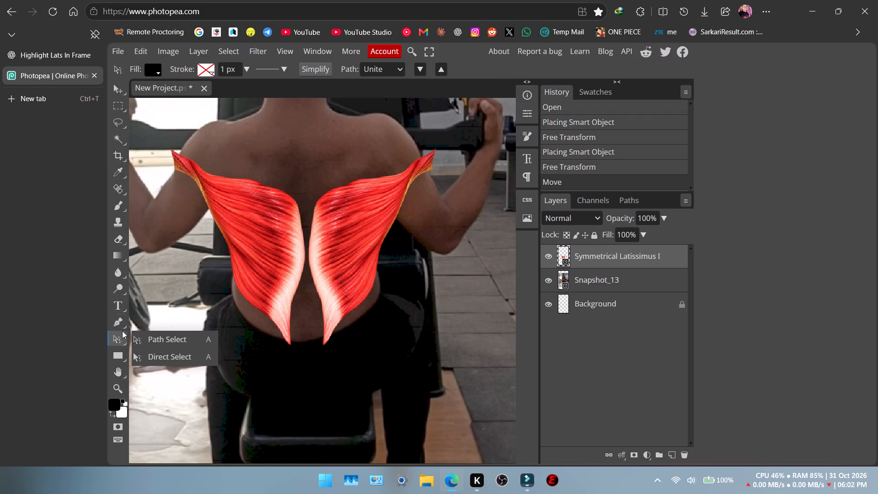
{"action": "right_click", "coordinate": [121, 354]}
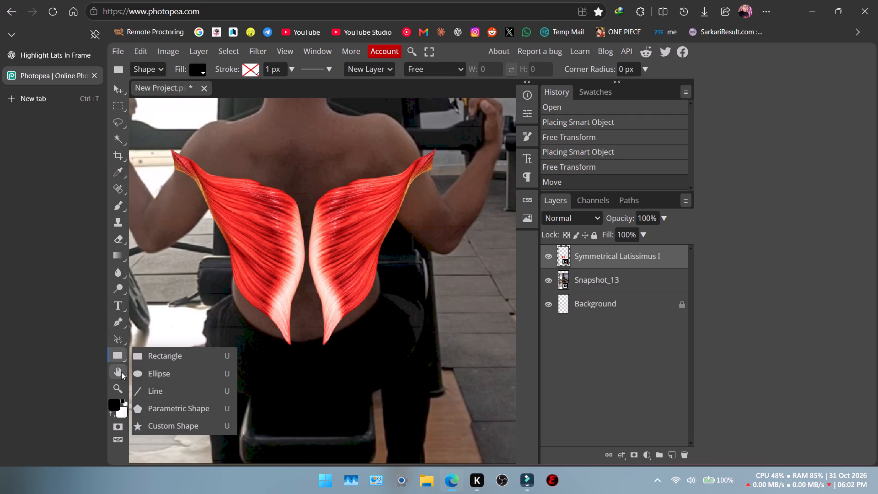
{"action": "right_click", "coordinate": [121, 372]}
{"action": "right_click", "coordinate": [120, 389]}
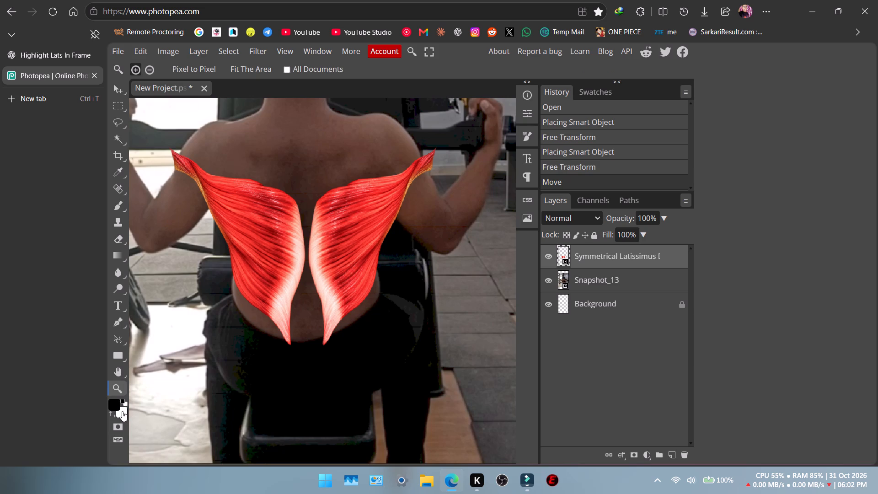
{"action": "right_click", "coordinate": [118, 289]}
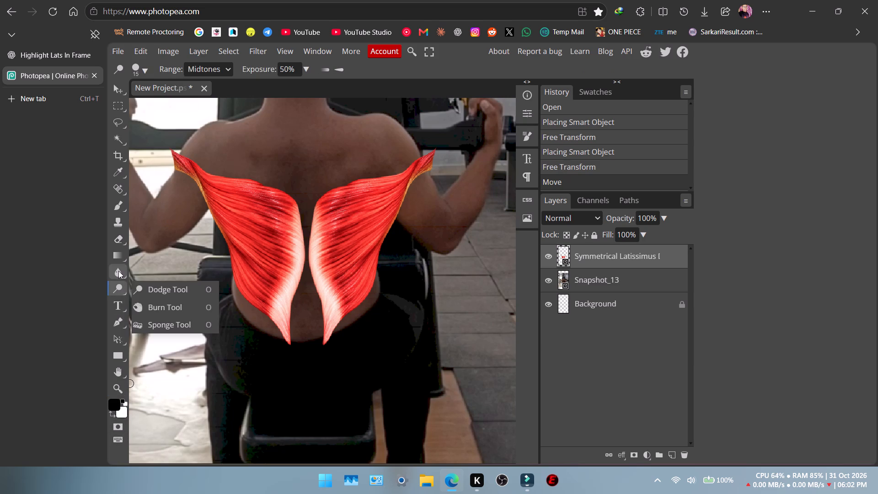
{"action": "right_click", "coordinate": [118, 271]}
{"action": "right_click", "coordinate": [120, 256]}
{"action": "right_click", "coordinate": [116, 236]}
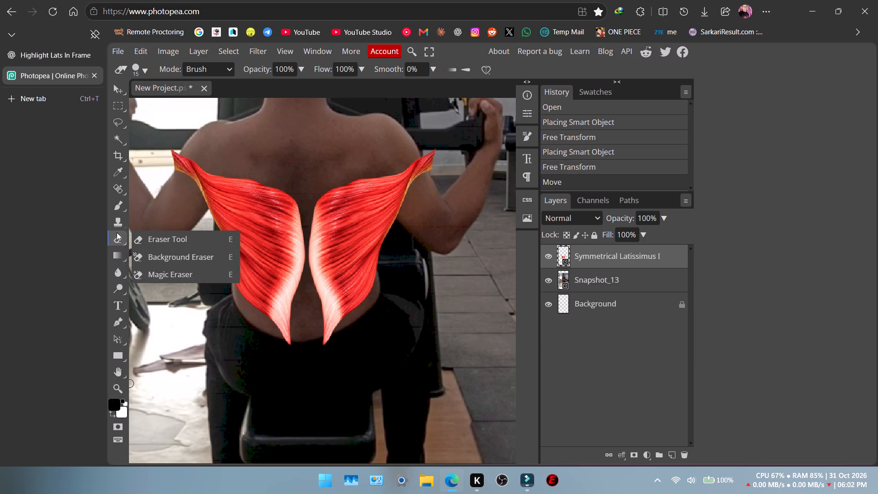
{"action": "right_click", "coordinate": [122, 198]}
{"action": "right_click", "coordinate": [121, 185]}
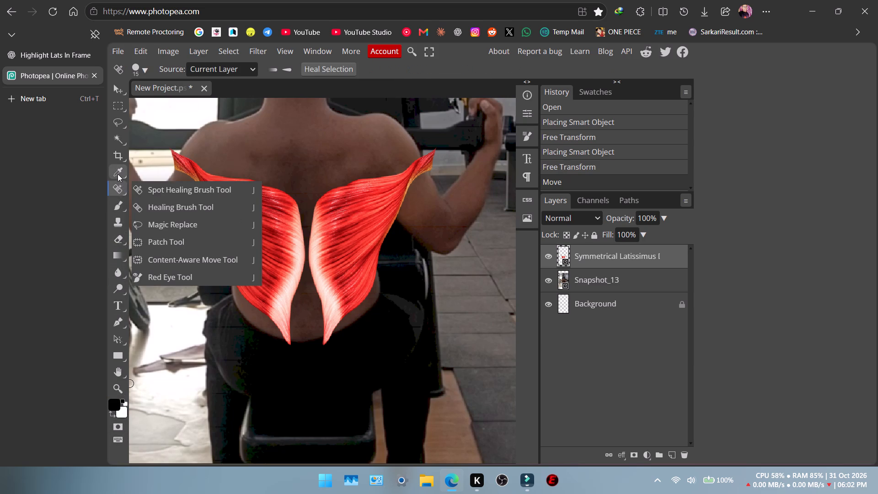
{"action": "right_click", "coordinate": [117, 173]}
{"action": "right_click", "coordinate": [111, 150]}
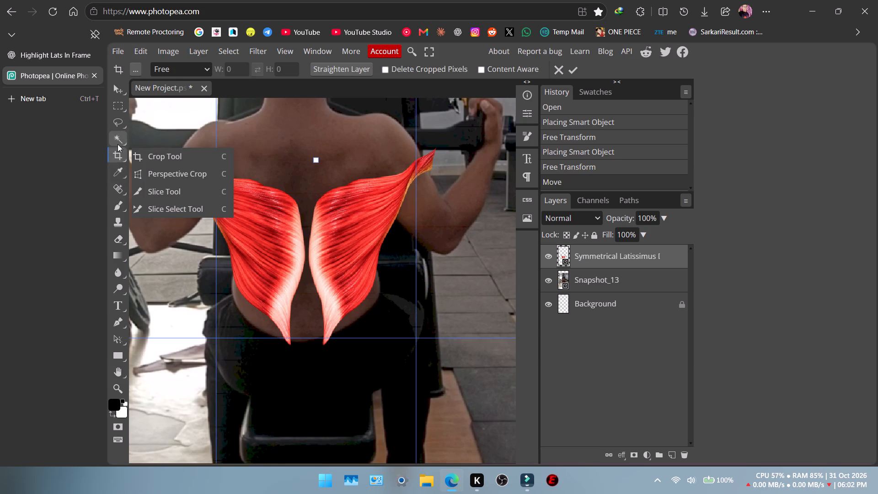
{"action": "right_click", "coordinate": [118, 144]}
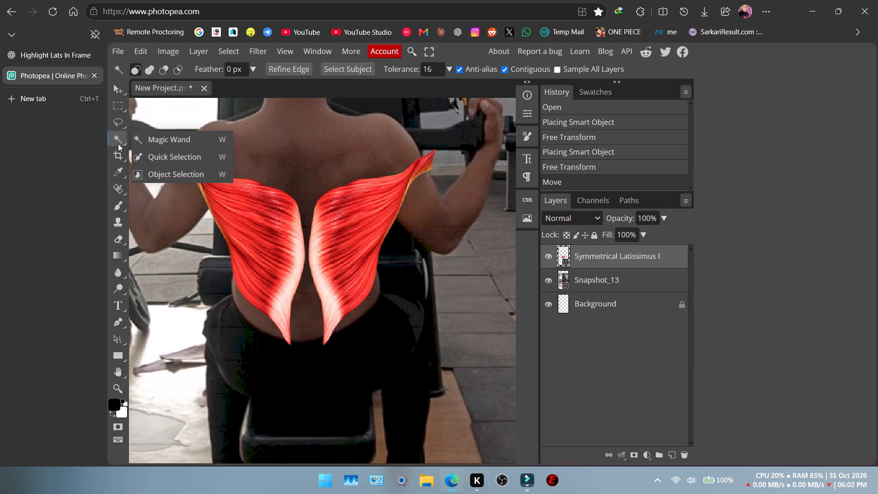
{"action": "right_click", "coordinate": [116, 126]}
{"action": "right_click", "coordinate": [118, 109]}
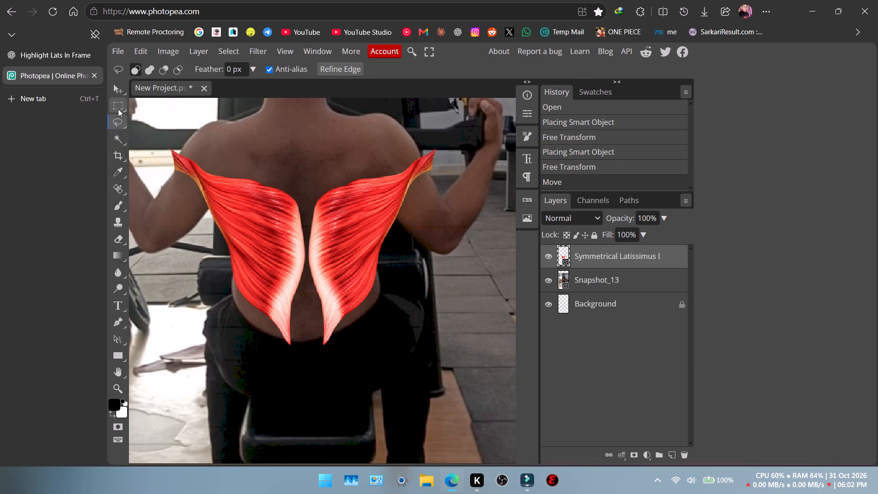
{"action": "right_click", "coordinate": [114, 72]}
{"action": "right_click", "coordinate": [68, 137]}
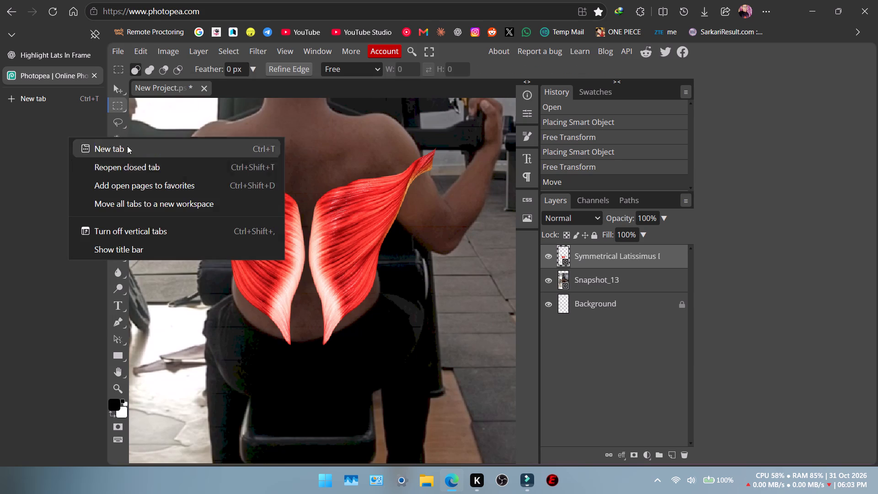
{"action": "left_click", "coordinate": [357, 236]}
Rasterize the Symmetrical Latissimus Dorsi muscle layer.
{"action": "left_click", "coordinate": [614, 253]}
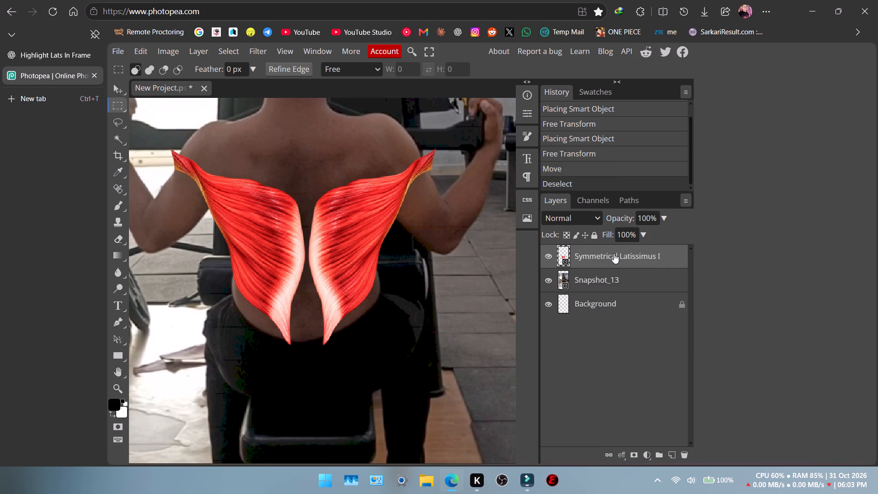
{"action": "right_click", "coordinate": [614, 253]}
{"action": "left_click", "coordinate": [573, 289]}
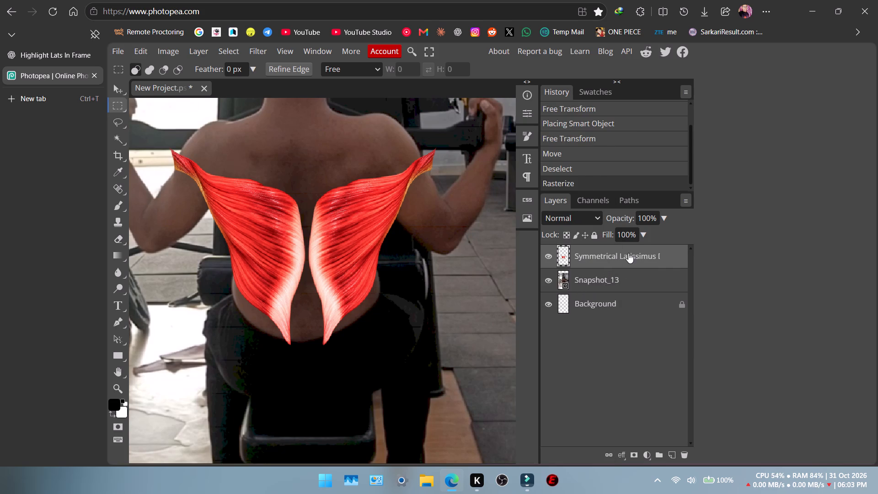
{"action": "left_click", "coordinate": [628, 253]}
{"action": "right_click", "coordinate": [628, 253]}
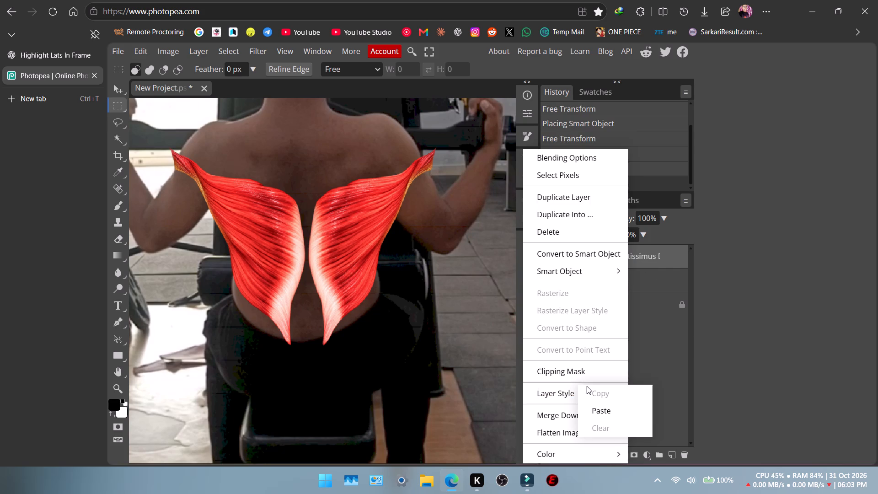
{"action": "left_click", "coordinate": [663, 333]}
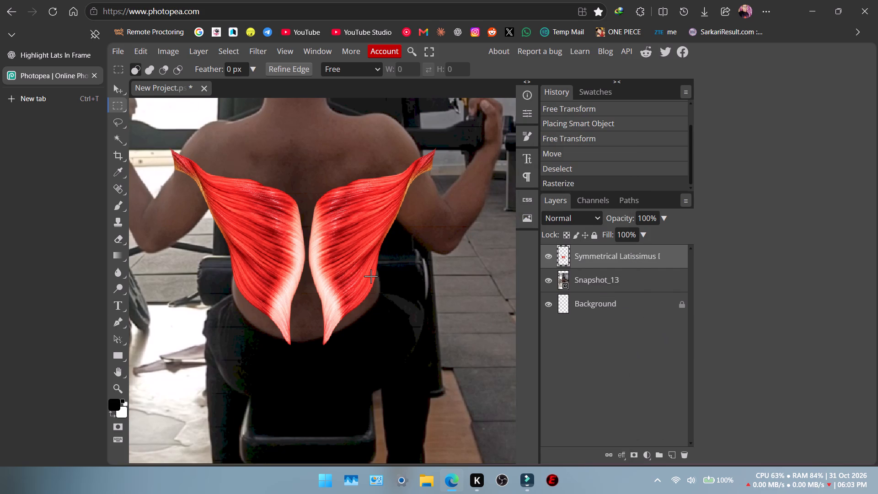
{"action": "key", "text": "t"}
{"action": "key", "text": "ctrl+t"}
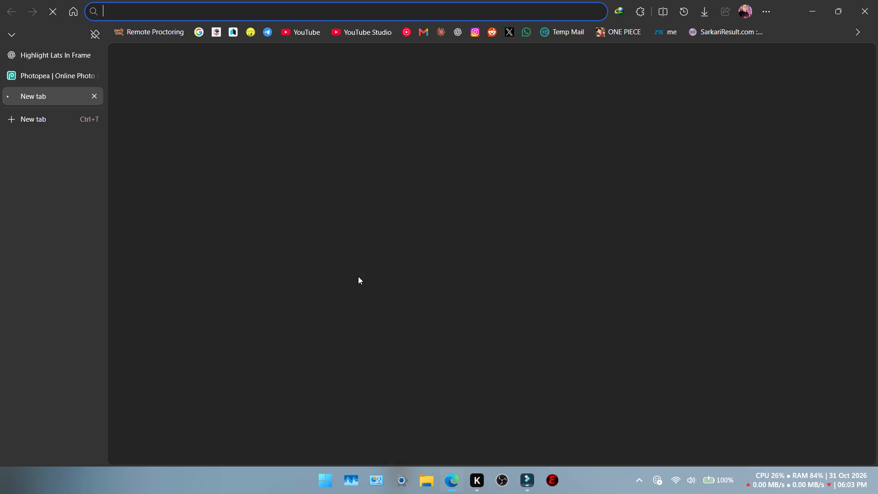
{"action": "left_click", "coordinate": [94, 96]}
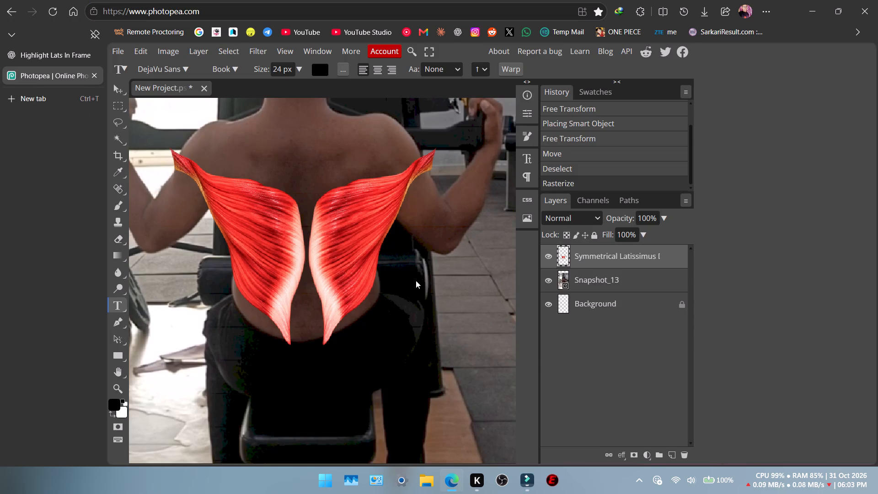
{"action": "right_click", "coordinate": [590, 254]}
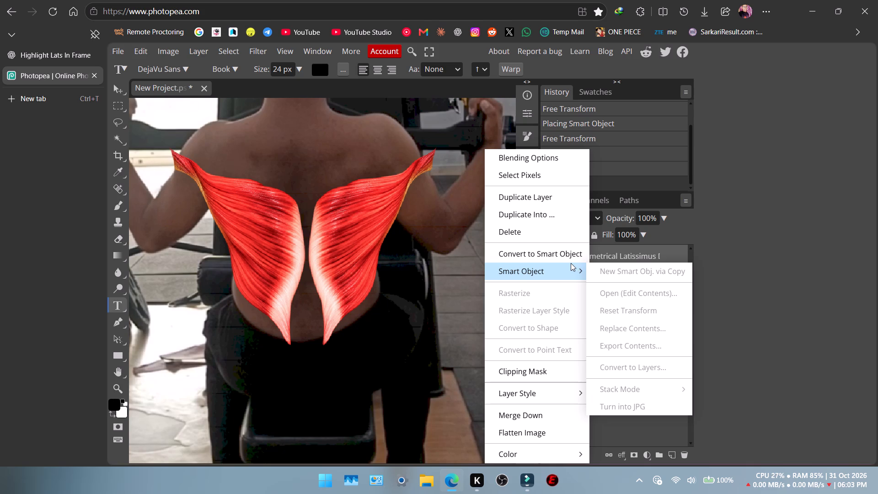
{"action": "left_click", "coordinate": [565, 254]}
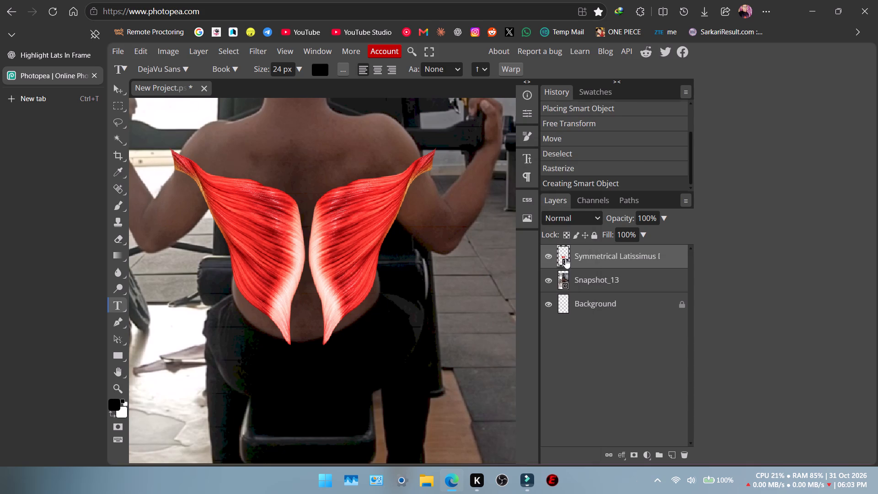
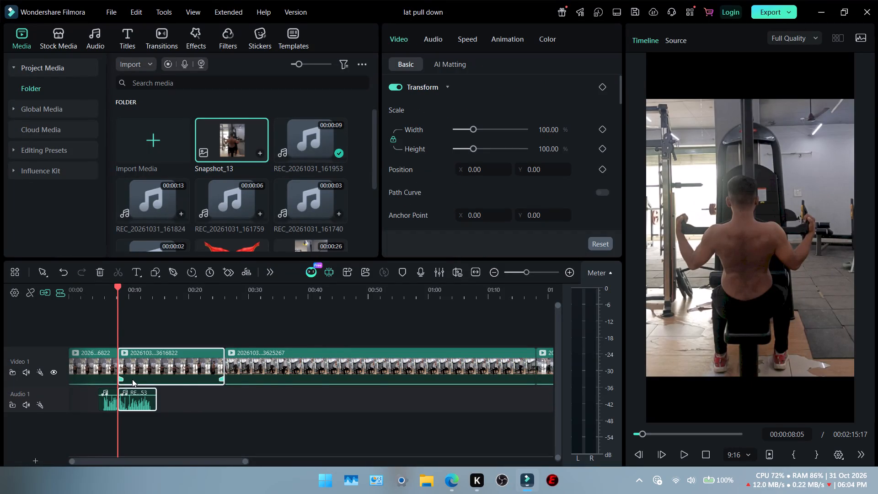
Import the downloaded Latissimus Dorsi anatomy overlay image from the Downloads folder into the project media.
{"action": "scroll", "coordinate": [132, 379], "scroll_direction": "up", "scroll_amount": 8, "text": "ctrl"}
{"action": "scroll", "coordinate": [133, 378], "scroll_direction": "right", "scroll_amount": 2}
{"action": "left_click", "coordinate": [161, 134]}
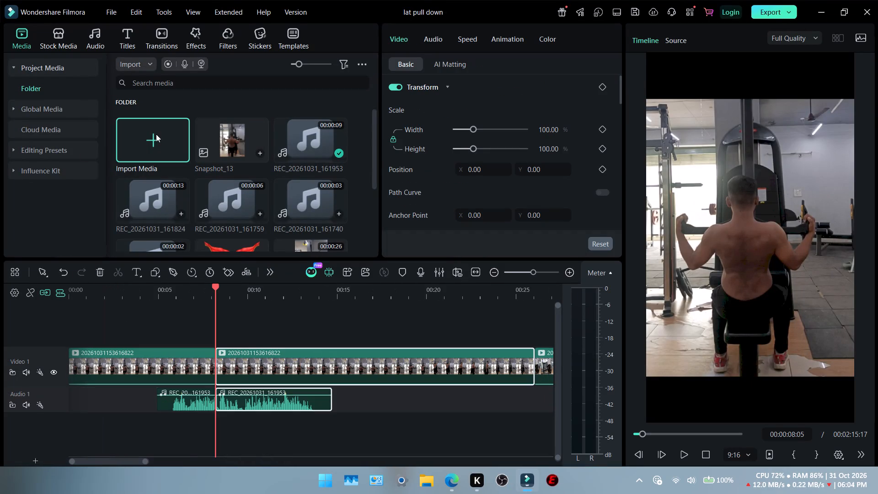
{"action": "left_click", "coordinate": [40, 150]}
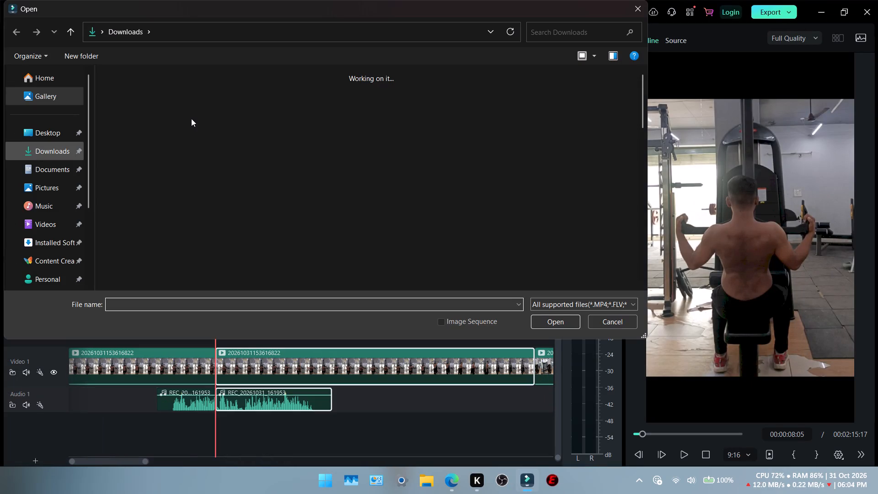
{"action": "double_click", "coordinate": [141, 121]}
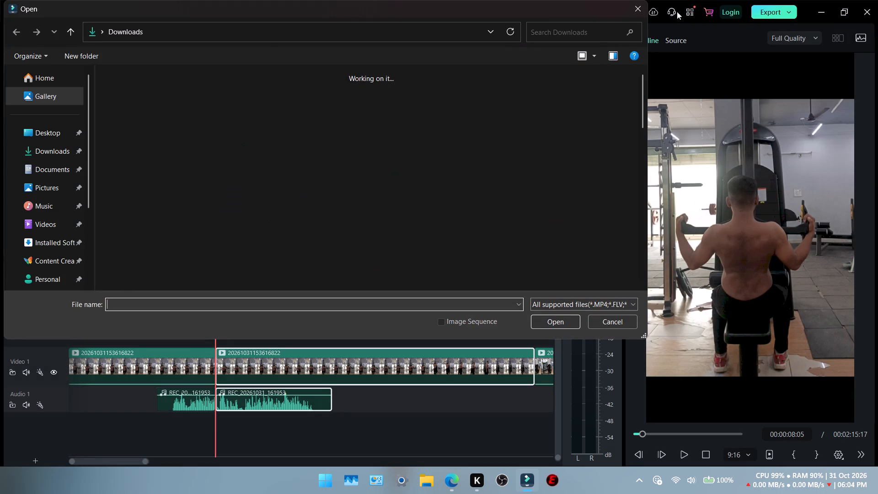
{"action": "left_click", "coordinate": [643, 5]}
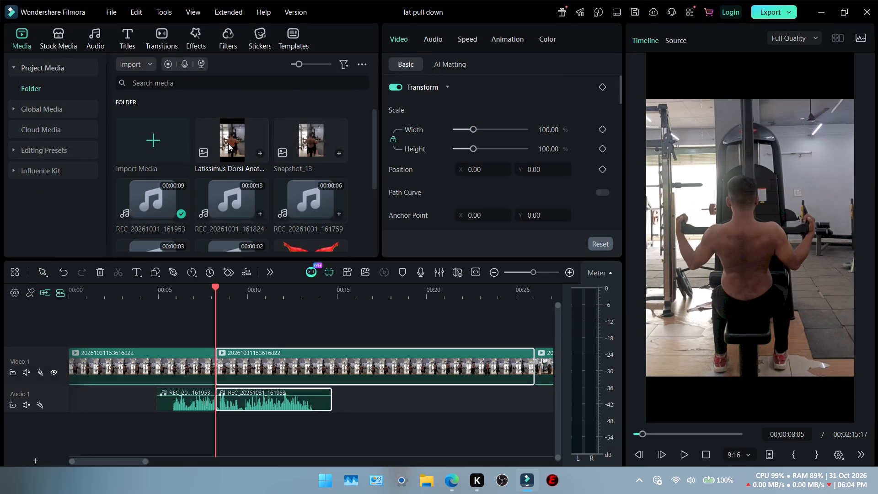
Place the Latissimus Dorsi overlay image on a new track above the video, starting at the 00:00:08:05 cut.
{"action": "left_click_drag", "start_coordinate": [231, 142], "coordinate": [233, 325]}
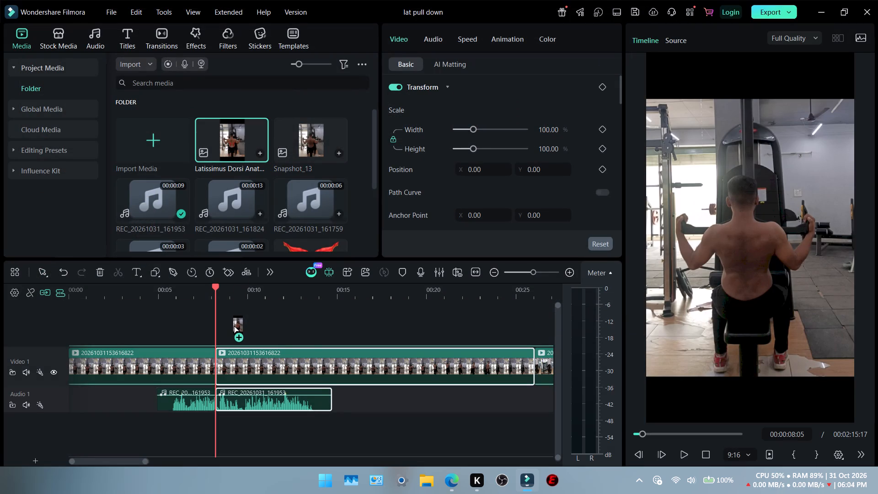
{"action": "left_click_drag", "start_coordinate": [233, 325], "coordinate": [228, 325]}
{"action": "left_click_drag", "start_coordinate": [257, 336], "coordinate": [247, 335]}
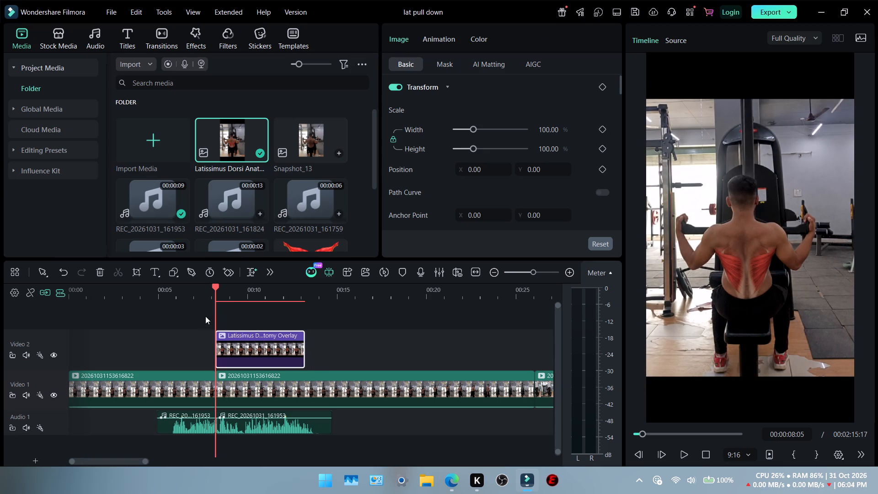
Compare the frames just before and after the cut to check how the overlay image matches the original footage.
{"action": "key", "text": "Left"}
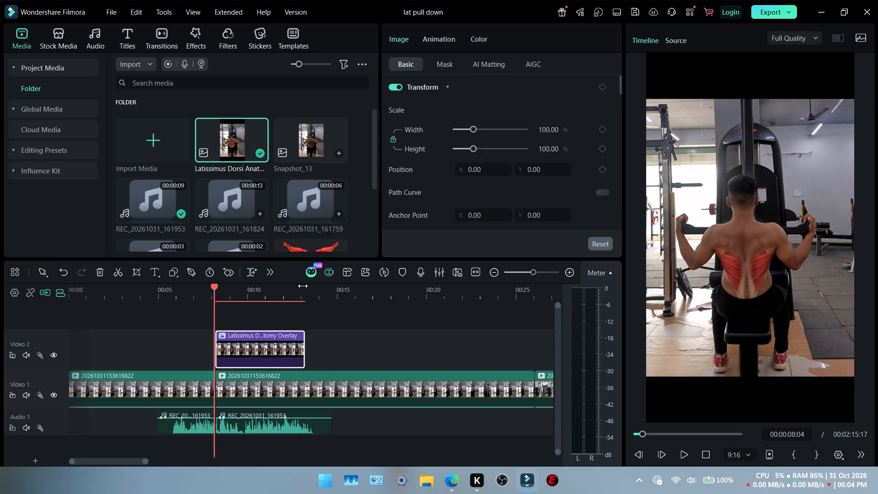
{"action": "key", "text": "Right"}
{"action": "key", "text": "Left"}
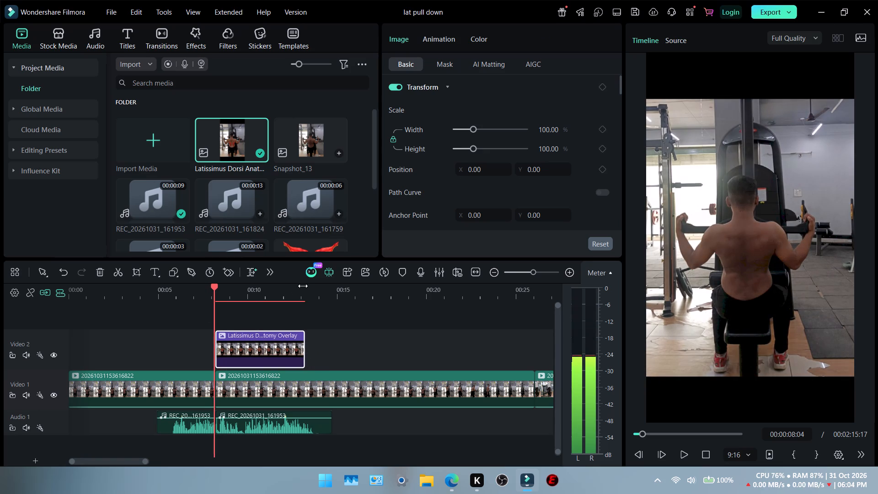
{"action": "key", "text": "Right"}
{"action": "key", "text": "Left"}
{"action": "key", "text": "Right"}
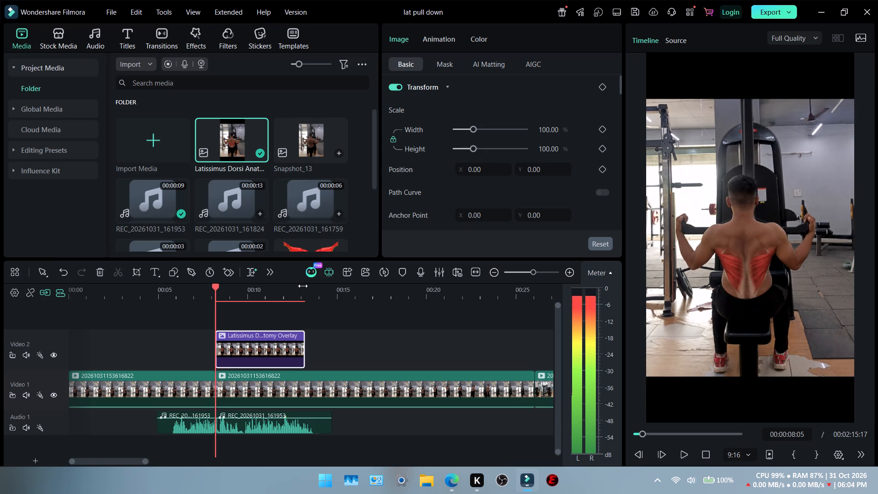
{"action": "key", "text": "Right"}
{"action": "key", "text": "Left"}
{"action": "key", "text": "Left"}
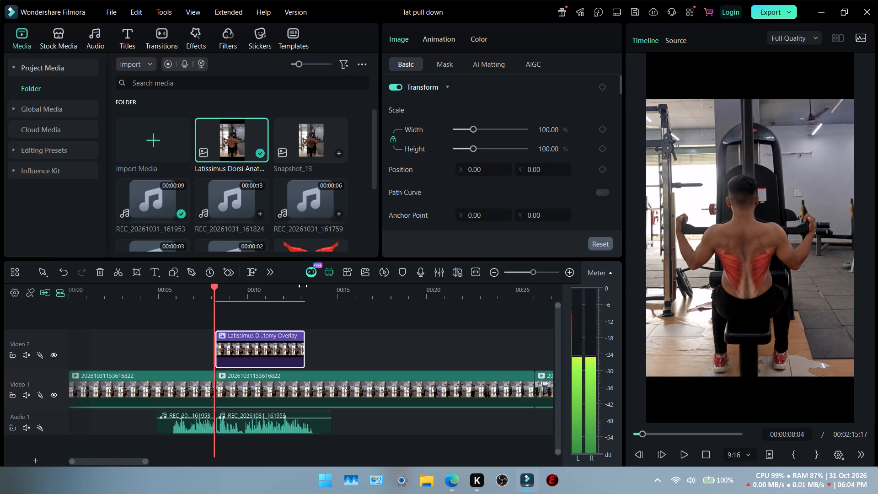
{"action": "key", "text": "Right"}
{"action": "key", "text": "Left"}
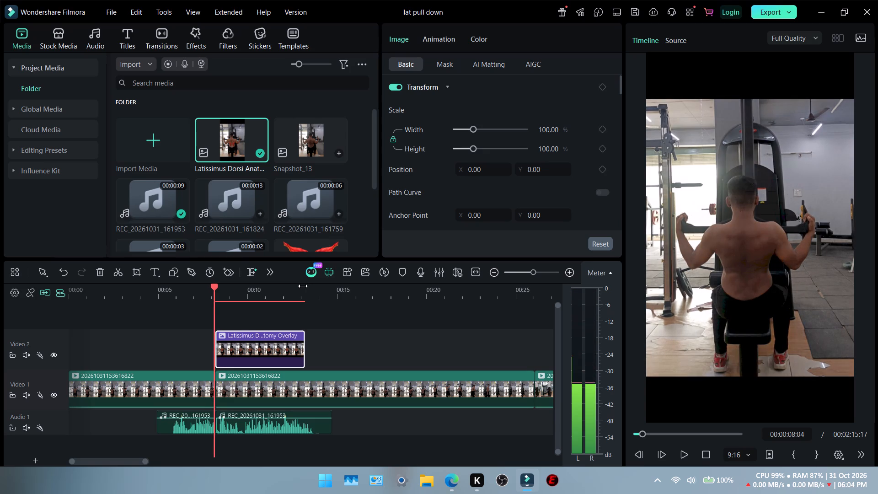
{"action": "key", "text": "Right"}
{"action": "key", "text": "Left"}
{"action": "key", "text": "Right"}
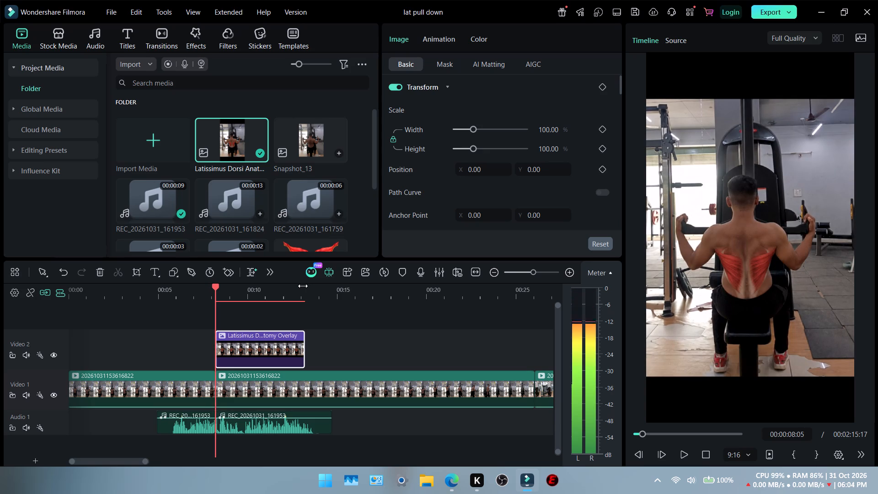
{"action": "key", "text": "Left"}
{"action": "key", "text": "Right"}
{"action": "key", "text": "Left"}
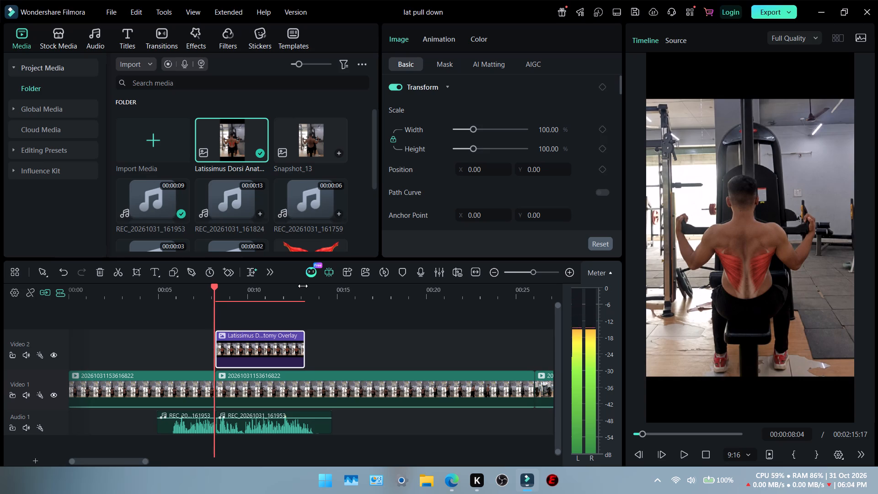
{"action": "key", "text": "Right"}
{"action": "key", "text": "Left"}
{"action": "key", "text": "Right"}
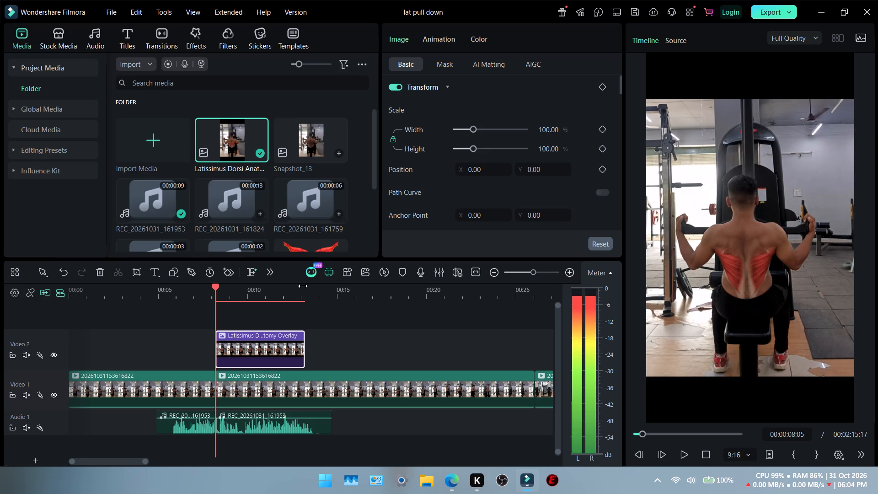
{"action": "key", "text": "Left"}
{"action": "key", "text": "Right"}
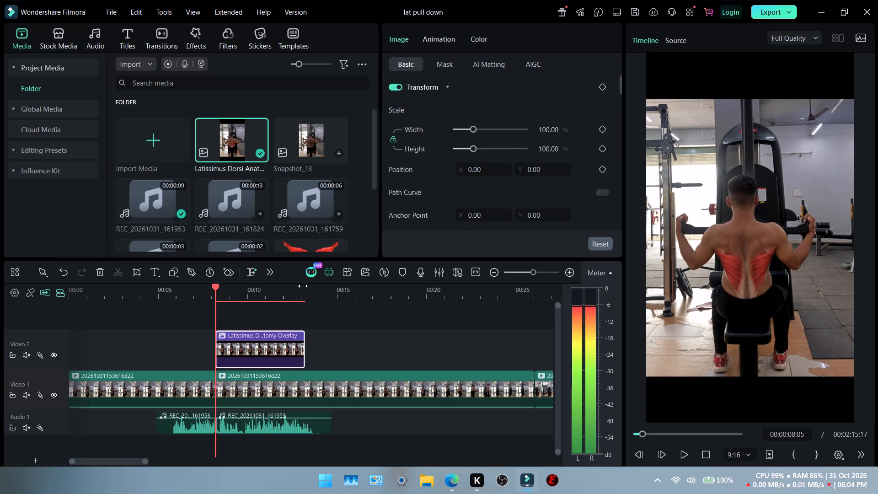
{"action": "key", "text": "Left"}
{"action": "key", "text": "Right"}
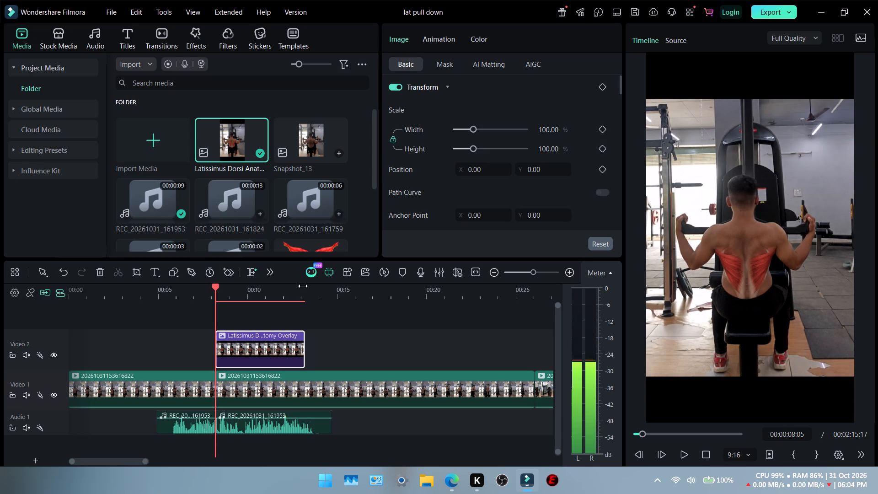
{"action": "key", "text": "Left"}
{"action": "key", "text": "Right"}
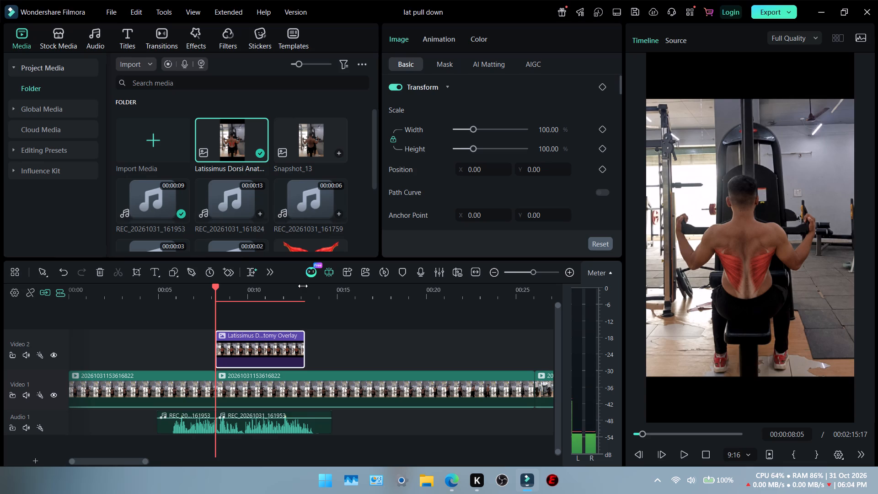
Review the overlay's opening frames and the preceding footage, returning the playhead to the 00:00:08:05 cut.
{"action": "key", "text": "Right"}
{"action": "key", "text": "Right"}
{"action": "key", "text": "Right"}
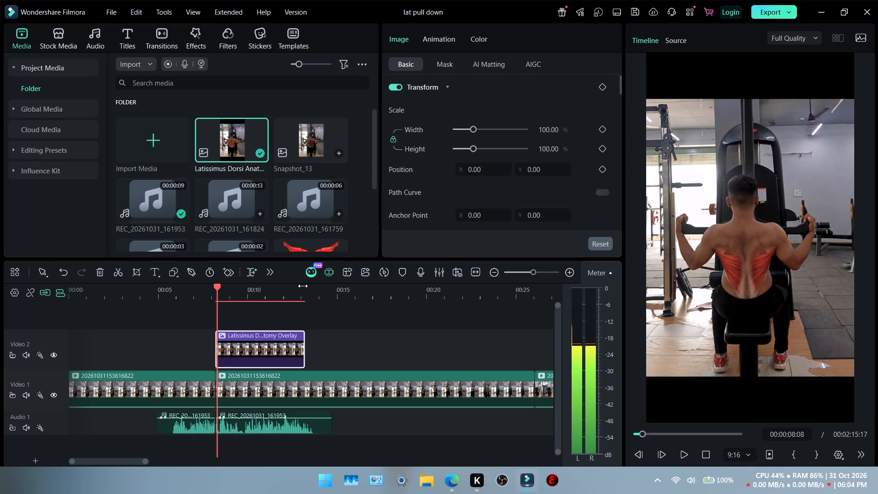
{"action": "key", "text": "Right"}
{"action": "key", "text": "Right"}
{"action": "key", "text": "Right"}
{"action": "key", "text": "Right"}
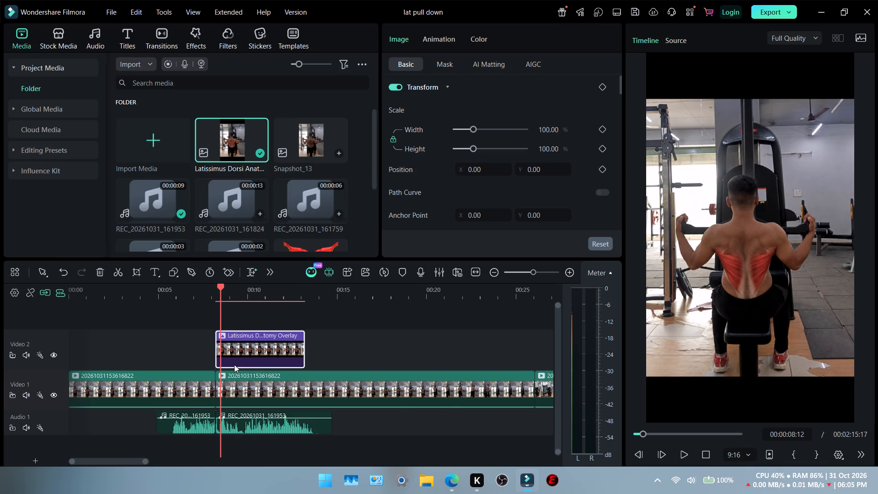
{"action": "left_click", "coordinate": [174, 294]}
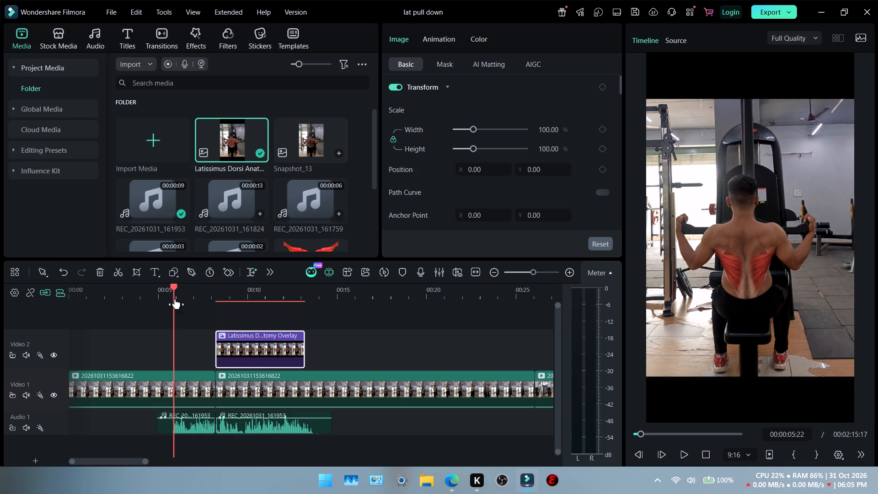
{"action": "left_click", "coordinate": [263, 344]}
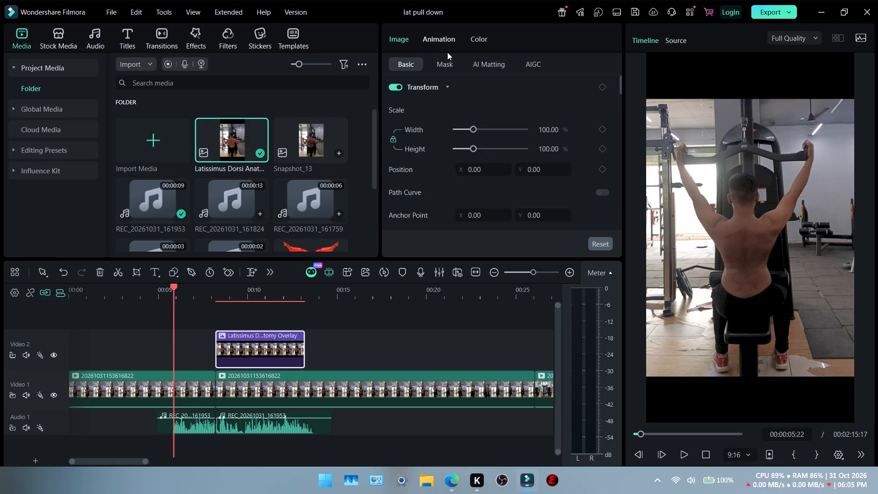
{"action": "left_click", "coordinate": [214, 293]}
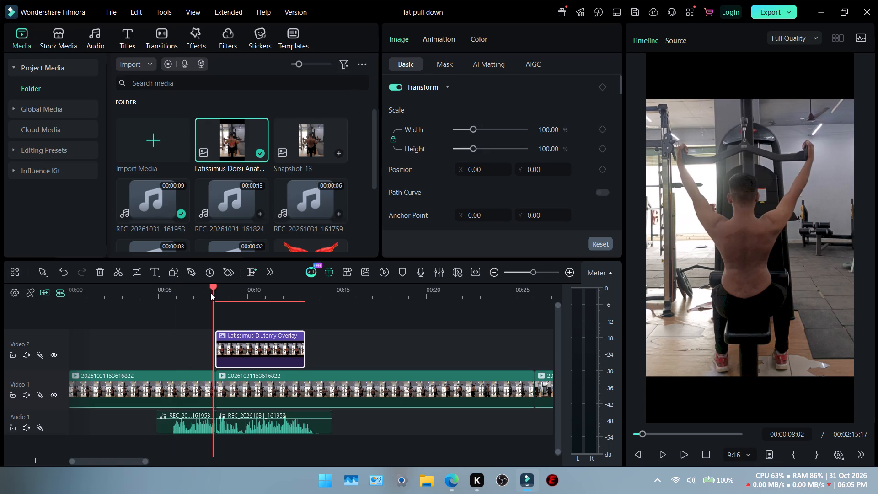
{"action": "left_click_drag", "start_coordinate": [214, 287], "coordinate": [208, 291]}
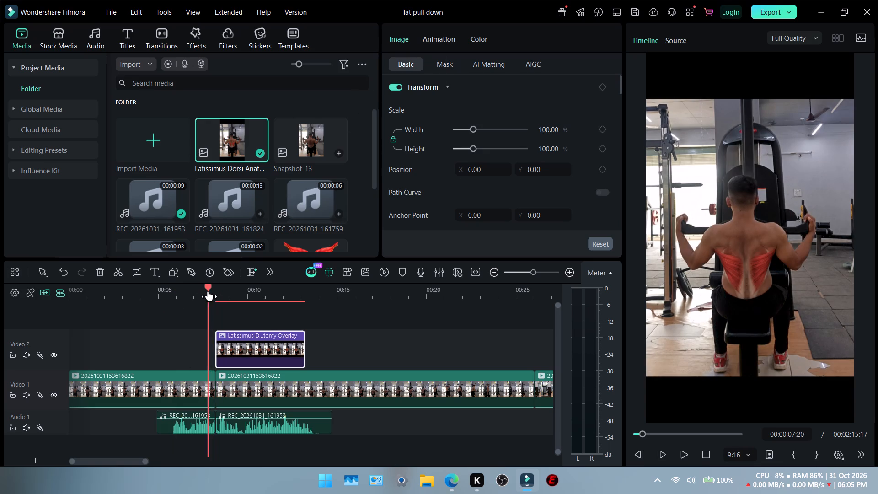
{"action": "left_click_drag", "start_coordinate": [208, 291], "coordinate": [215, 291]}
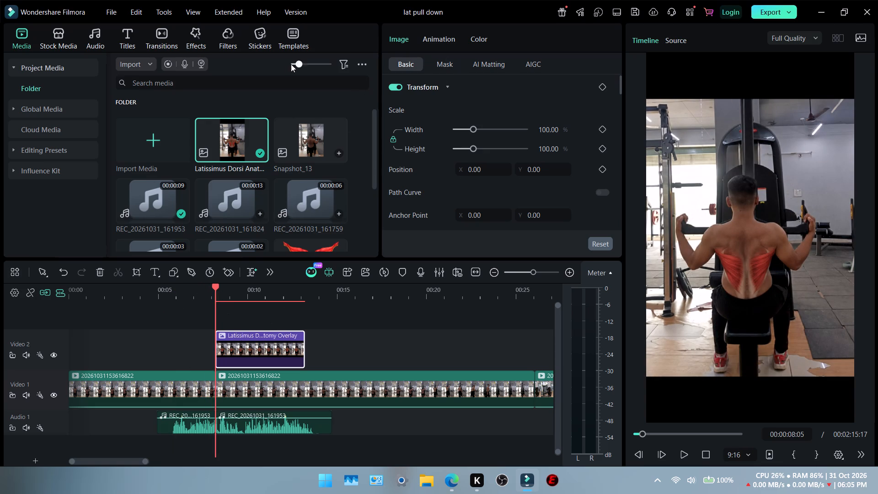
Turn off the LUT in the basic colour settings of the video clip before the cut.
{"action": "left_click", "coordinate": [178, 374]}
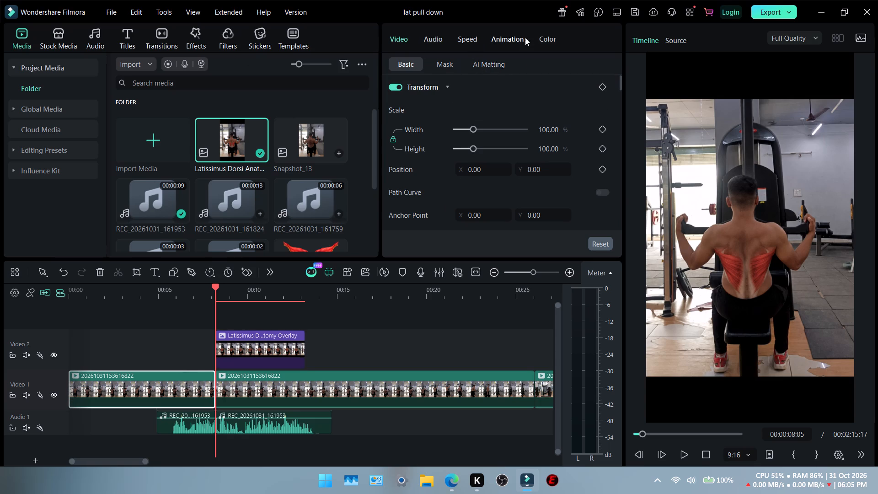
{"action": "left_click", "coordinate": [514, 40]}
{"action": "left_click", "coordinate": [542, 36]}
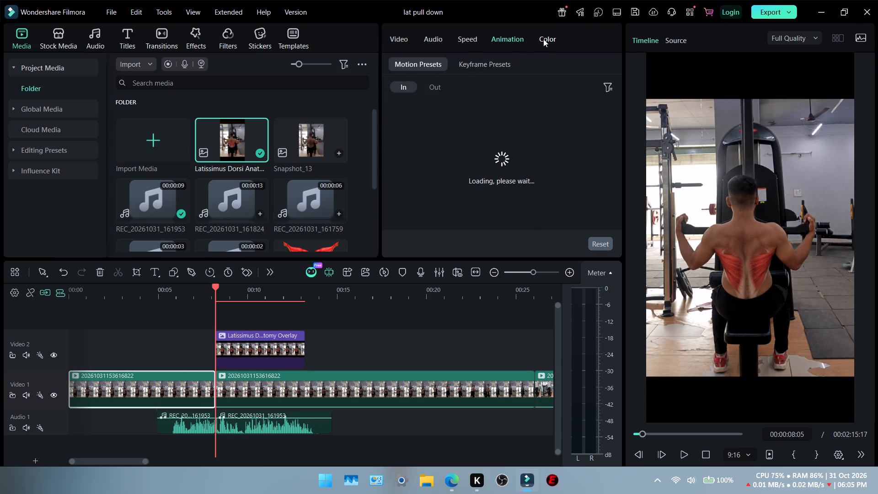
{"action": "left_click", "coordinate": [543, 39]}
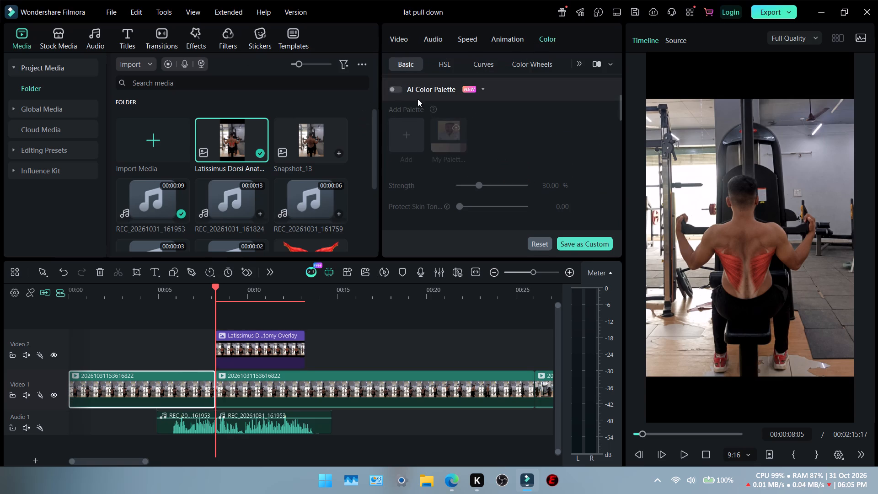
{"action": "scroll", "coordinate": [523, 123], "scroll_direction": "up", "scroll_amount": 4}
{"action": "scroll", "coordinate": [508, 181], "scroll_direction": "up", "scroll_amount": 5}
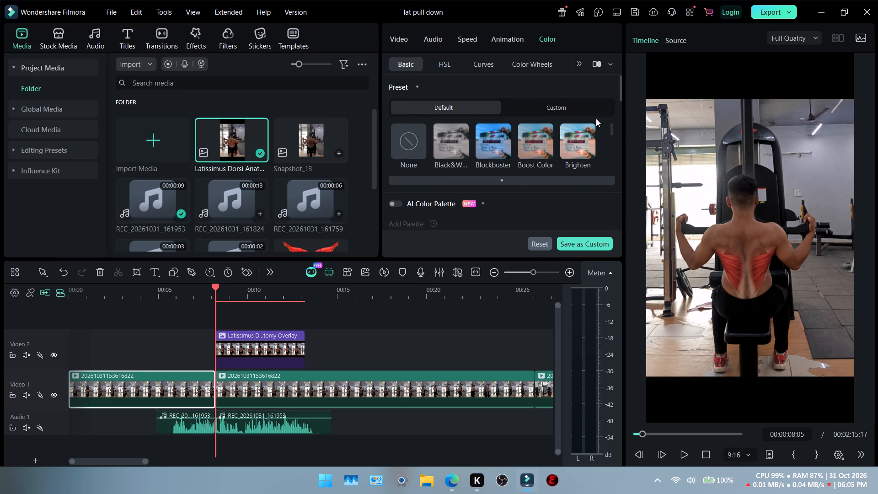
{"action": "left_click", "coordinate": [571, 106]}
{"action": "left_click", "coordinate": [481, 105]}
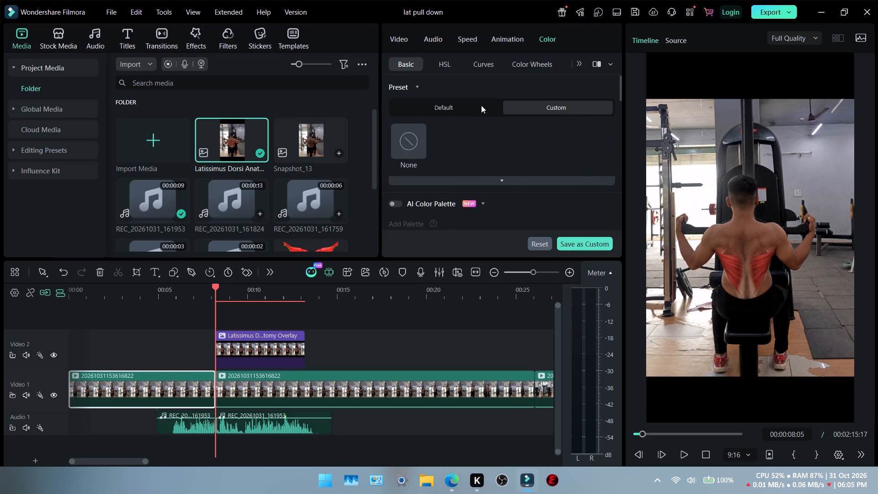
{"action": "scroll", "coordinate": [497, 129], "scroll_direction": "down", "scroll_amount": 5}
{"action": "scroll", "coordinate": [535, 169], "scroll_direction": "down", "scroll_amount": 3}
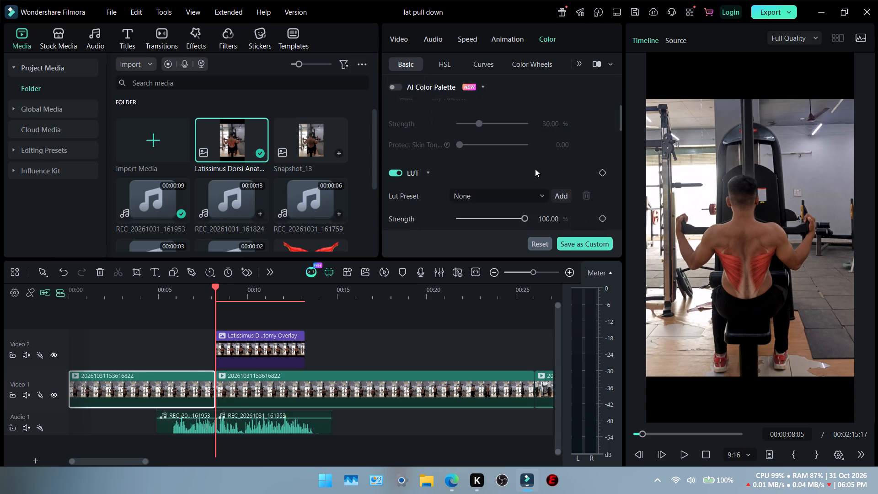
{"action": "scroll", "coordinate": [535, 169], "scroll_direction": "down", "scroll_amount": 1}
{"action": "left_click", "coordinate": [394, 141]}
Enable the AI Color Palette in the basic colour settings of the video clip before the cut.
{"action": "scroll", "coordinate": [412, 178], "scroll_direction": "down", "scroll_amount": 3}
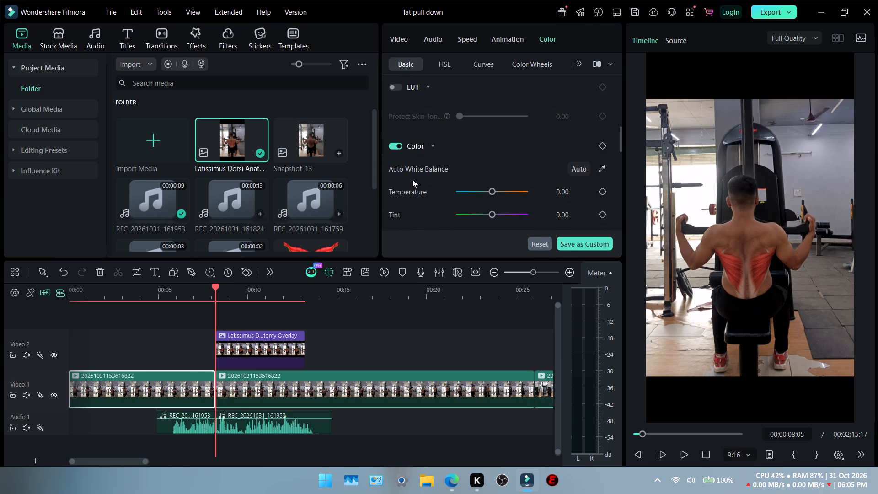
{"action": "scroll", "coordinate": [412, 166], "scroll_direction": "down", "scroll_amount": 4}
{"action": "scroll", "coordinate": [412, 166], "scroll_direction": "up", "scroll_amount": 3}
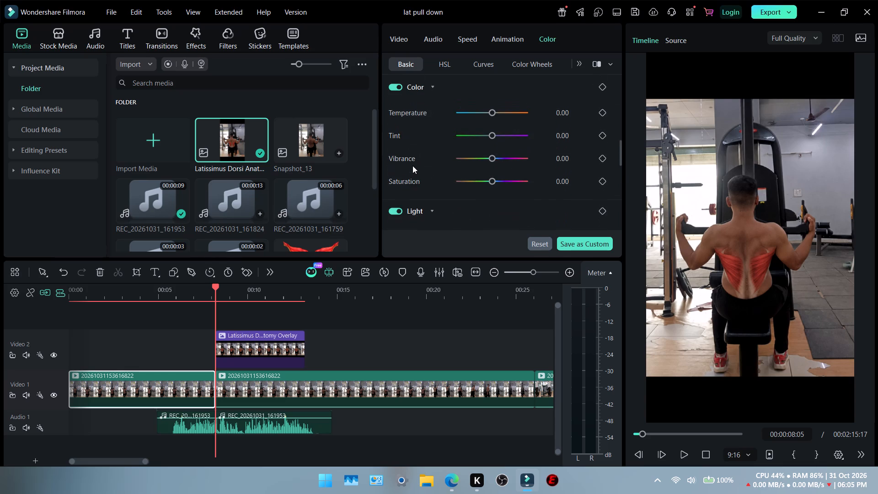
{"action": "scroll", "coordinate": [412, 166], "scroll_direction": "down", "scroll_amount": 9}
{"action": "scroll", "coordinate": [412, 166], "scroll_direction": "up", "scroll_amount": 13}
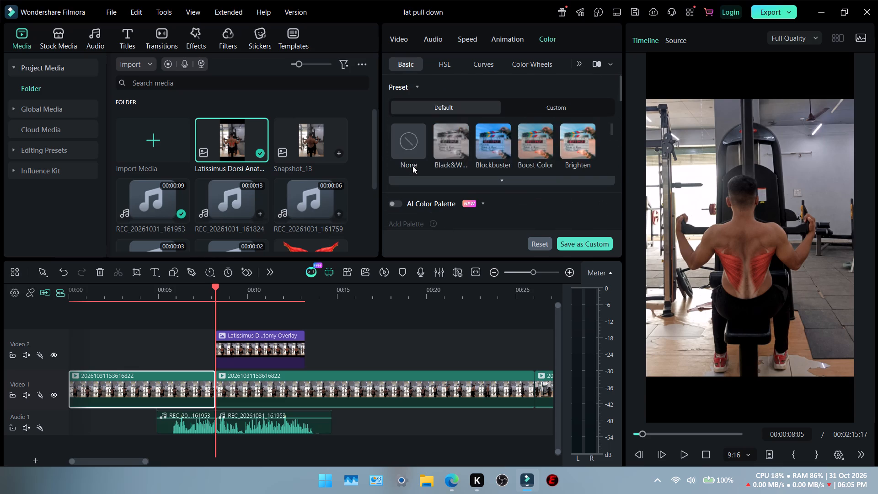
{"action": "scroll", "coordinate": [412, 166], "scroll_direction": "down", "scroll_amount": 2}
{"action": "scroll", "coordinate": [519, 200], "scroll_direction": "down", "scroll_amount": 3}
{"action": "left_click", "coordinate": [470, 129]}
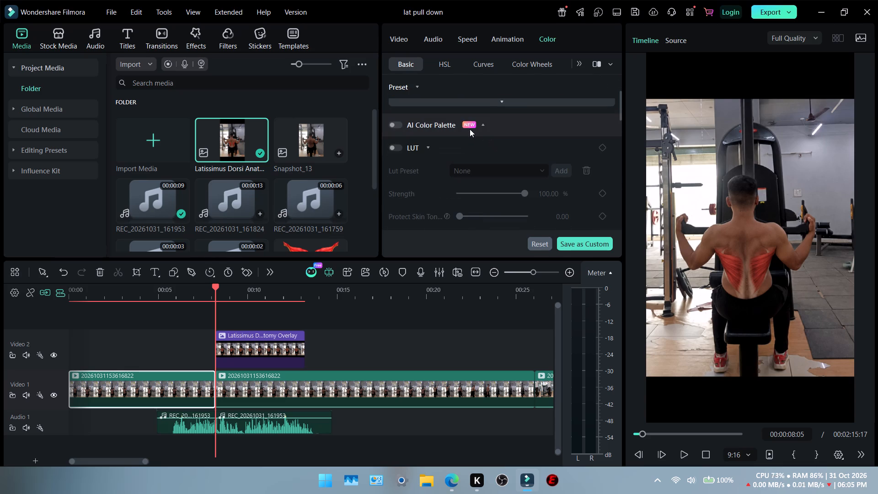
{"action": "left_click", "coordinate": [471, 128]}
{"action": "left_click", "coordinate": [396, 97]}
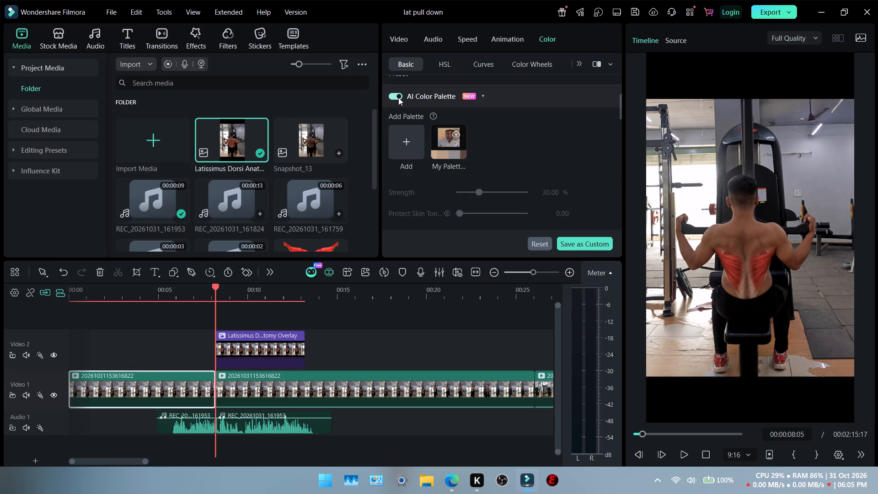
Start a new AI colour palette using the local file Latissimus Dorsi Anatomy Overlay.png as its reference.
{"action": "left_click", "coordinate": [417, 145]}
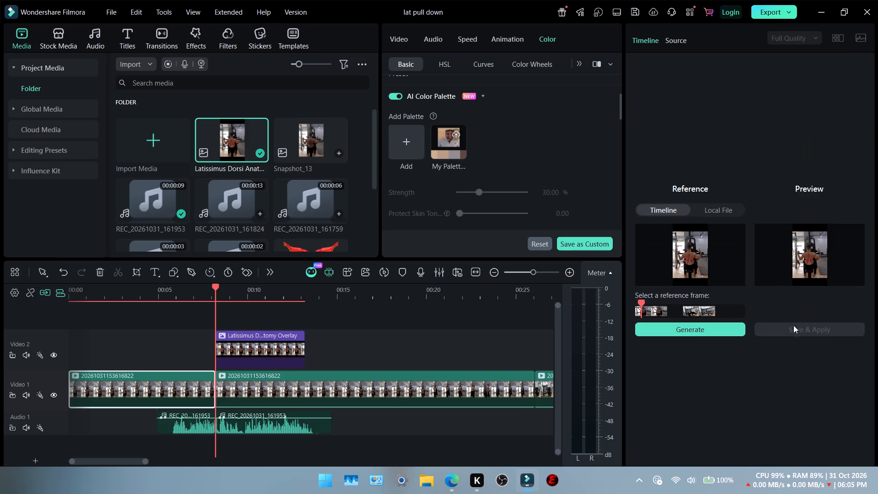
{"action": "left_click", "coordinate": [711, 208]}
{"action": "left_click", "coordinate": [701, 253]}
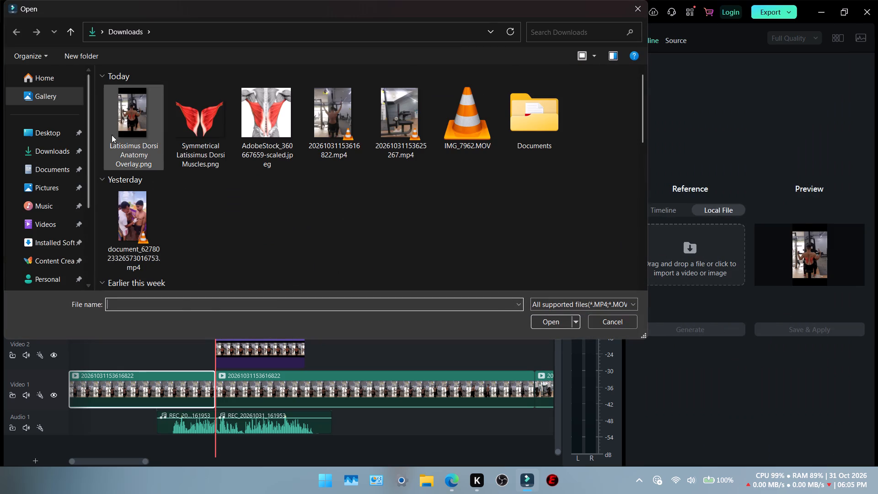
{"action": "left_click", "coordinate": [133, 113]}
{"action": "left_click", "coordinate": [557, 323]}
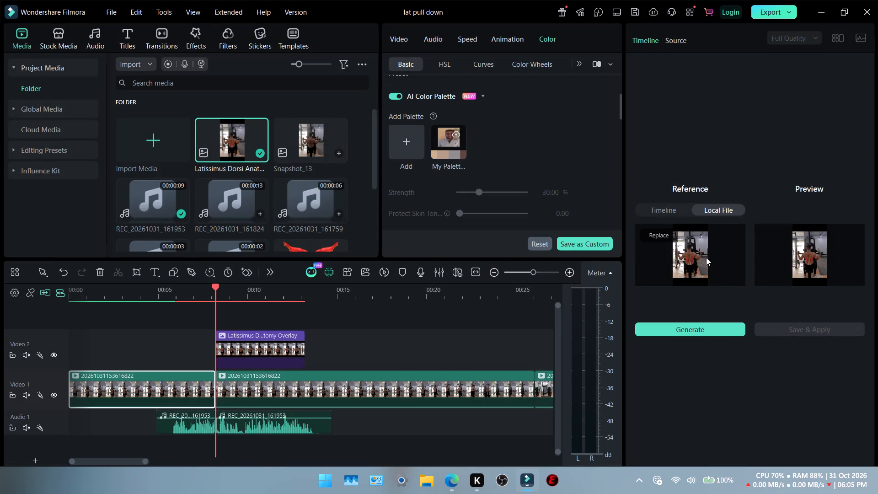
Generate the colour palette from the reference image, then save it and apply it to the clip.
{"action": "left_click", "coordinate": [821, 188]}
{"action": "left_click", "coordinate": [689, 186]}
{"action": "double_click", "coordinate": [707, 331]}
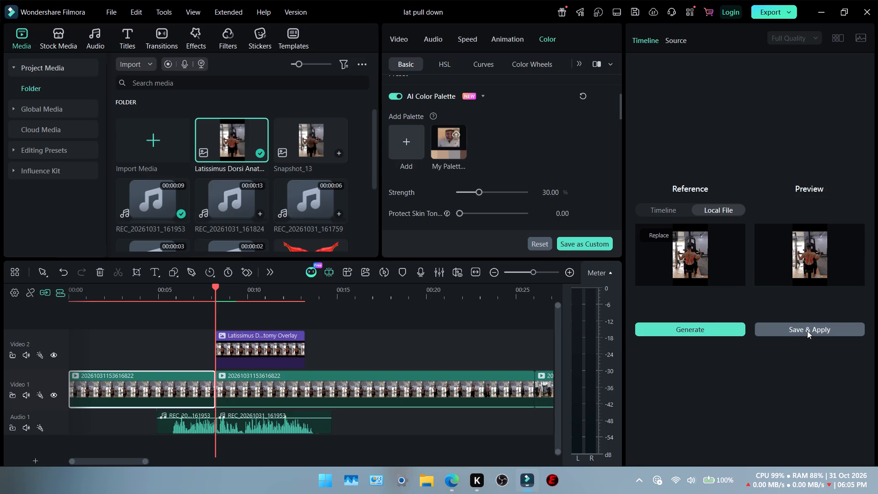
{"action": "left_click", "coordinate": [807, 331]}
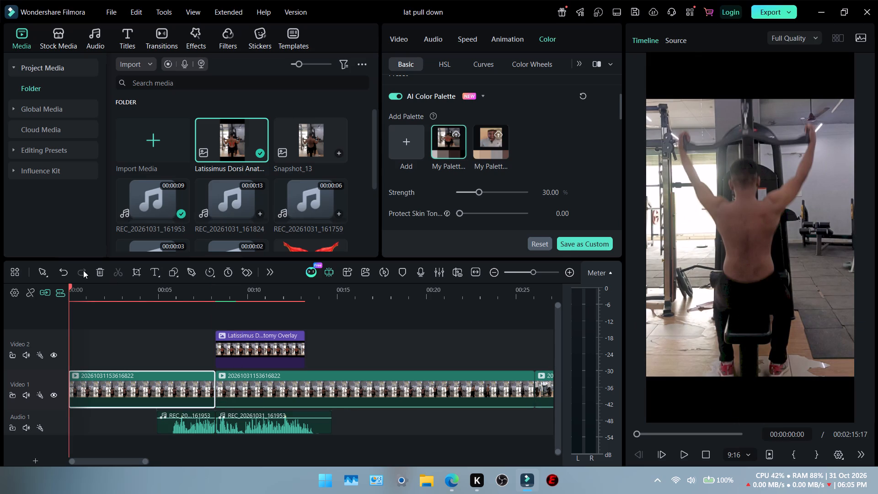
Compare the footage with and without the palette by undoing and redoing it, also checking the overlay at 00:00:09:05.
{"action": "left_click", "coordinate": [64, 270]}
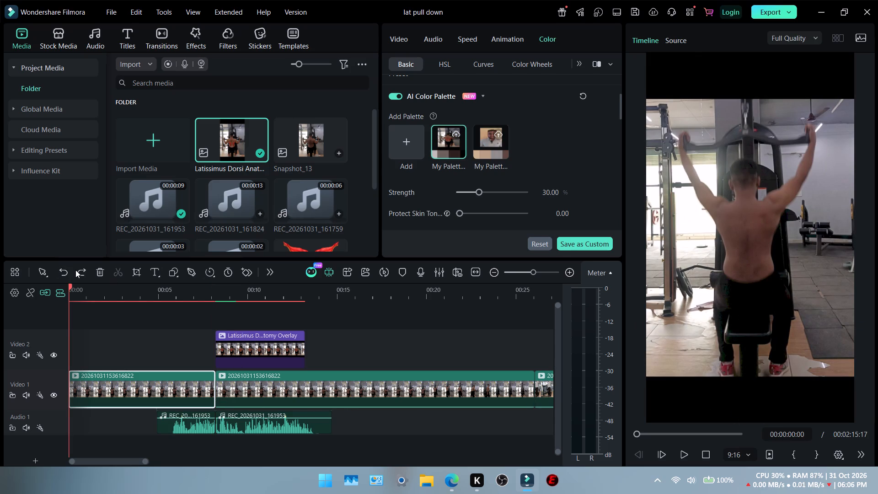
{"action": "left_click", "coordinate": [75, 270]}
{"action": "left_click", "coordinate": [233, 293]}
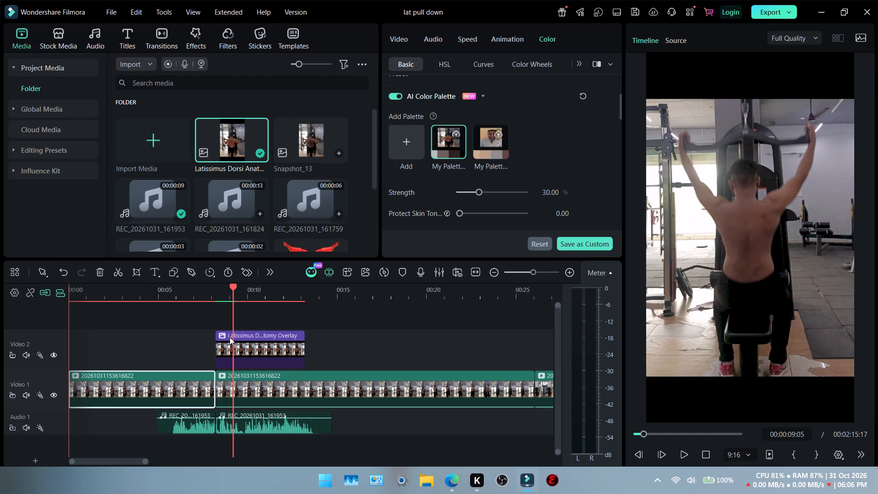
{"action": "left_click", "coordinate": [67, 272]}
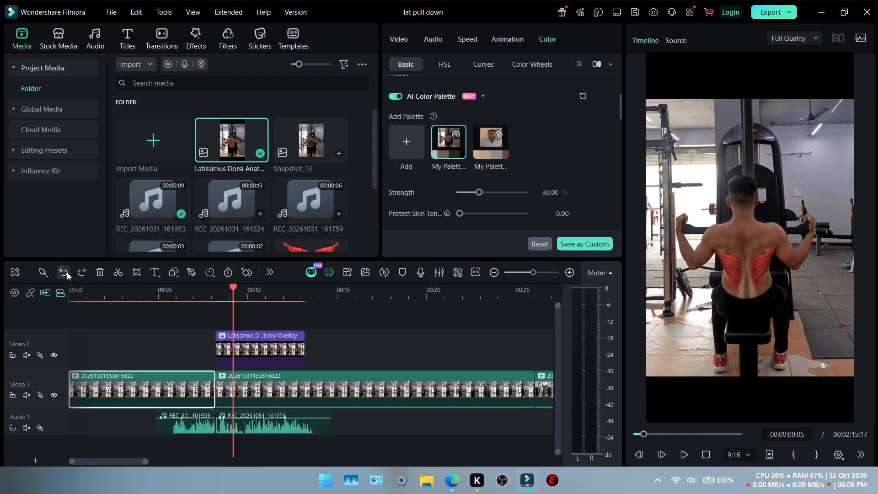
{"action": "left_click", "coordinate": [76, 270]}
{"action": "left_click", "coordinate": [62, 270]}
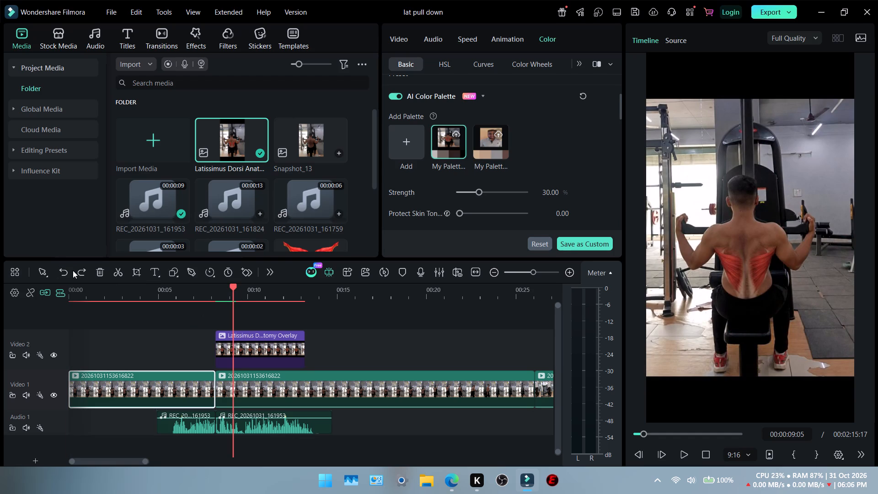
{"action": "left_click", "coordinate": [73, 270]}
{"action": "left_click", "coordinate": [66, 270]}
{"action": "left_click", "coordinate": [75, 270]}
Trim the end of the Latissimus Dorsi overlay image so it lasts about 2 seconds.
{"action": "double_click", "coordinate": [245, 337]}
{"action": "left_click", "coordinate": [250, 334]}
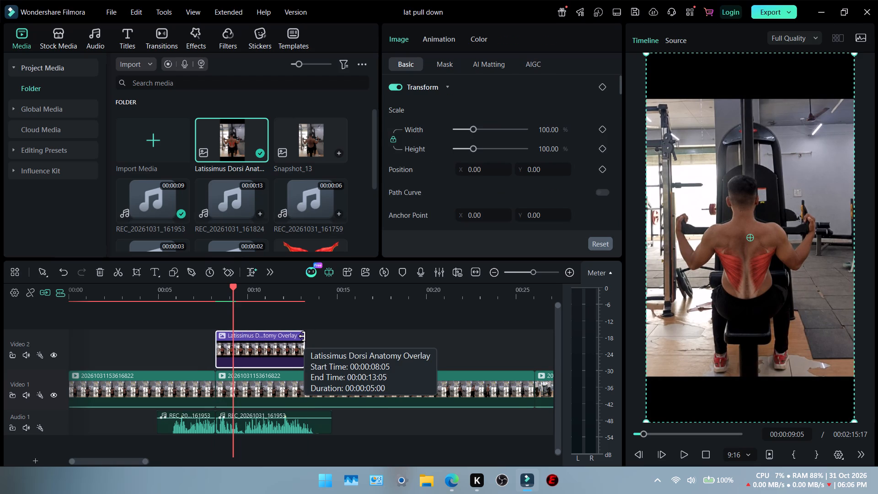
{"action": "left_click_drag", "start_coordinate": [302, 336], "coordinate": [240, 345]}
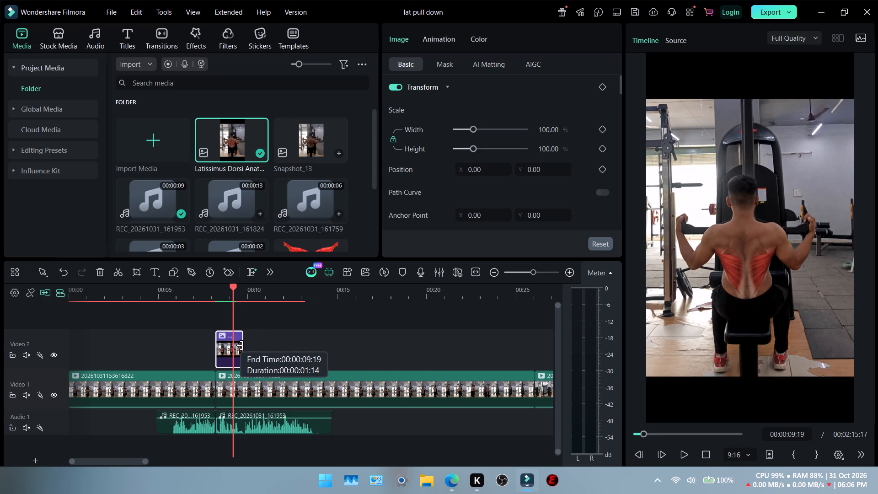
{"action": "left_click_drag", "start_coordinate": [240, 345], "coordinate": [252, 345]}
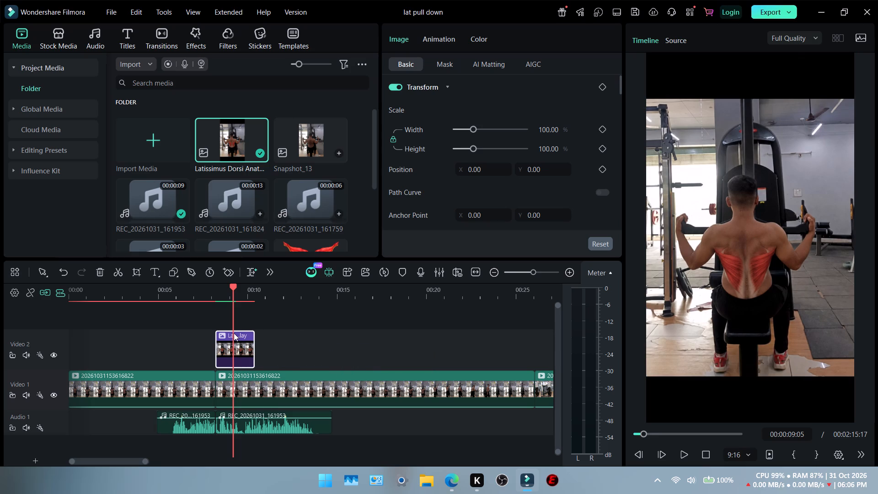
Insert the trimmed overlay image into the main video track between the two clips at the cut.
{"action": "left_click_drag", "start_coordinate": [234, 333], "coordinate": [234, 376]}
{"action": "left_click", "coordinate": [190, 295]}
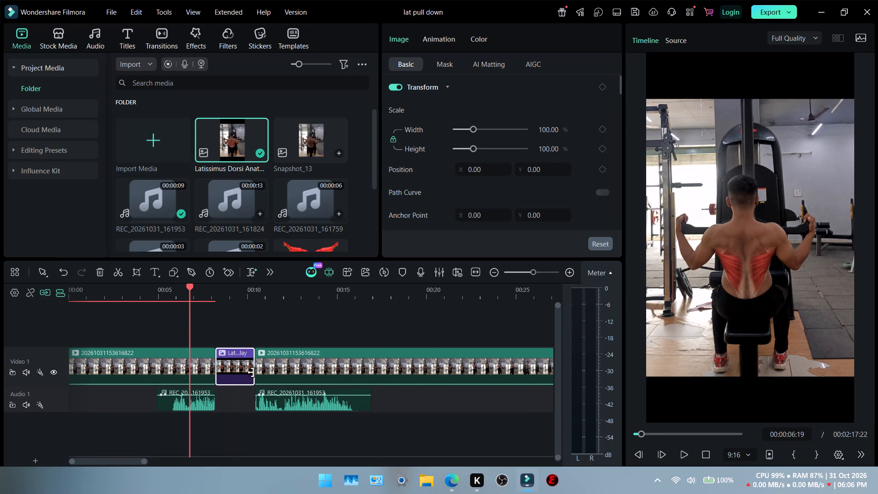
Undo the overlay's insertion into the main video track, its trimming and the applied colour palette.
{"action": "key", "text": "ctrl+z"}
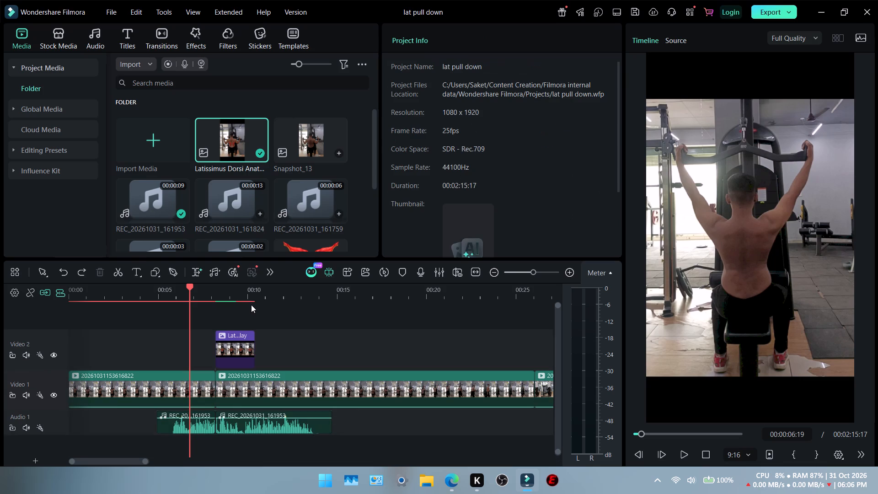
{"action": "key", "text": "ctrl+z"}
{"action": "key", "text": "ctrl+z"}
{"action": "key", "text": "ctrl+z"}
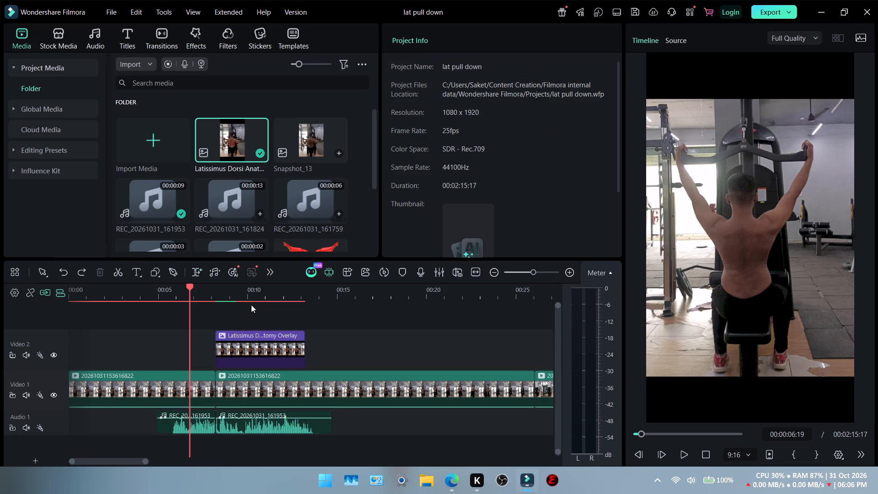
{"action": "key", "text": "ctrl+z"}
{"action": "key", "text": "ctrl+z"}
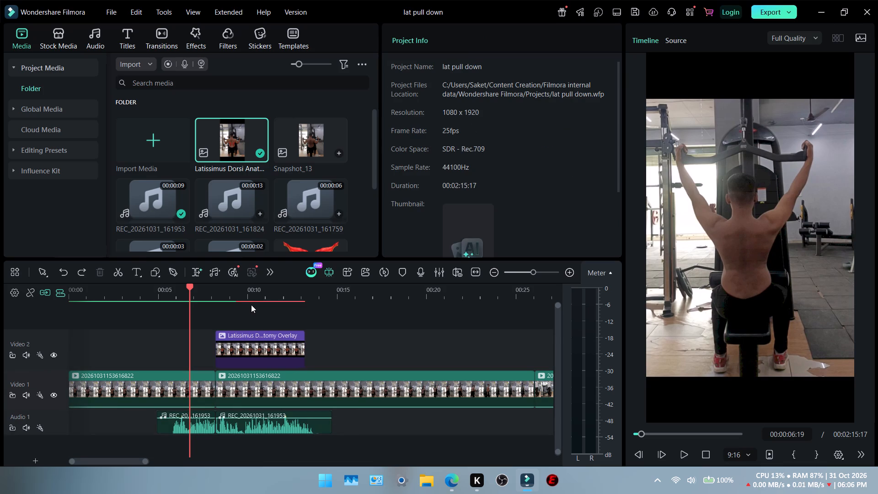
With the playhead back at the 00:00:08:05 cut, undo the earlier edits through the overlay image's placement on the timeline.
{"action": "left_click", "coordinate": [218, 294]}
{"action": "left_click", "coordinate": [217, 286]}
{"action": "left_click_drag", "start_coordinate": [212, 288], "coordinate": [215, 293]}
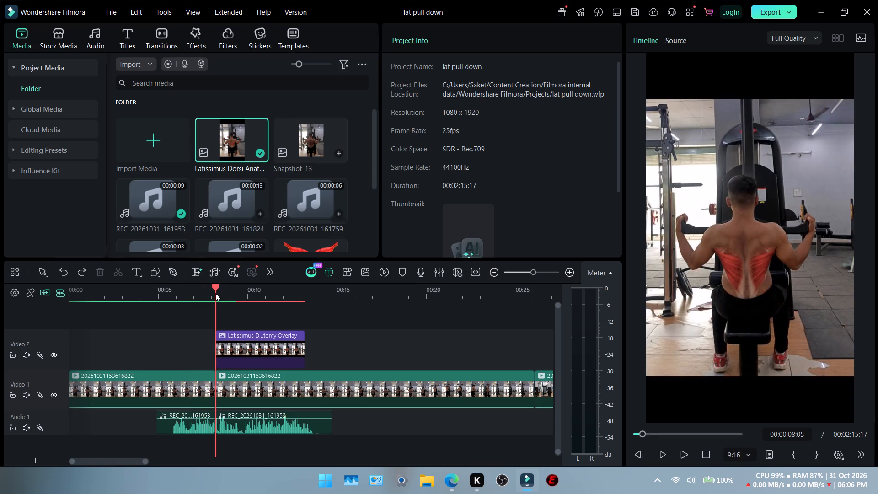
{"action": "key", "text": "ctrl+z"}
{"action": "key", "text": "ctrl+z"}
{"action": "key", "text": "ctrl+z"}
{"action": "key", "text": "ctrl+z"}
{"action": "key", "text": "ctrl+z"}
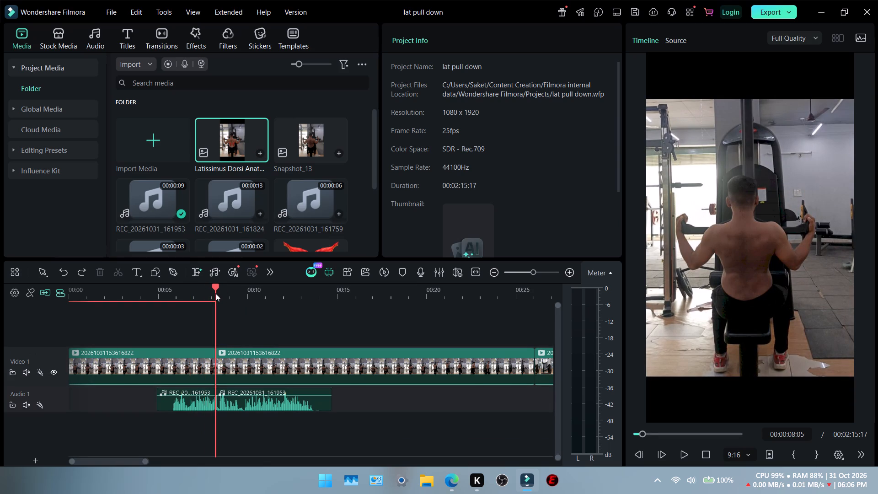
Undo the overlay image's import and the split of the video and audio at 00:00:08:05.
{"action": "left_click", "coordinate": [216, 288]}
{"action": "left_click_drag", "start_coordinate": [211, 290], "coordinate": [208, 291]}
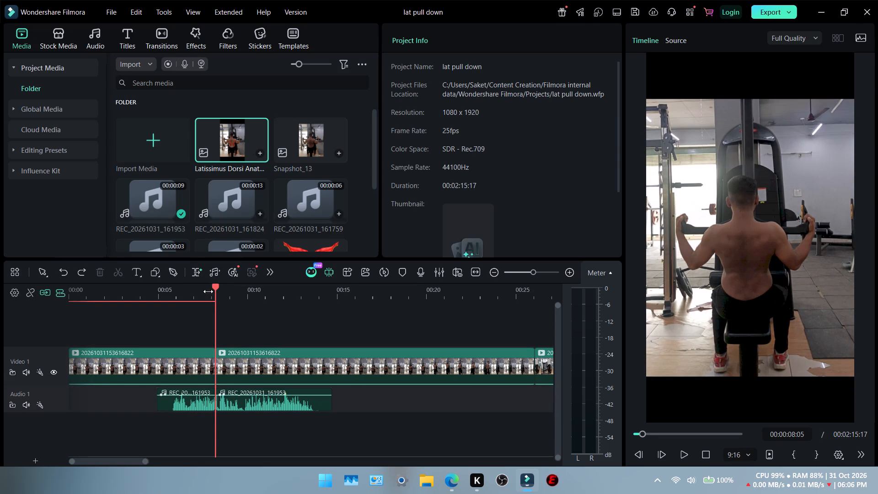
{"action": "left_click_drag", "start_coordinate": [208, 291], "coordinate": [205, 293]}
{"action": "double_click", "coordinate": [202, 287]}
{"action": "left_click", "coordinate": [195, 289]}
{"action": "left_click_drag", "start_coordinate": [192, 291], "coordinate": [201, 290]}
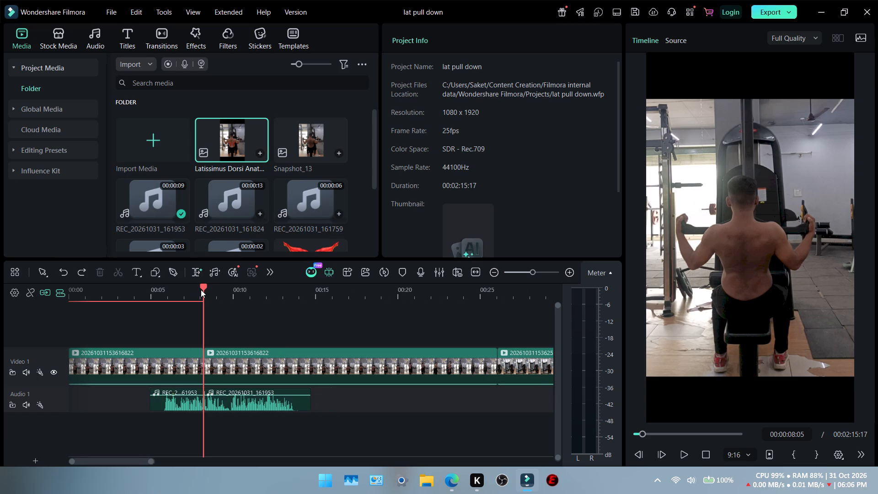
{"action": "left_click_drag", "start_coordinate": [201, 290], "coordinate": [204, 293]}
{"action": "key", "text": "ctrl+z"}
{"action": "key", "text": "ctrl+z"}
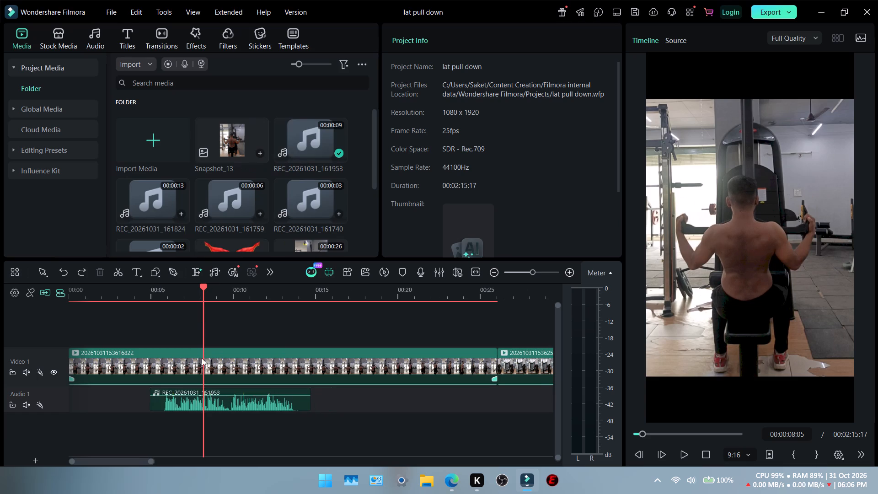
Split only the first video clip at 00:00:08:05, leaving the voice-over audio whole.
{"action": "left_click", "coordinate": [202, 358]}
{"action": "left_click", "coordinate": [122, 273]}
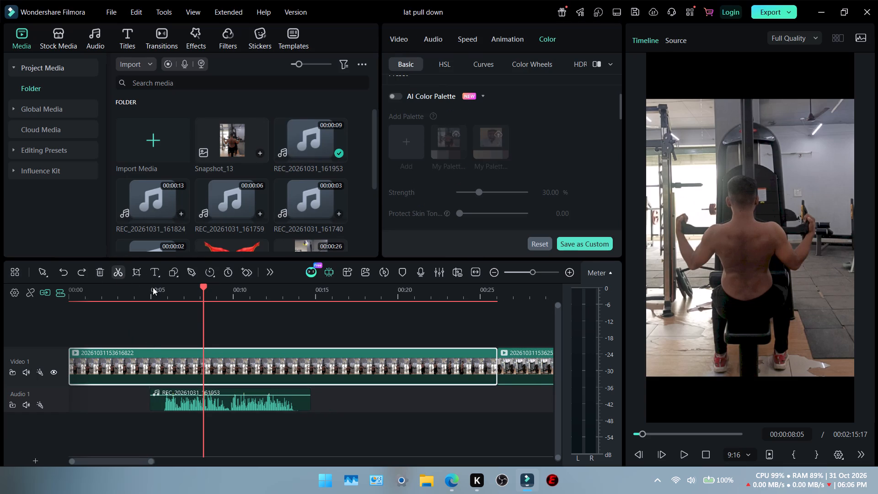
{"action": "left_click", "coordinate": [225, 317]}
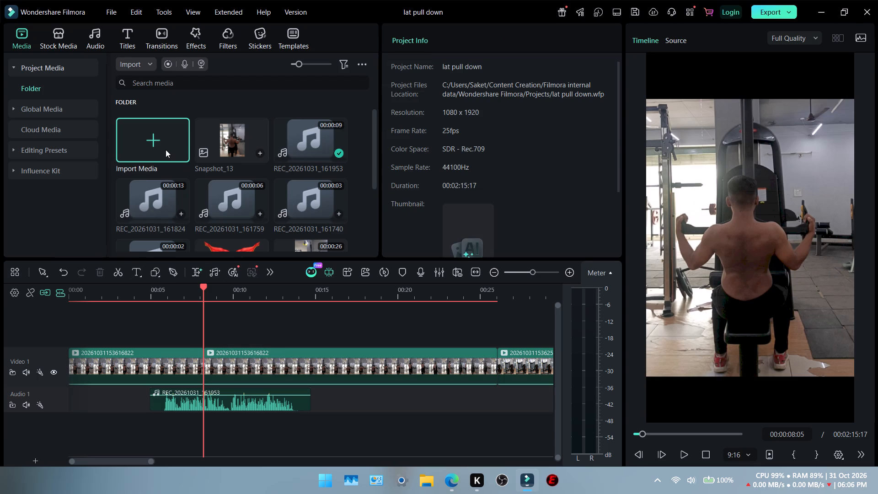
Import Latissimus Dorsi Anatomy Overlay.png from the Downloads folder into the project media.
{"action": "left_click", "coordinate": [226, 150]}
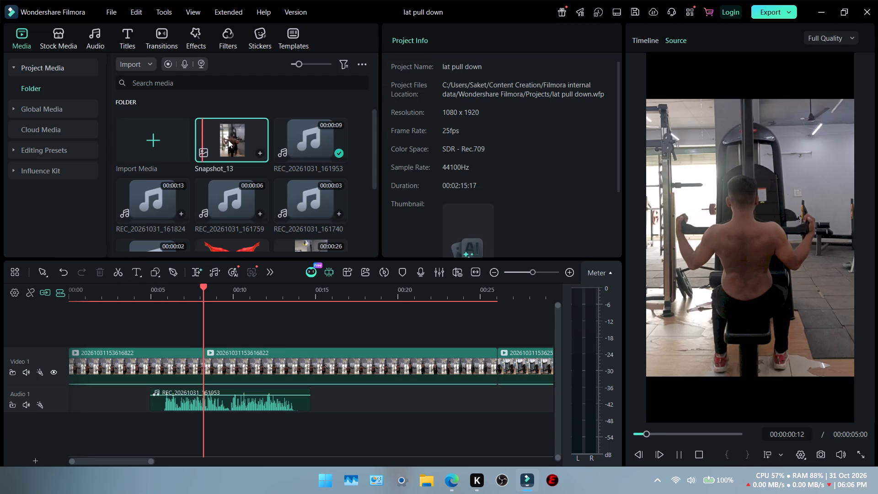
{"action": "left_click", "coordinate": [165, 146]}
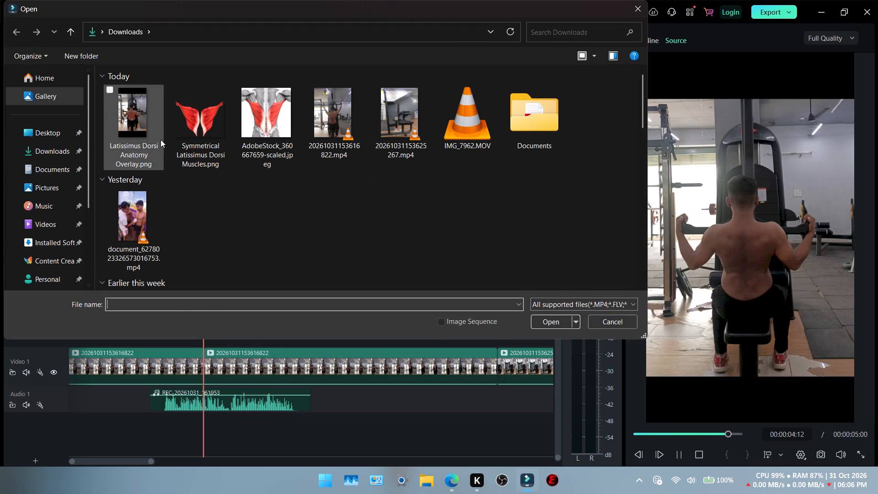
{"action": "double_click", "coordinate": [136, 119]}
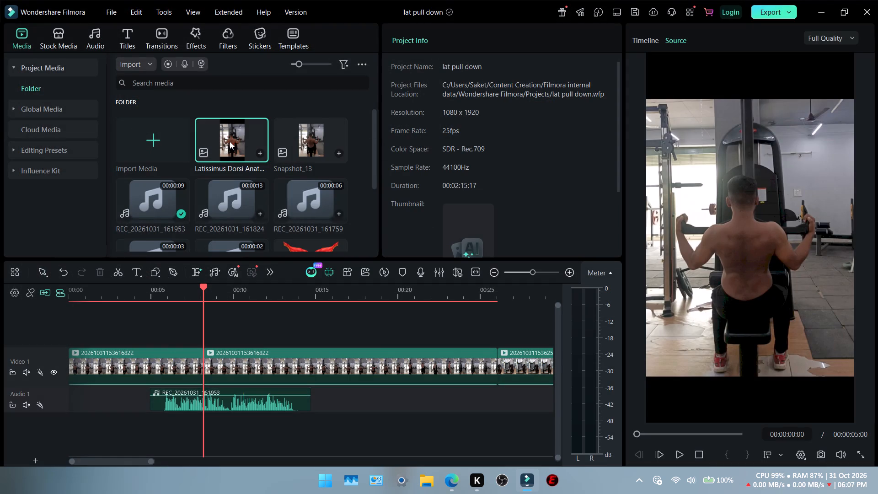
Insert the Latissimus Dorsi Anatomy Overlay image on Video 1 between the two clips at the 00:00:08:05 cut.
{"action": "left_click_drag", "start_coordinate": [230, 141], "coordinate": [214, 330]}
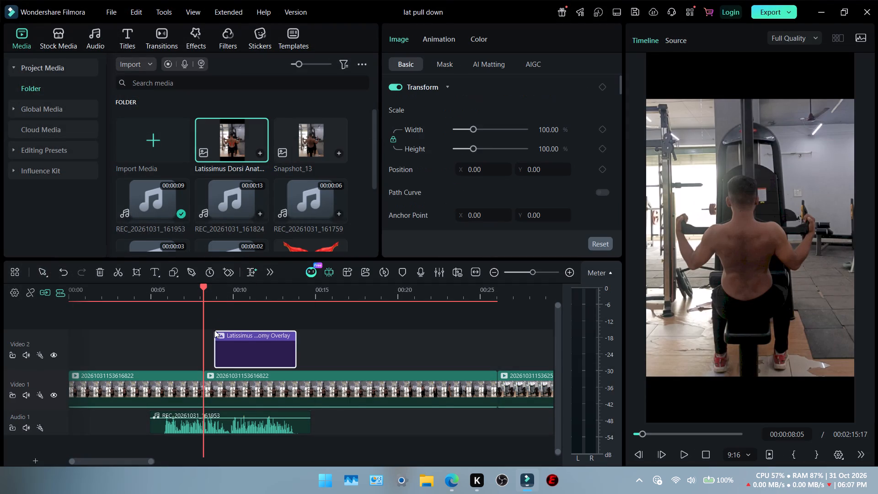
{"action": "left_click_drag", "start_coordinate": [249, 333], "coordinate": [233, 362]}
{"action": "left_click_drag", "start_coordinate": [233, 363], "coordinate": [241, 377]}
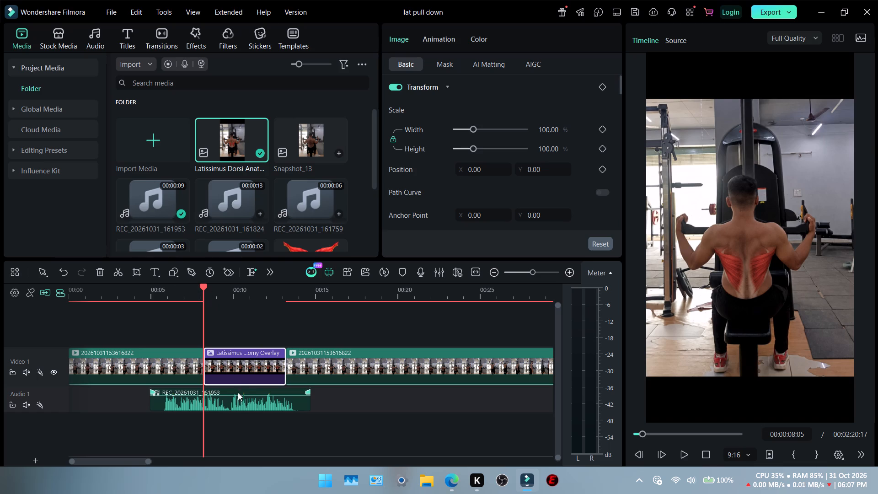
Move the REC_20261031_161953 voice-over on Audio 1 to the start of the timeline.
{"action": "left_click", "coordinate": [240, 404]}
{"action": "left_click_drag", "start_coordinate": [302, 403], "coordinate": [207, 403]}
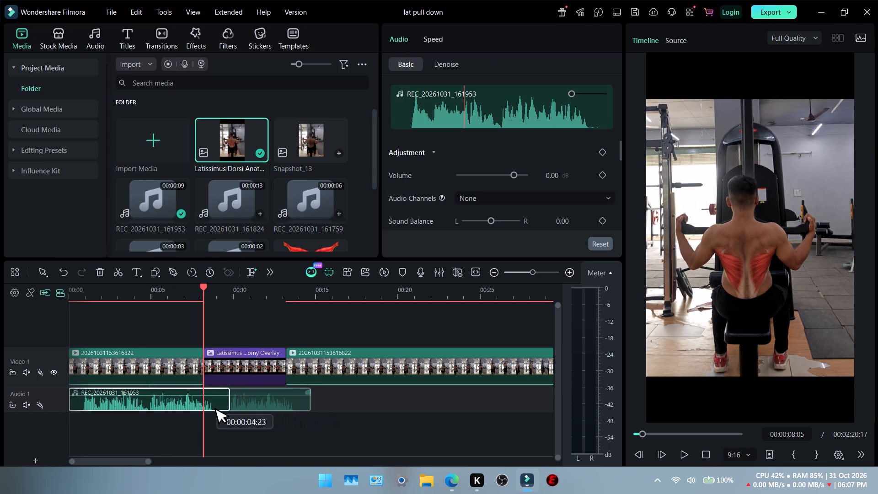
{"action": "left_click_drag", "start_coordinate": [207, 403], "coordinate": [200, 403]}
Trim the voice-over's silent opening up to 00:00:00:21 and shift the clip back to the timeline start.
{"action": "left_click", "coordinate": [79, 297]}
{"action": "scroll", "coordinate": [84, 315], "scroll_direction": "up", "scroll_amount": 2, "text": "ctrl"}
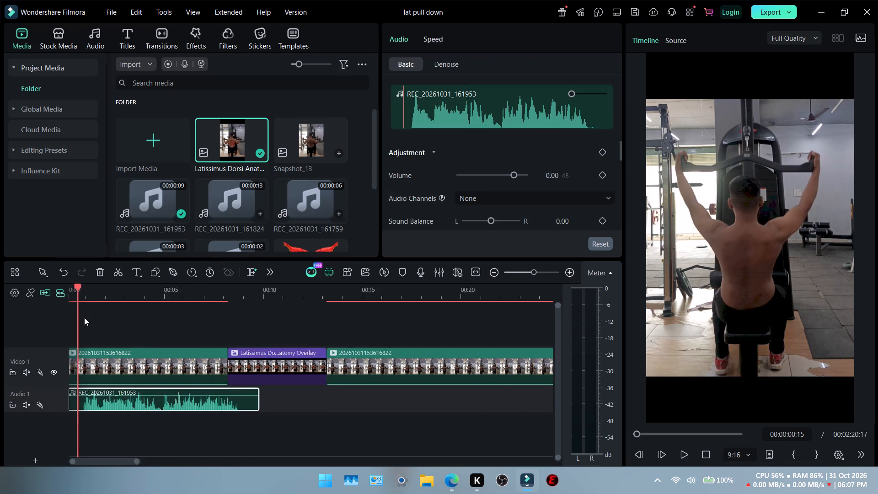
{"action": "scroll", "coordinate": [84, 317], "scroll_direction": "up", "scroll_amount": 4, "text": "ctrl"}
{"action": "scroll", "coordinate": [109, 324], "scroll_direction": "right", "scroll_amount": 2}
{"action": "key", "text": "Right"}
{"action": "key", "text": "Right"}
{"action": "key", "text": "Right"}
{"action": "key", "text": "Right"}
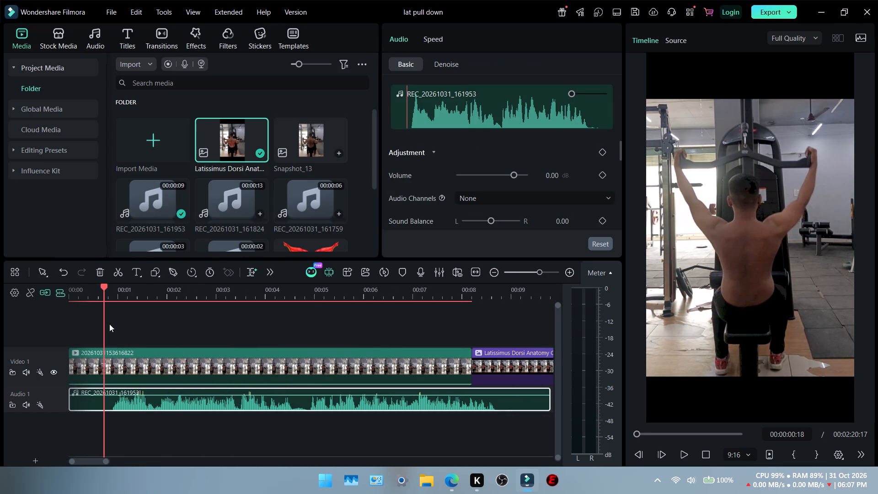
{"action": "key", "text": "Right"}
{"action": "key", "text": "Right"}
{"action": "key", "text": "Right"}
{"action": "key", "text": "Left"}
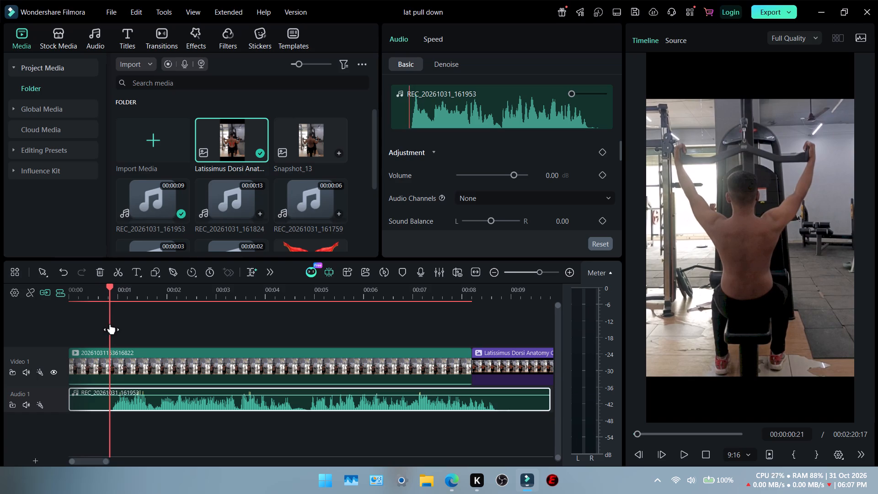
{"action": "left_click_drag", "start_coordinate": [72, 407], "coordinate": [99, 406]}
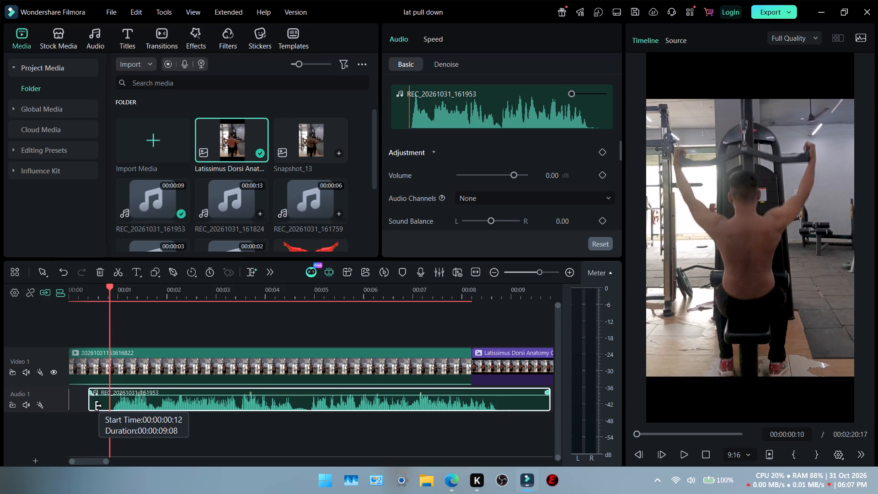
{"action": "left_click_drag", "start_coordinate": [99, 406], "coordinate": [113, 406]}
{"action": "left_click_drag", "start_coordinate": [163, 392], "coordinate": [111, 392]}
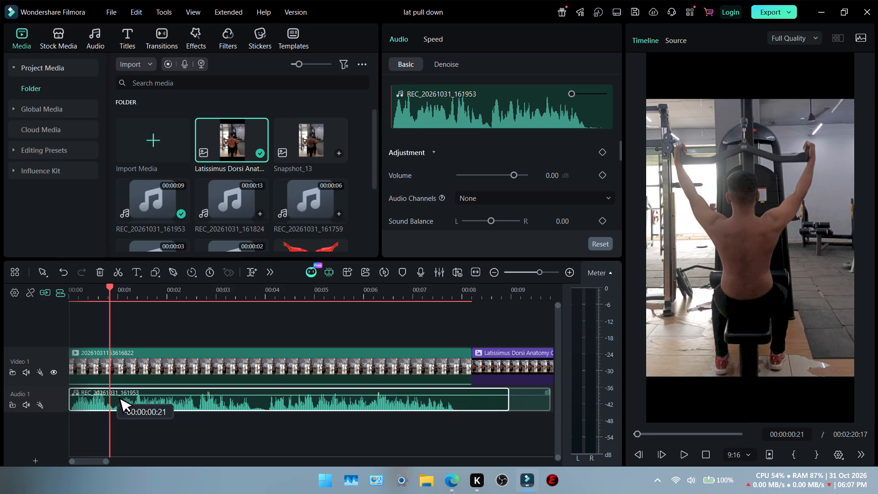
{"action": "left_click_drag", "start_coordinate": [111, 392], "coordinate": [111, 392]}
Play the timeline from 00:00:00:00 into the overlay image to review how the voice-over fits the footage.
{"action": "left_click", "coordinate": [108, 288]}
{"action": "left_click_drag", "start_coordinate": [108, 288], "coordinate": [24, 293]}
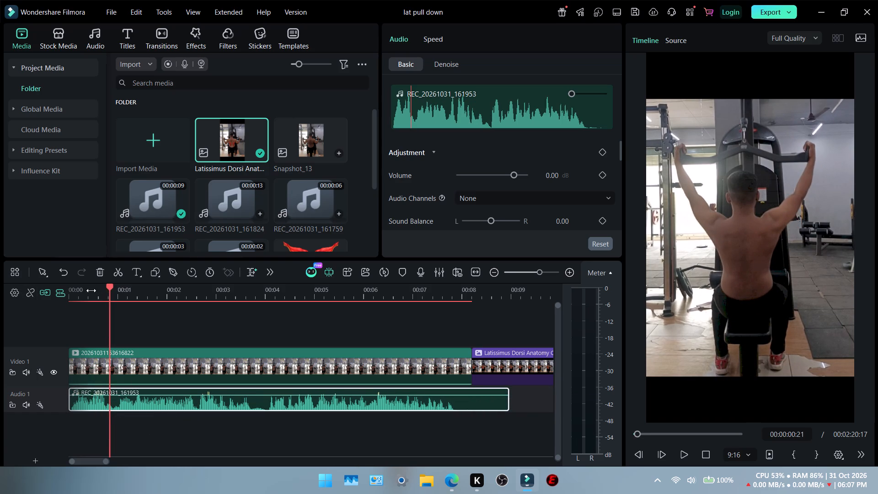
{"action": "left_click_drag", "start_coordinate": [110, 287], "coordinate": [10, 293]}
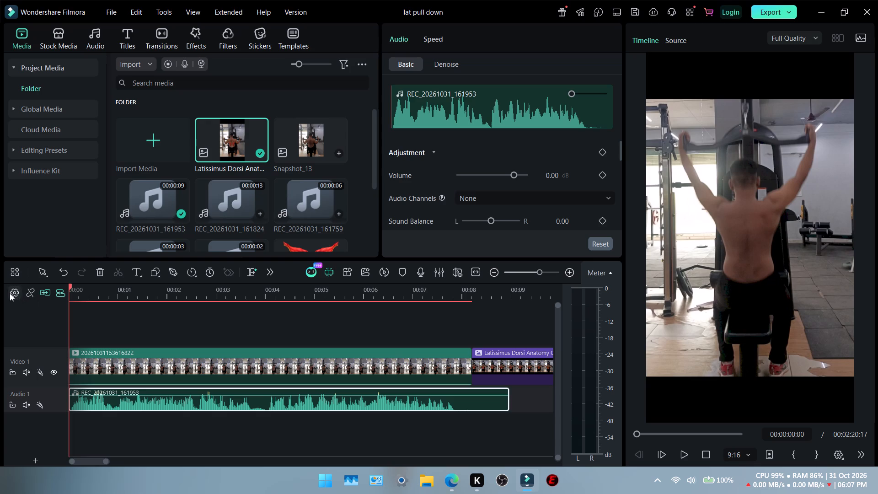
{"action": "key", "text": "space"}
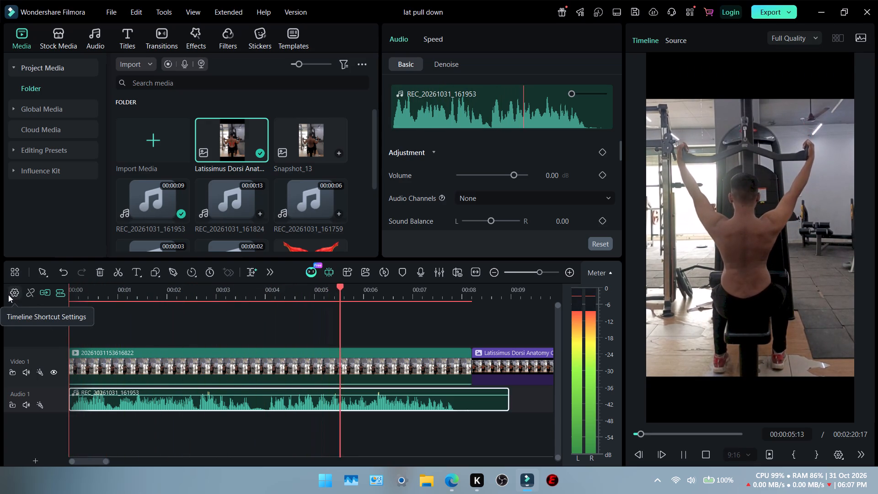
{"action": "key", "text": "space"}
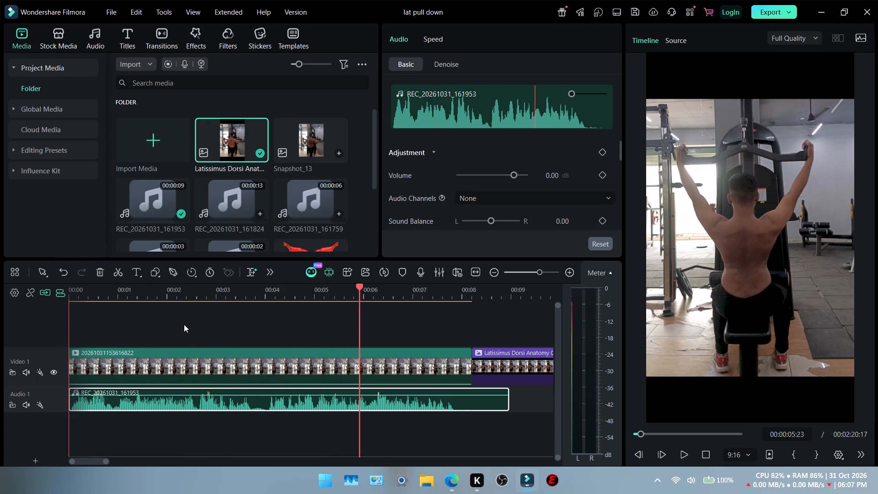
{"action": "key", "text": "space"}
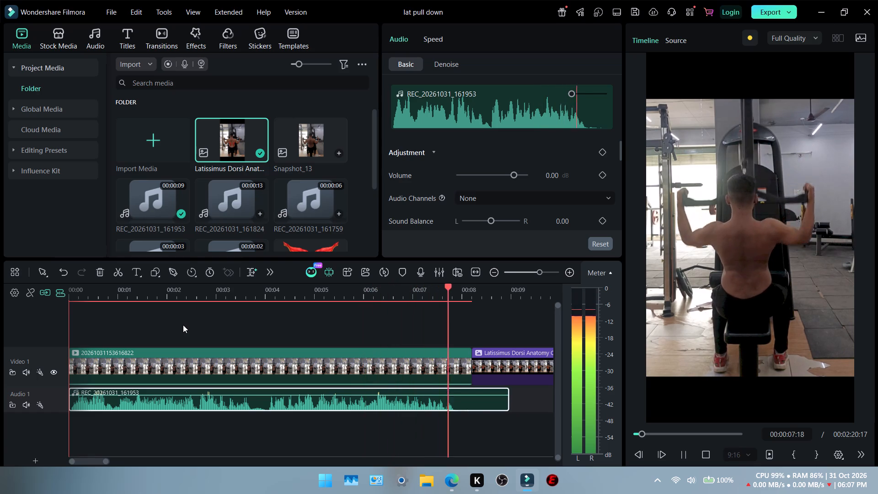
{"action": "key", "text": "space"}
Replay parts of the first clip and its opening to check the voice-over against the movement.
{"action": "left_click", "coordinate": [296, 370]}
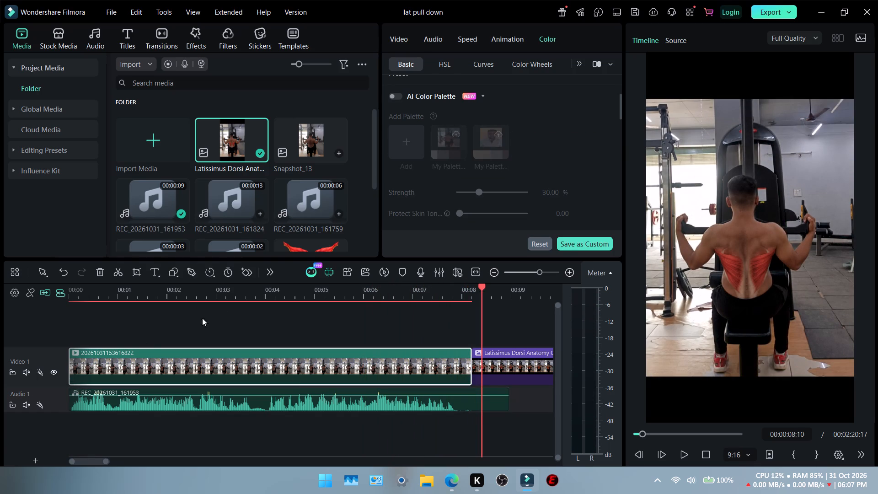
{"action": "left_click", "coordinate": [286, 292]}
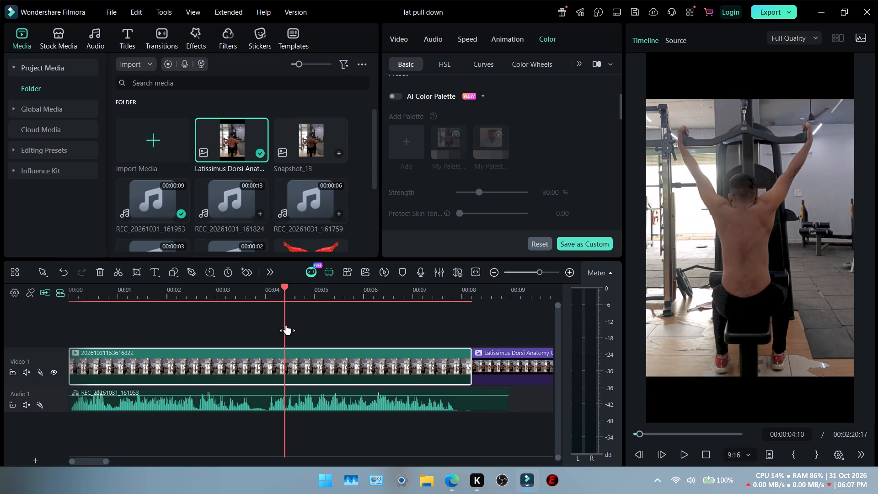
{"action": "left_click", "coordinate": [178, 294]}
{"action": "key", "text": "space"}
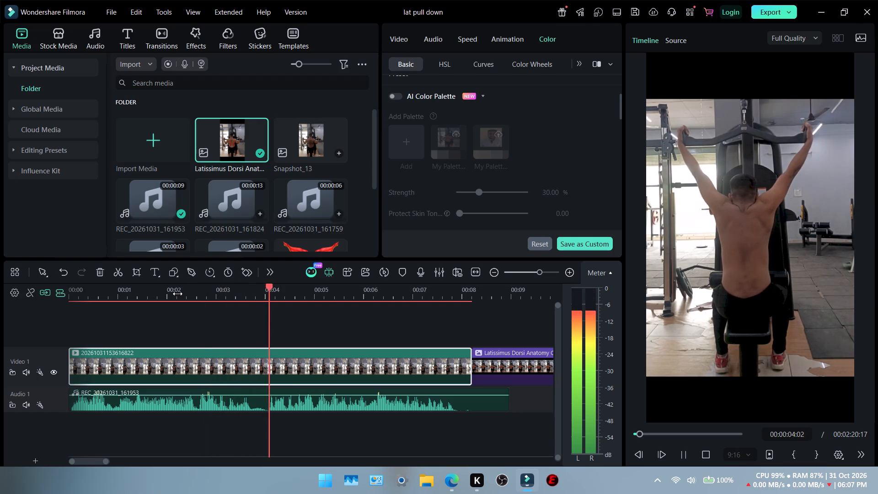
{"action": "left_click", "coordinate": [110, 295]}
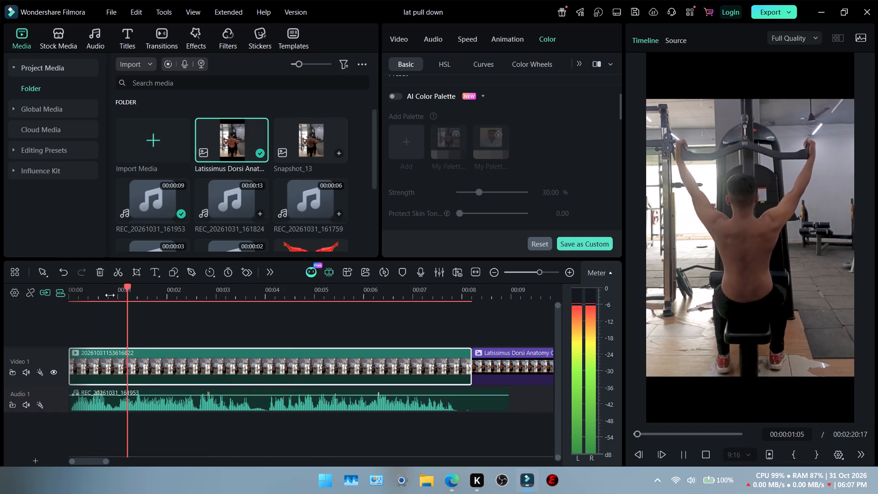
{"action": "left_click", "coordinate": [62, 294]}
{"action": "left_click", "coordinate": [74, 295]}
{"action": "left_click_drag", "start_coordinate": [73, 287], "coordinate": [47, 290]}
{"action": "key", "text": "space"}
{"action": "key", "text": "space"}
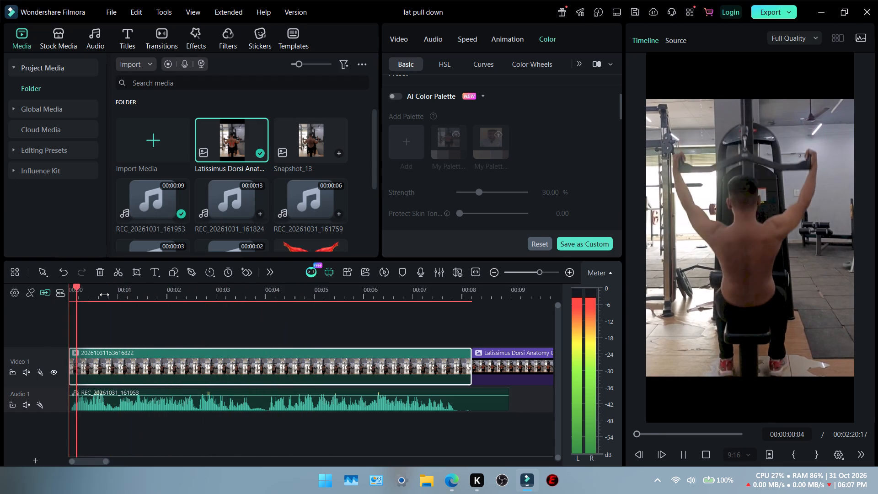
{"action": "key", "text": "space"}
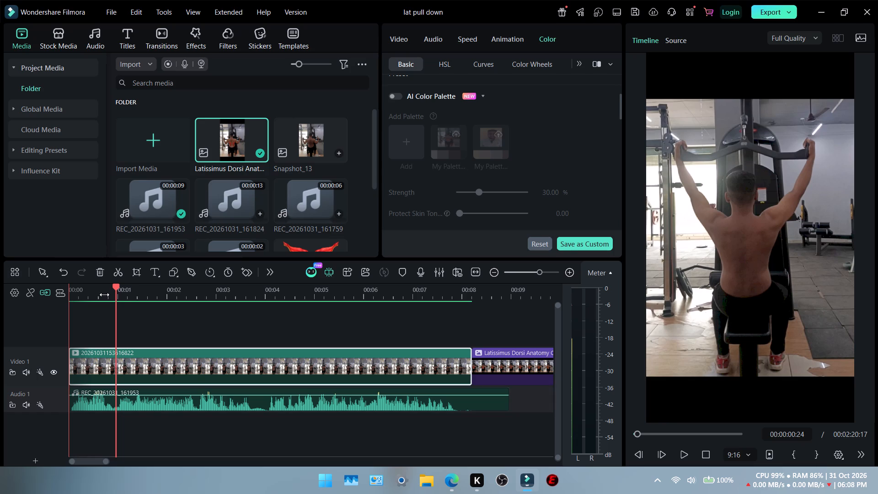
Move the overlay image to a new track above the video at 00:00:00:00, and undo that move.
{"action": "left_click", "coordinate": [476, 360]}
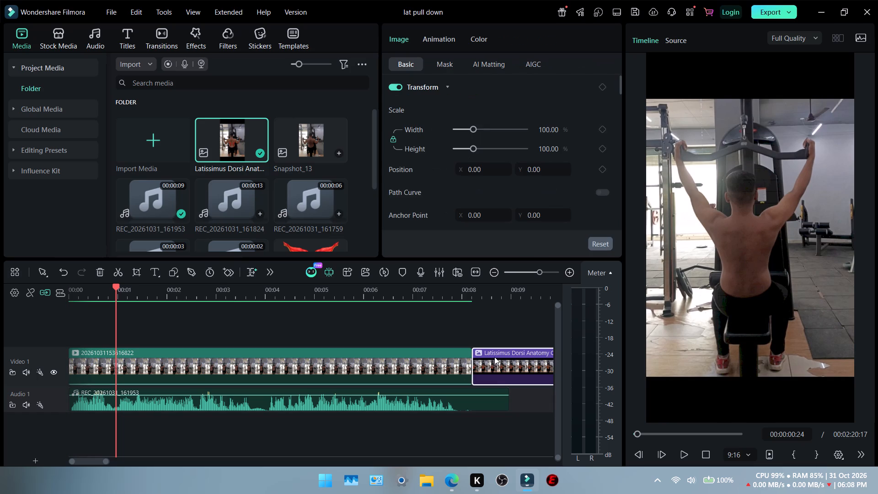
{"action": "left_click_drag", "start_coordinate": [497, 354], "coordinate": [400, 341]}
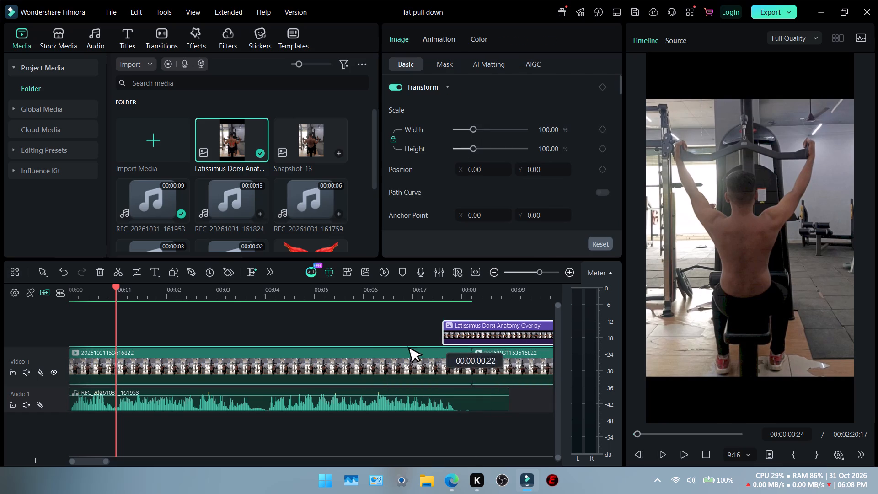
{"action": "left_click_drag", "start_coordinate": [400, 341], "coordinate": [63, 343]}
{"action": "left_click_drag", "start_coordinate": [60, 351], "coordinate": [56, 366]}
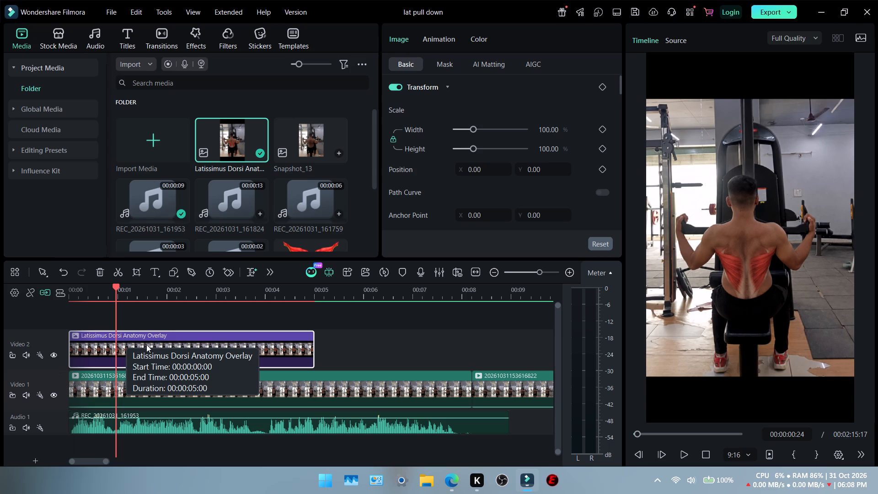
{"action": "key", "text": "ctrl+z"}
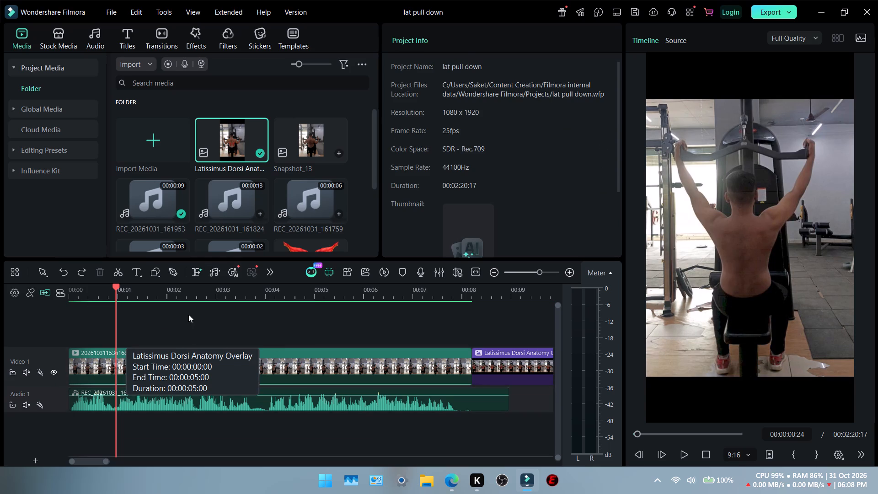
Delete the REC_20261031_161953 voice-over clip from Audio 1.
{"action": "left_click", "coordinate": [236, 409]}
{"action": "key", "text": "Delete"}
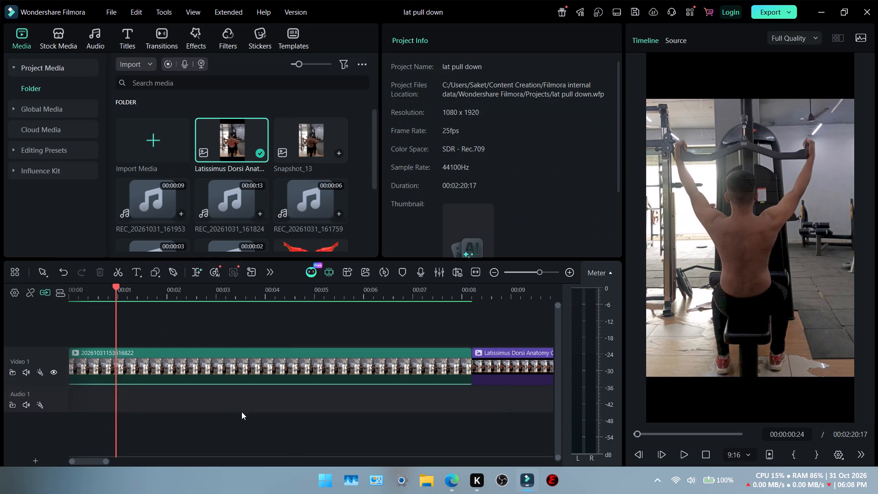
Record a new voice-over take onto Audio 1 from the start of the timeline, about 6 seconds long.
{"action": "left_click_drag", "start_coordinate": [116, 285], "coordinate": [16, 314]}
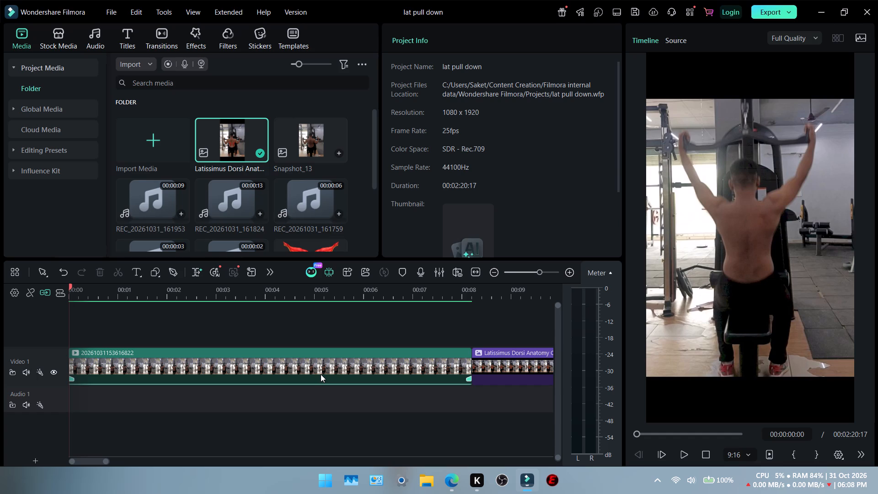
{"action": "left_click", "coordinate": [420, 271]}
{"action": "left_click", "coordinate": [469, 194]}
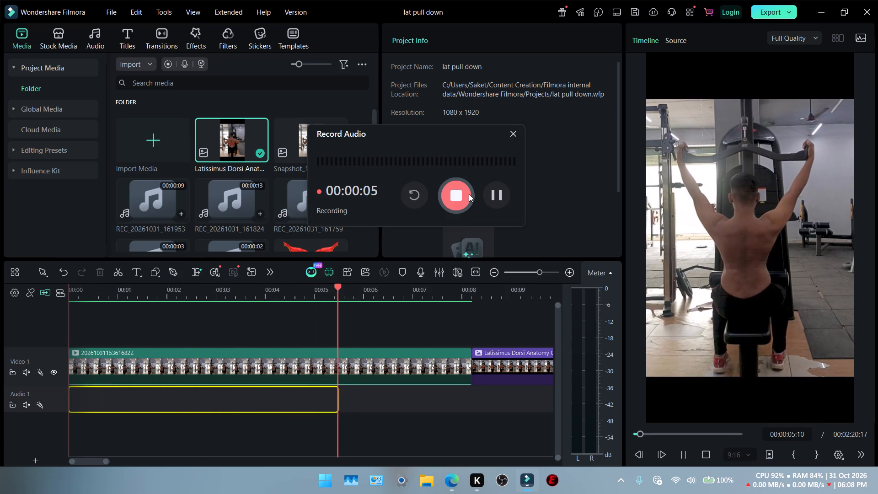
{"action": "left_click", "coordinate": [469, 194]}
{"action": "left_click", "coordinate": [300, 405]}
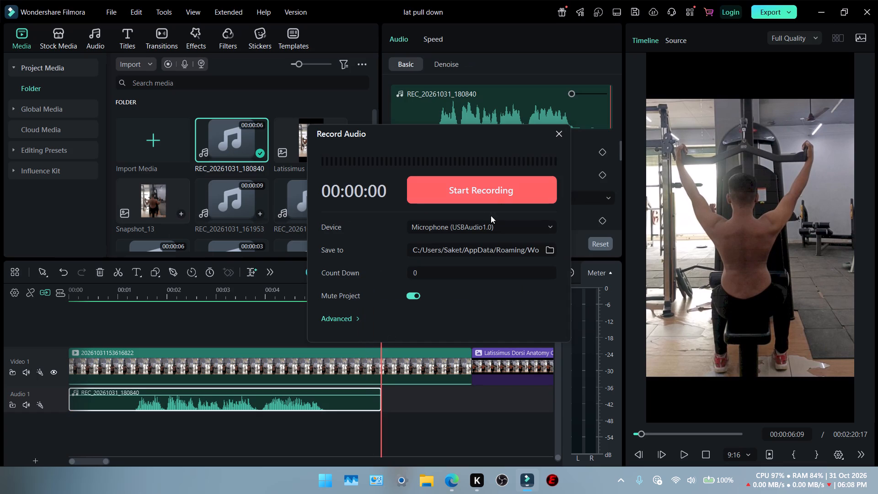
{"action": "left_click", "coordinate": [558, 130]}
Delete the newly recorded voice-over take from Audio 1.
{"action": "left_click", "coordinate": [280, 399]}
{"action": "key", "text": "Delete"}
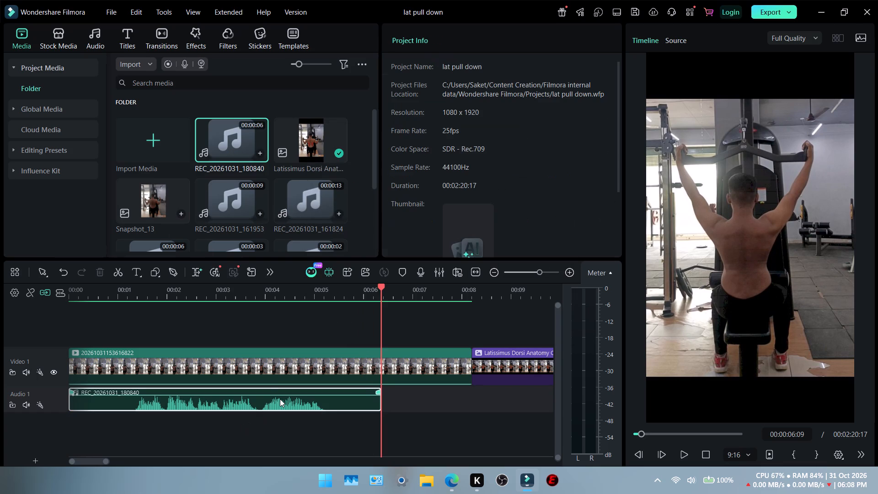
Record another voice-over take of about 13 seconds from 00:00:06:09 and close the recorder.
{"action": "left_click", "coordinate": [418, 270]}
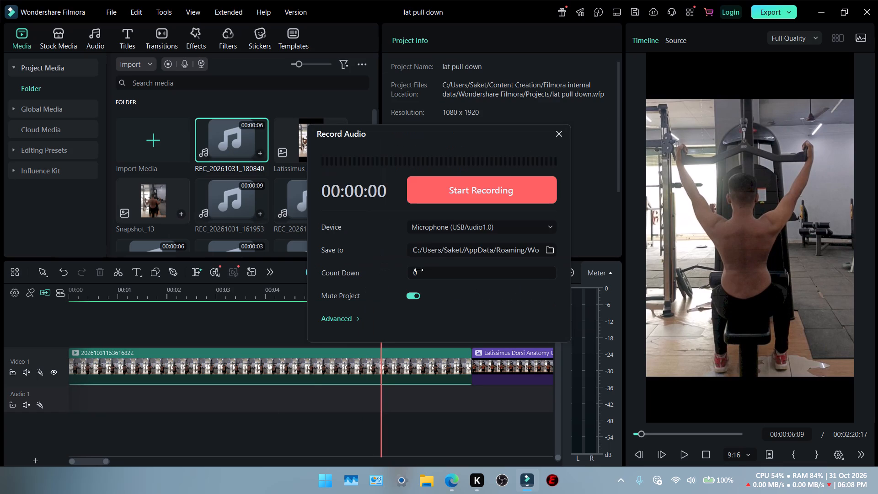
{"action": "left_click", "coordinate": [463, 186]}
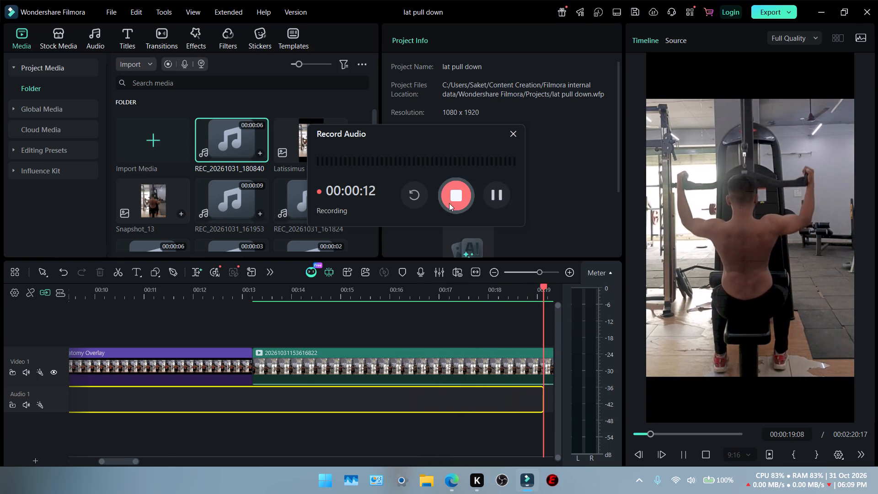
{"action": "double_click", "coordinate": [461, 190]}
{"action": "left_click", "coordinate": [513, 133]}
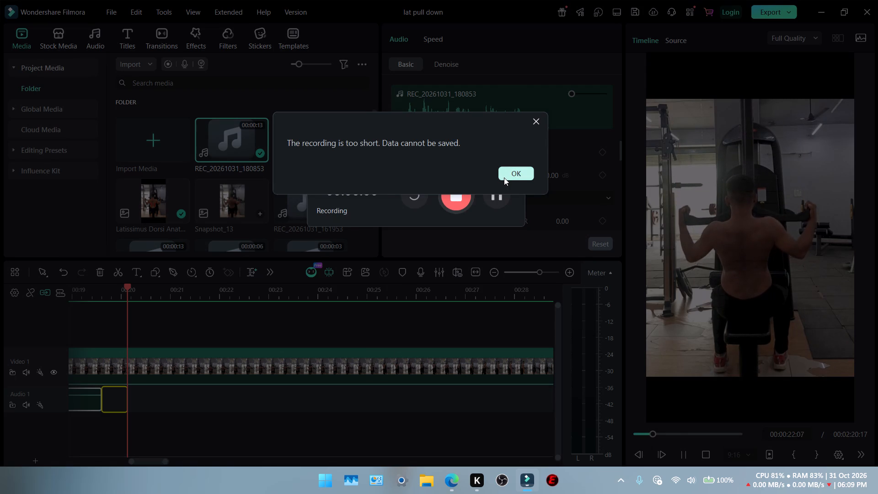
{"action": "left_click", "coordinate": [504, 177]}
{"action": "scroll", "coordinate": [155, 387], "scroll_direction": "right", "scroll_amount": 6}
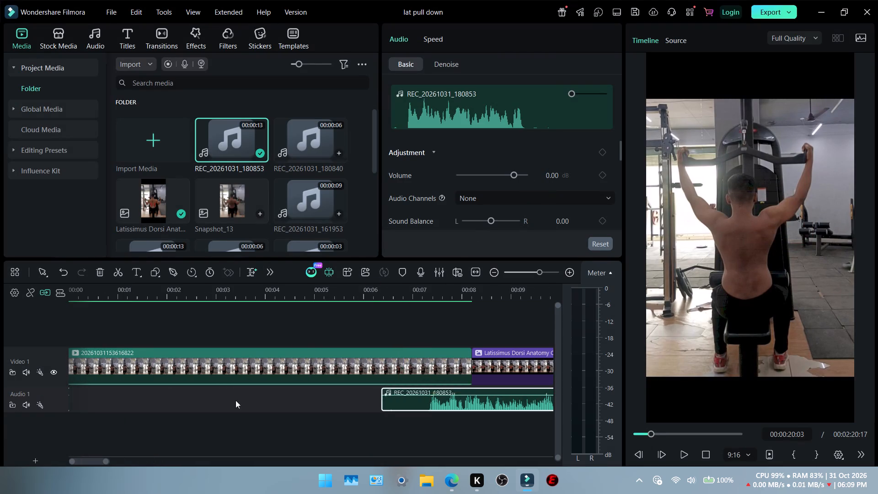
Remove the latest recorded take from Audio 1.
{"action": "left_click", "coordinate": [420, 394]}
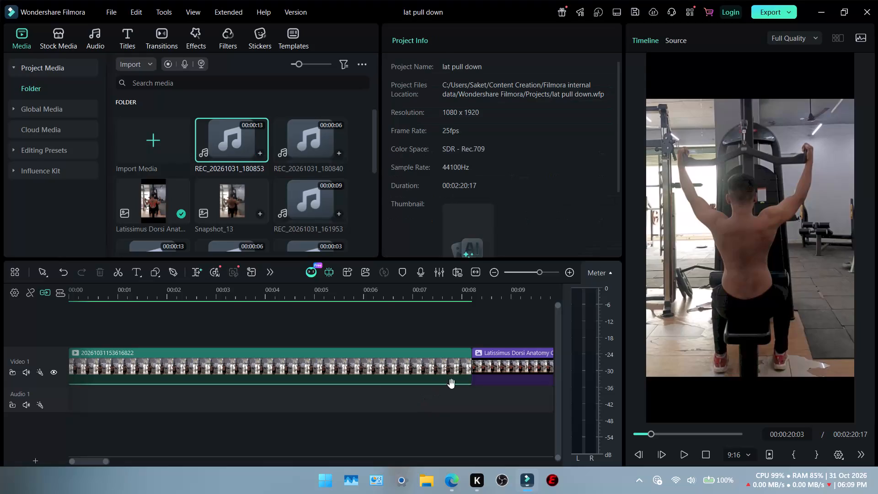
Scrub through the opening lat pull-down clip, from the anatomy overlay back to the start of the timeline.
{"action": "left_click", "coordinate": [498, 292]}
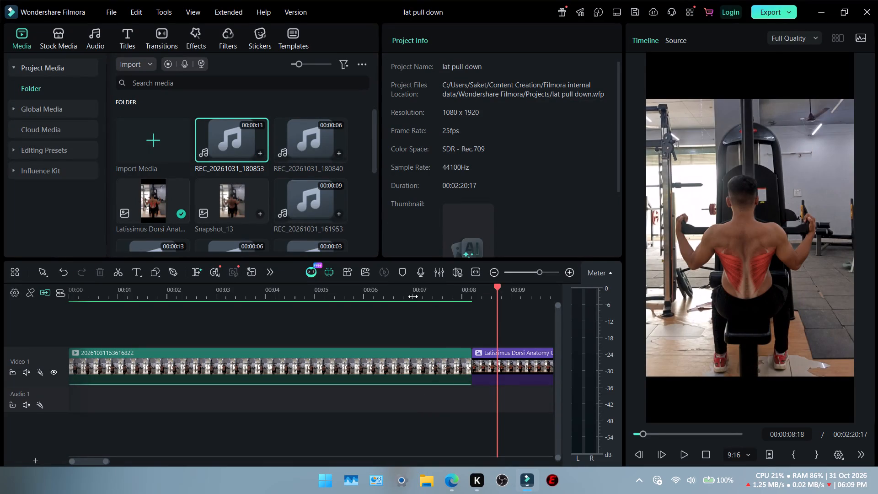
{"action": "left_click", "coordinate": [413, 296]}
{"action": "left_click_drag", "start_coordinate": [412, 285], "coordinate": [317, 301]}
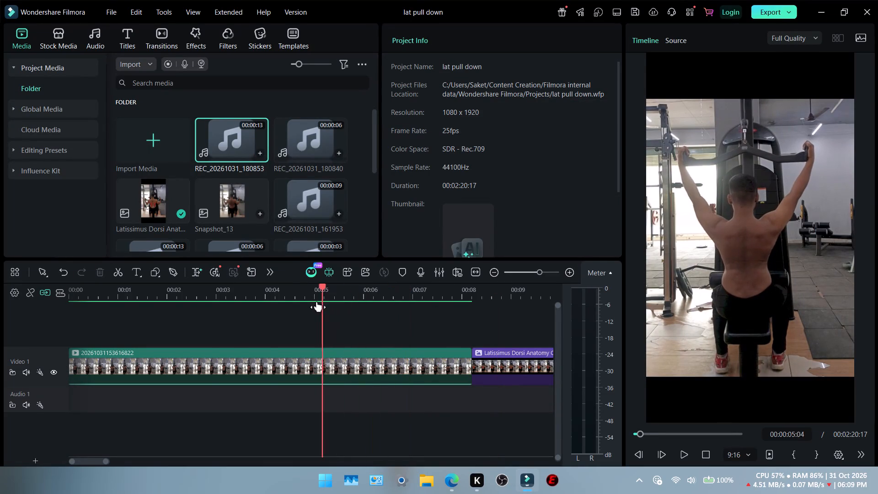
{"action": "left_click_drag", "start_coordinate": [317, 301], "coordinate": [60, 313]}
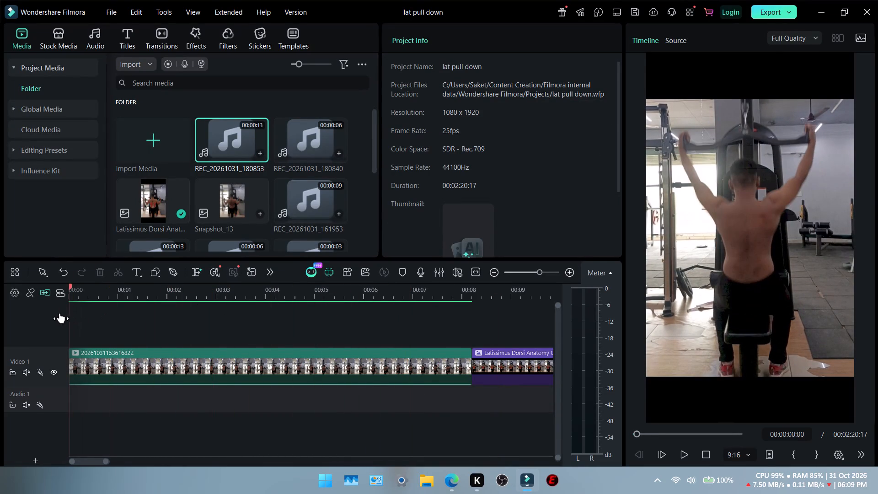
{"action": "left_click_drag", "start_coordinate": [60, 313], "coordinate": [87, 313]}
{"action": "left_click_drag", "start_coordinate": [124, 313], "coordinate": [363, 322]}
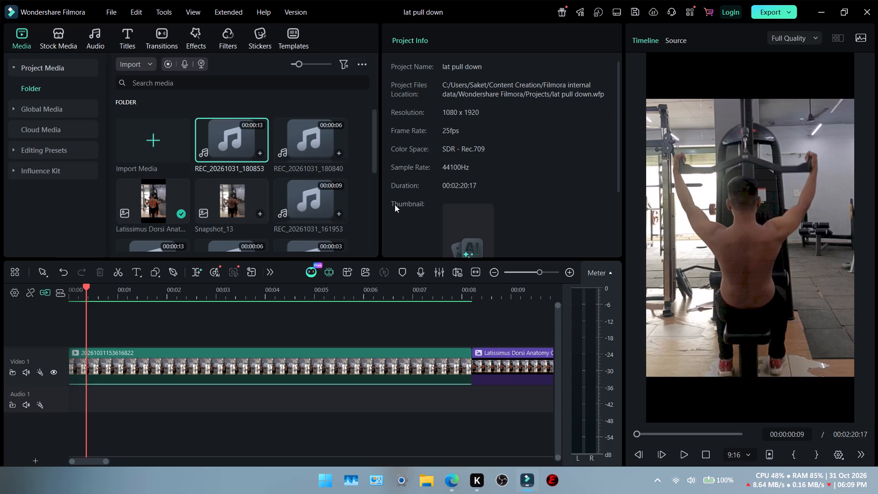
Play the source video 20261031153616822.mp4 from the Downloads folder in VLC, then return to Filmora.
{"action": "left_click", "coordinate": [430, 481]}
{"action": "left_click", "coordinate": [56, 168]}
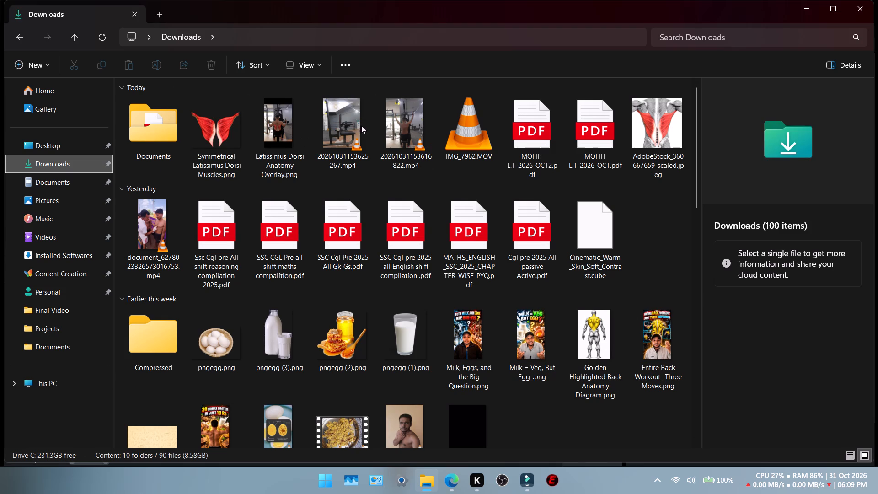
{"action": "double_click", "coordinate": [403, 125]}
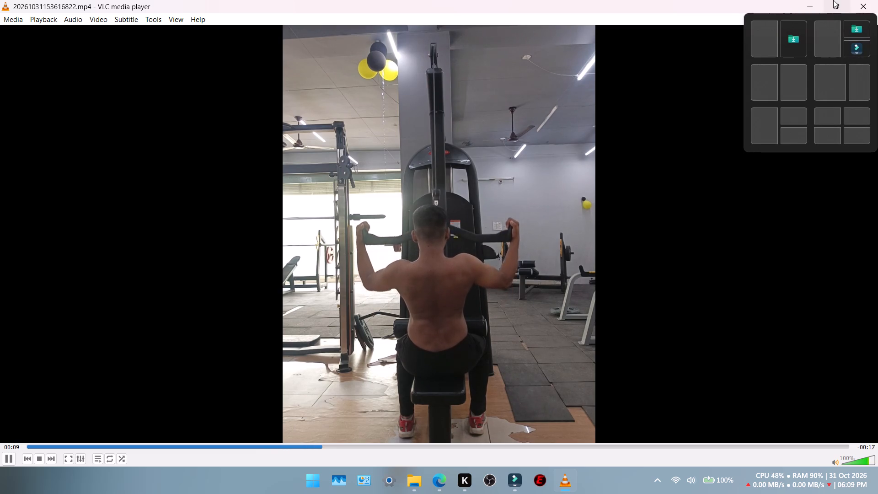
{"action": "left_click", "coordinate": [877, 4]}
{"action": "left_click", "coordinate": [809, 10]}
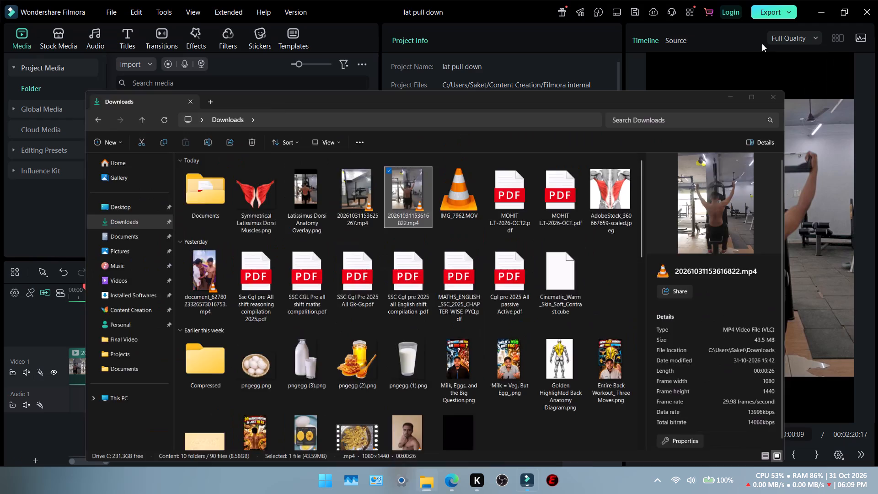
Set the timeline preview's playback quality to 1/4.
{"action": "left_click", "coordinate": [423, 293]}
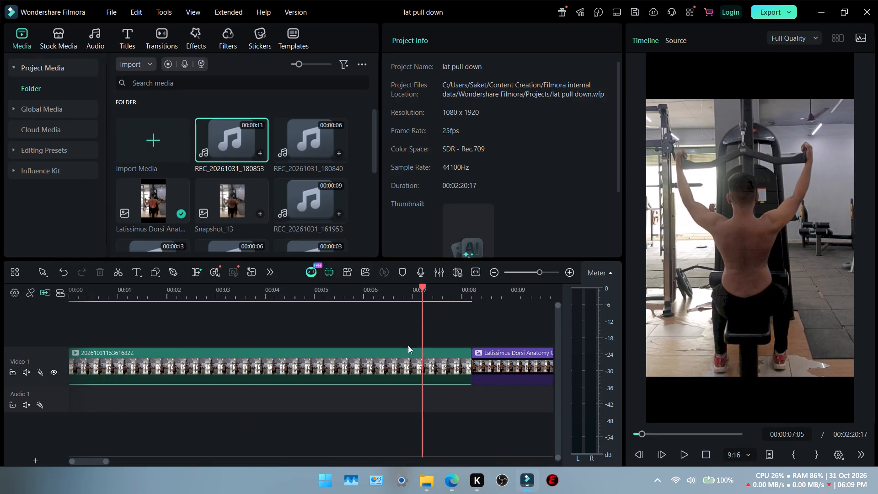
{"action": "left_click", "coordinate": [403, 354]}
{"action": "left_click", "coordinate": [435, 412]}
{"action": "left_click", "coordinate": [804, 36]}
{"action": "left_click", "coordinate": [784, 99]}
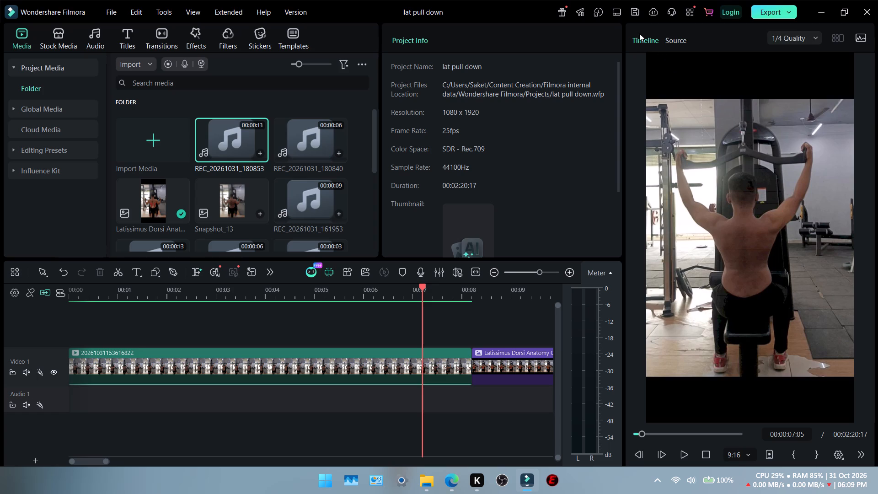
With the playhead at the timeline start, check the voice recorder's advanced sample rate and bit rate options and apply them.
{"action": "left_click", "coordinate": [307, 319]}
{"action": "left_click", "coordinate": [313, 297]}
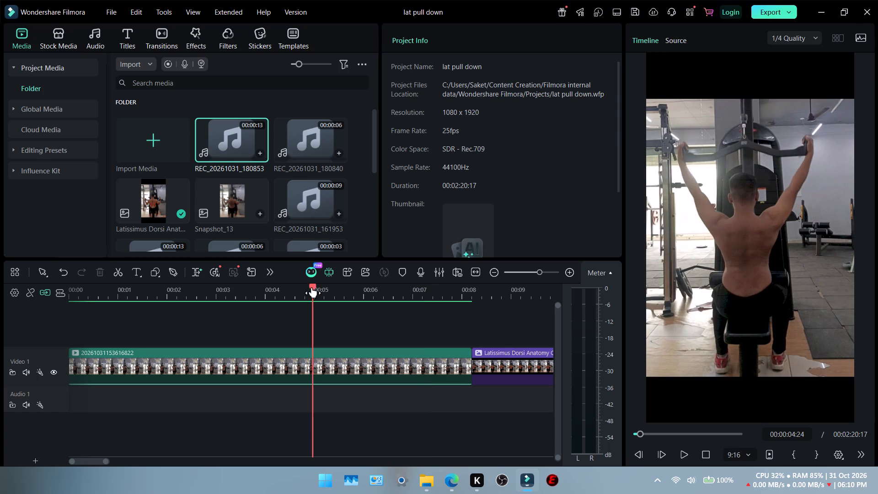
{"action": "left_click_drag", "start_coordinate": [312, 287], "coordinate": [69, 327]}
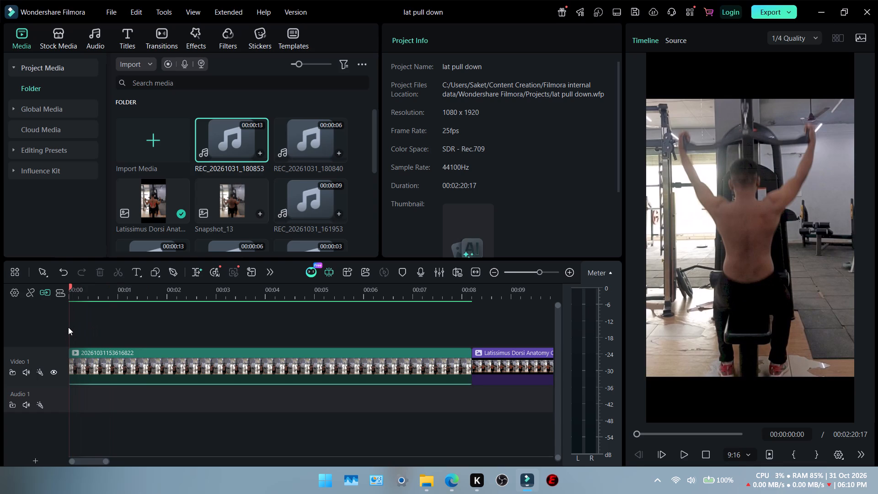
{"action": "left_click", "coordinate": [417, 272]}
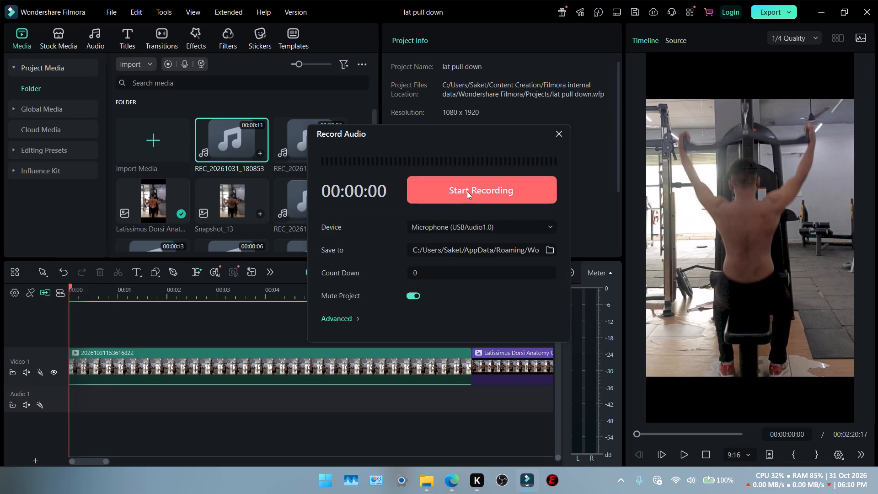
{"action": "left_click", "coordinate": [343, 314]}
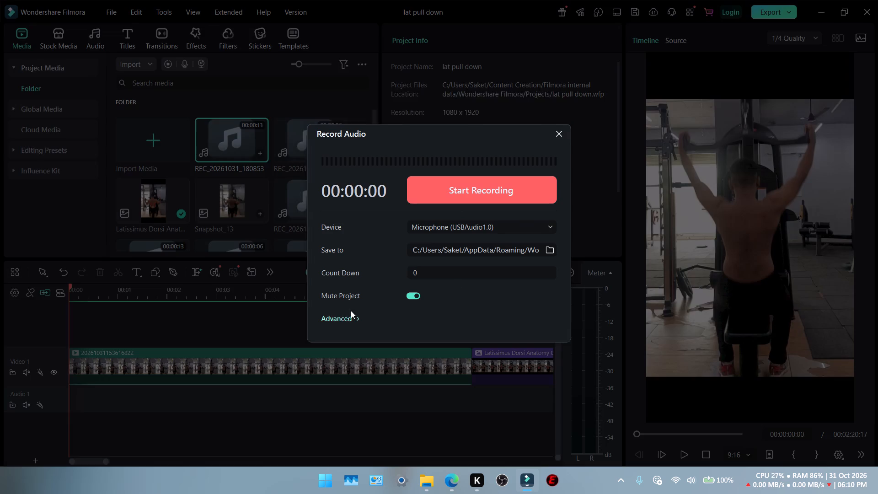
{"action": "left_click", "coordinate": [377, 212]}
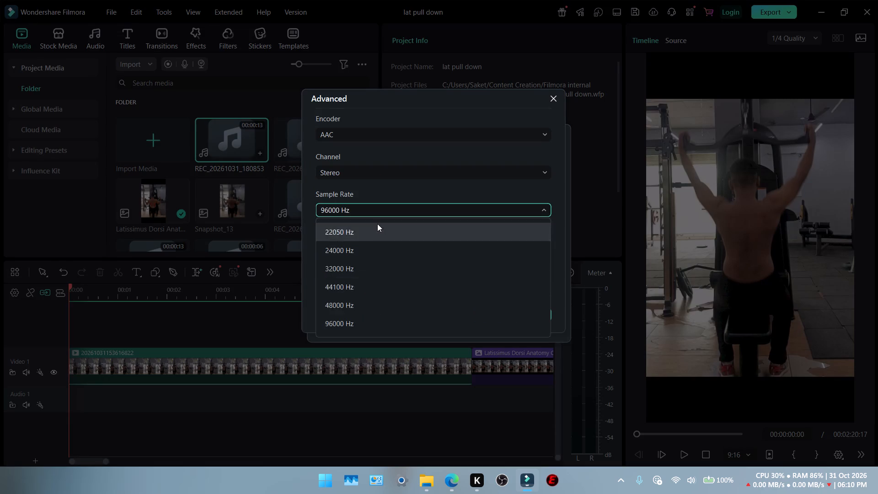
{"action": "scroll", "coordinate": [368, 285], "scroll_direction": "down", "scroll_amount": 6}
{"action": "left_click", "coordinate": [305, 299]}
{"action": "left_click", "coordinate": [352, 248]}
{"action": "scroll", "coordinate": [349, 331], "scroll_direction": "down", "scroll_amount": 2}
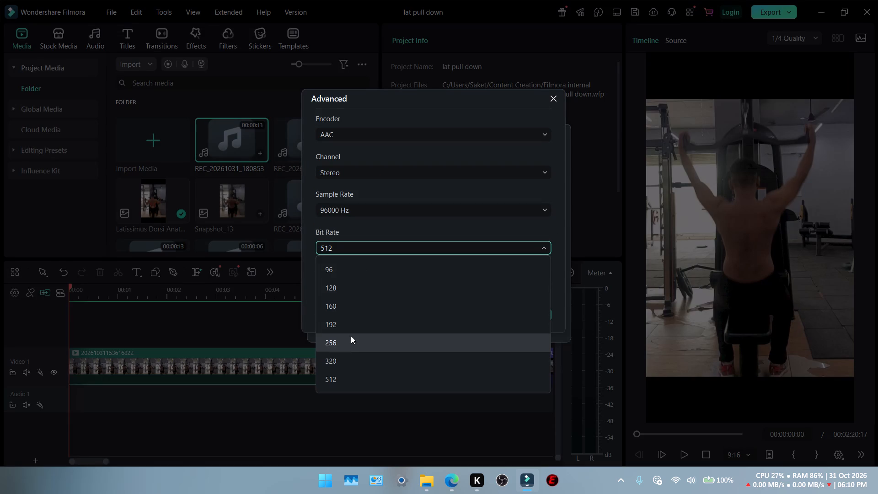
{"action": "scroll", "coordinate": [351, 336], "scroll_direction": "down", "scroll_amount": 4}
{"action": "left_click", "coordinate": [301, 313]}
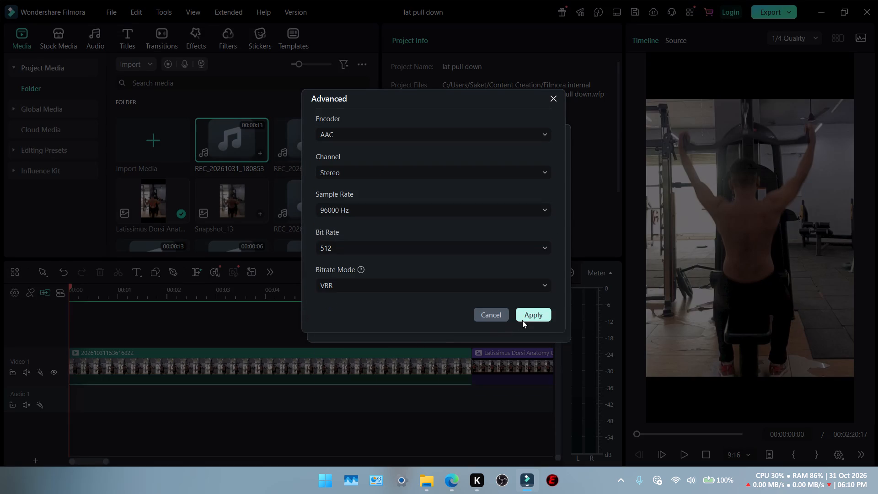
{"action": "left_click", "coordinate": [529, 317]}
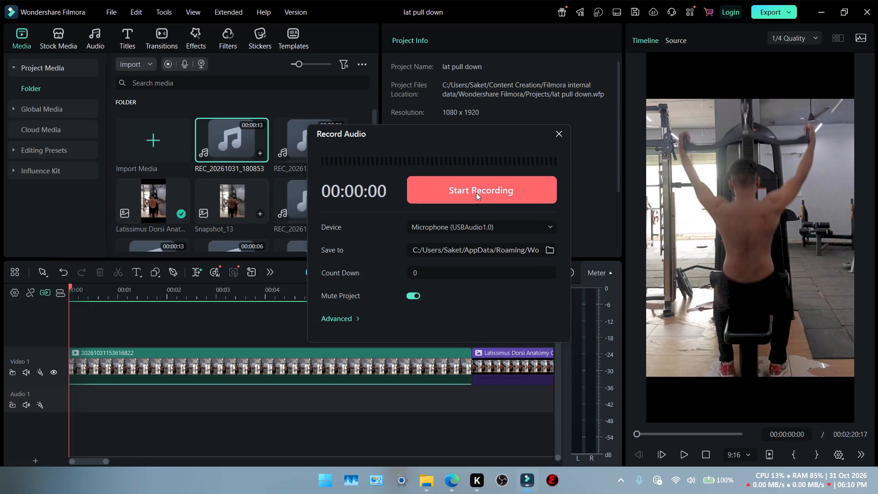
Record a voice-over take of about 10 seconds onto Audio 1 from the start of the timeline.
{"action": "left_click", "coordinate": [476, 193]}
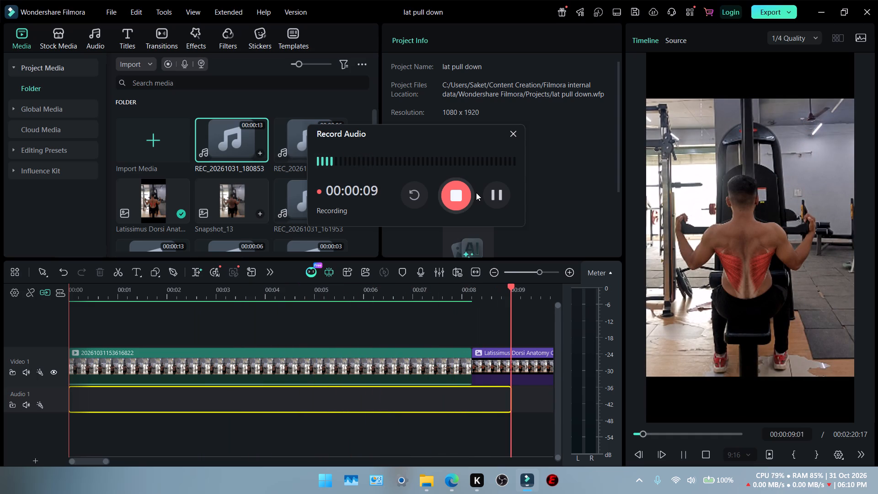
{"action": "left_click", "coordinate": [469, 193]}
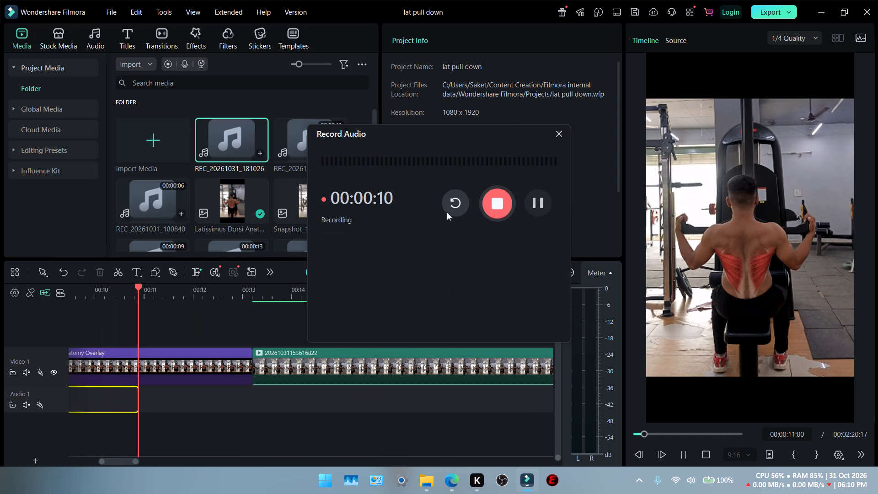
Close the recorder and play back the new voice-over take against the opening clip.
{"action": "scroll", "coordinate": [181, 340], "scroll_direction": "right", "scroll_amount": 1}
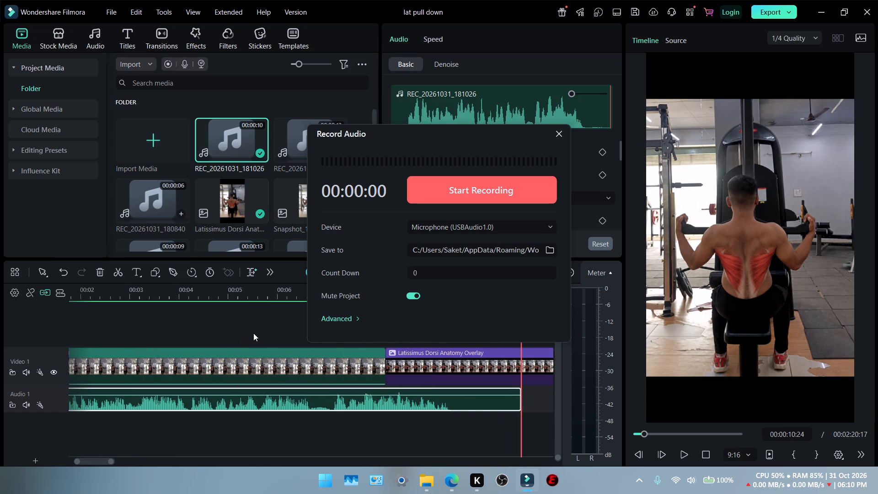
{"action": "scroll", "coordinate": [253, 333], "scroll_direction": "right", "scroll_amount": 1}
{"action": "left_click", "coordinate": [170, 291]}
{"action": "left_click_drag", "start_coordinate": [170, 287], "coordinate": [77, 302]}
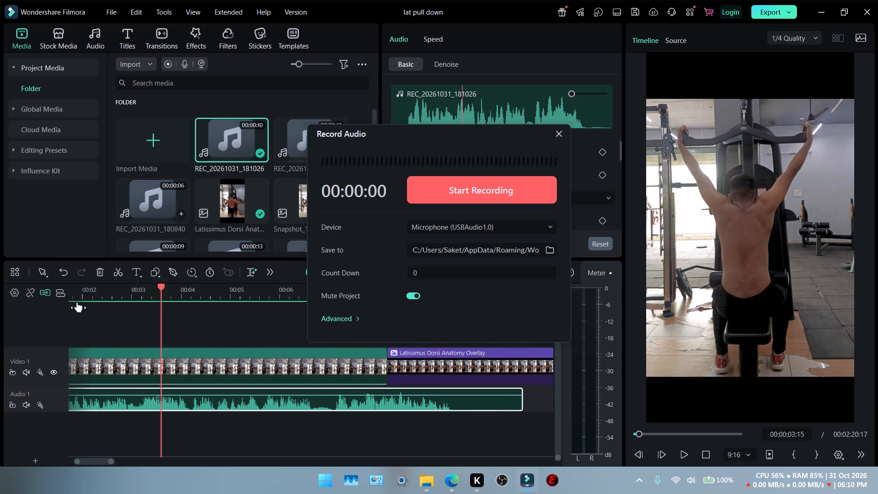
{"action": "left_click_drag", "start_coordinate": [77, 302], "coordinate": [0, 328]}
{"action": "key", "text": "space"}
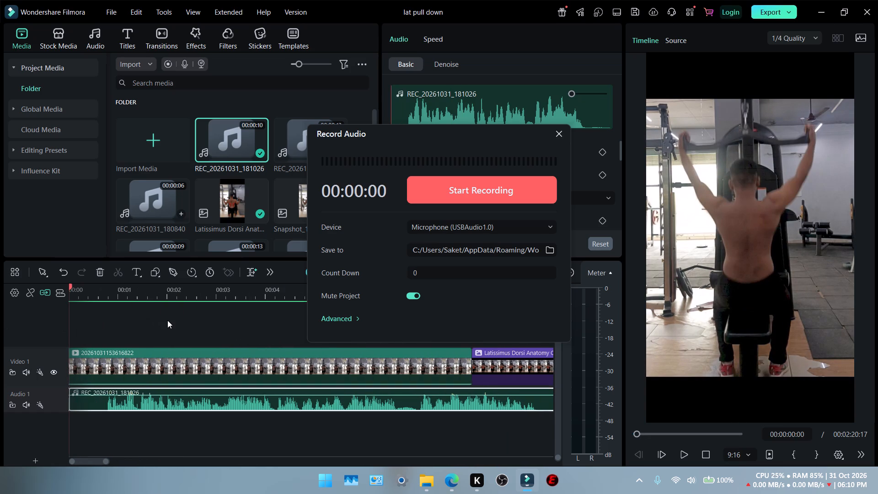
{"action": "left_click", "coordinate": [118, 296]}
{"action": "key", "text": "space"}
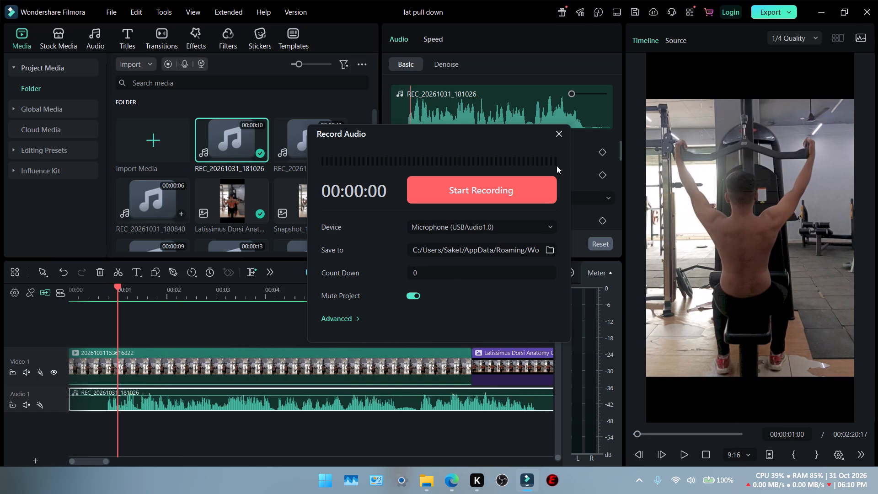
{"action": "left_click", "coordinate": [562, 128]}
{"action": "key", "text": "space"}
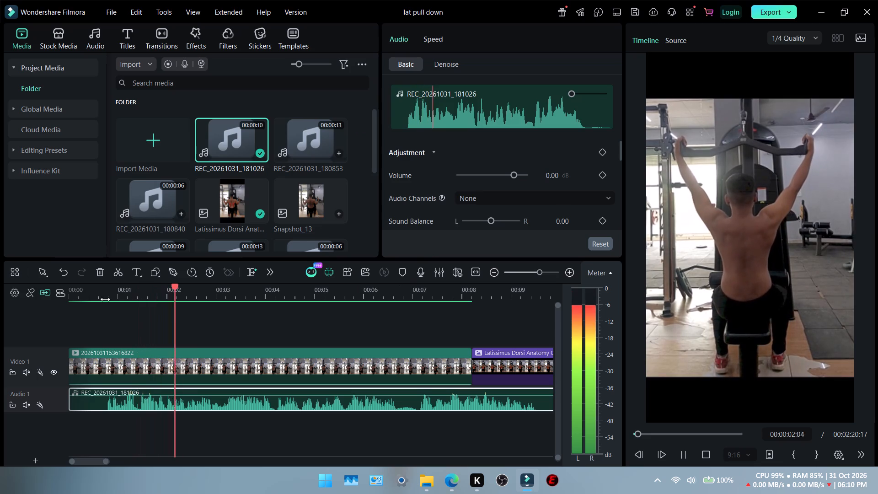
{"action": "left_click", "coordinate": [102, 298]}
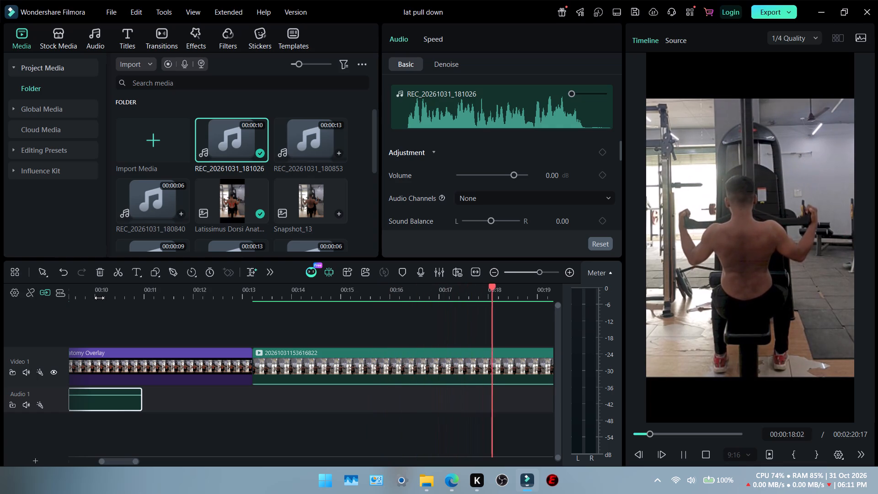
{"action": "scroll", "coordinate": [39, 299], "scroll_direction": "right", "scroll_amount": 3}
{"action": "key", "text": "space"}
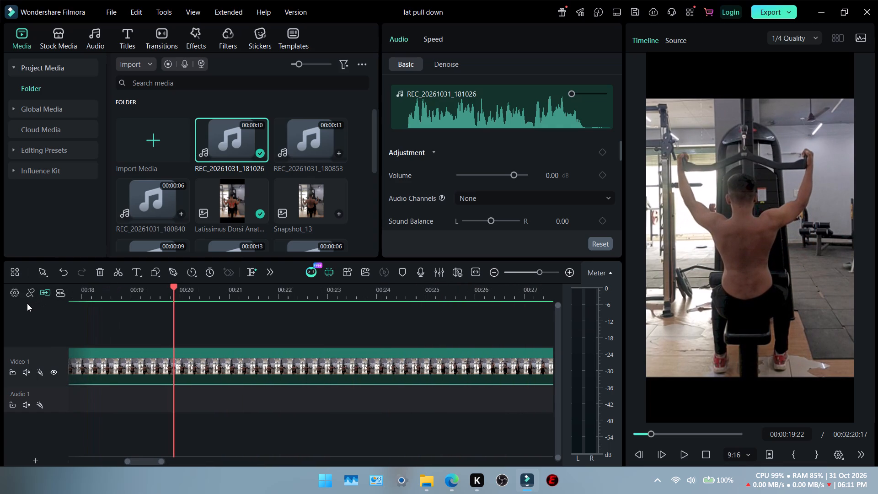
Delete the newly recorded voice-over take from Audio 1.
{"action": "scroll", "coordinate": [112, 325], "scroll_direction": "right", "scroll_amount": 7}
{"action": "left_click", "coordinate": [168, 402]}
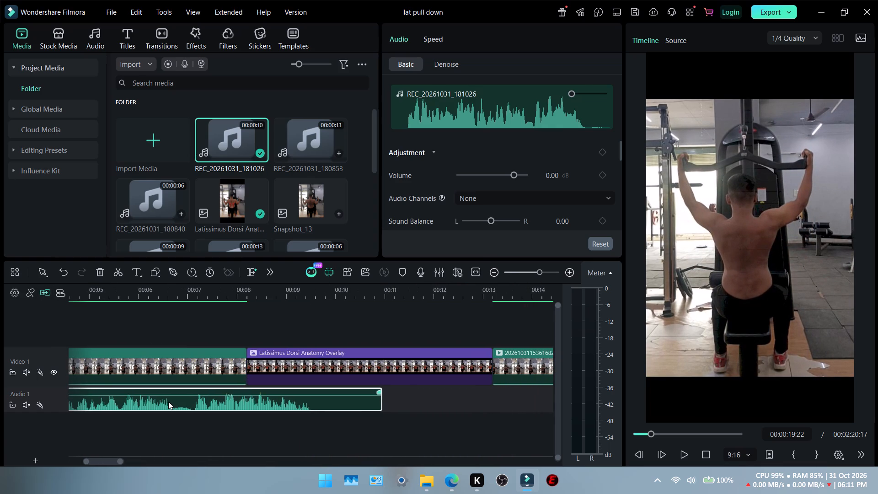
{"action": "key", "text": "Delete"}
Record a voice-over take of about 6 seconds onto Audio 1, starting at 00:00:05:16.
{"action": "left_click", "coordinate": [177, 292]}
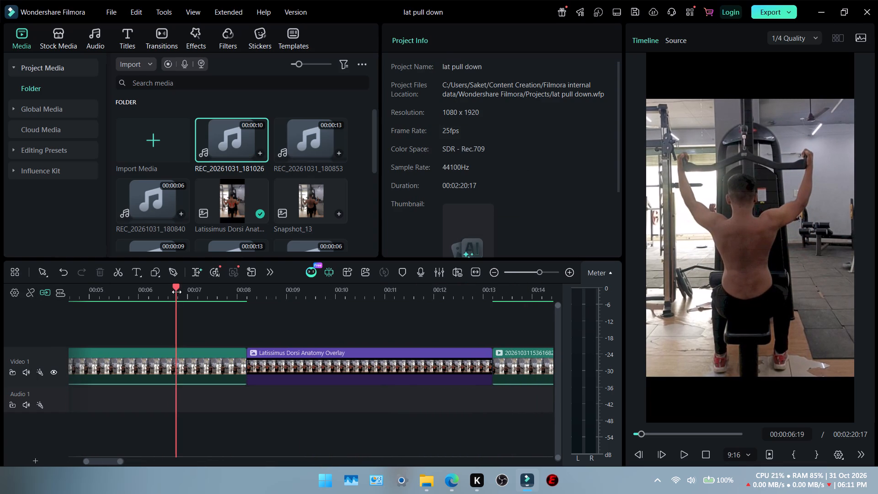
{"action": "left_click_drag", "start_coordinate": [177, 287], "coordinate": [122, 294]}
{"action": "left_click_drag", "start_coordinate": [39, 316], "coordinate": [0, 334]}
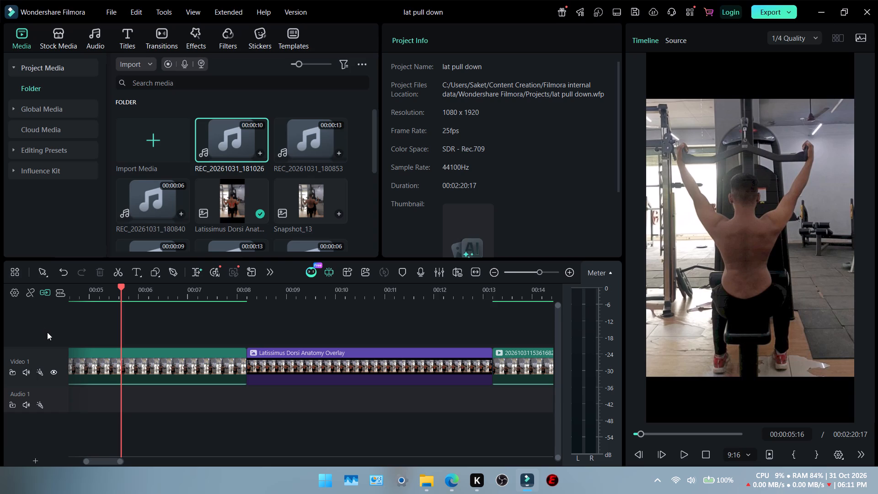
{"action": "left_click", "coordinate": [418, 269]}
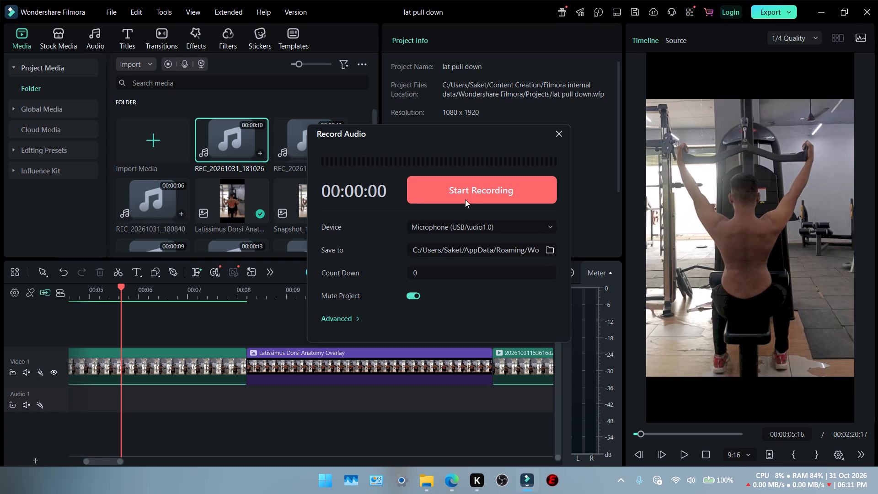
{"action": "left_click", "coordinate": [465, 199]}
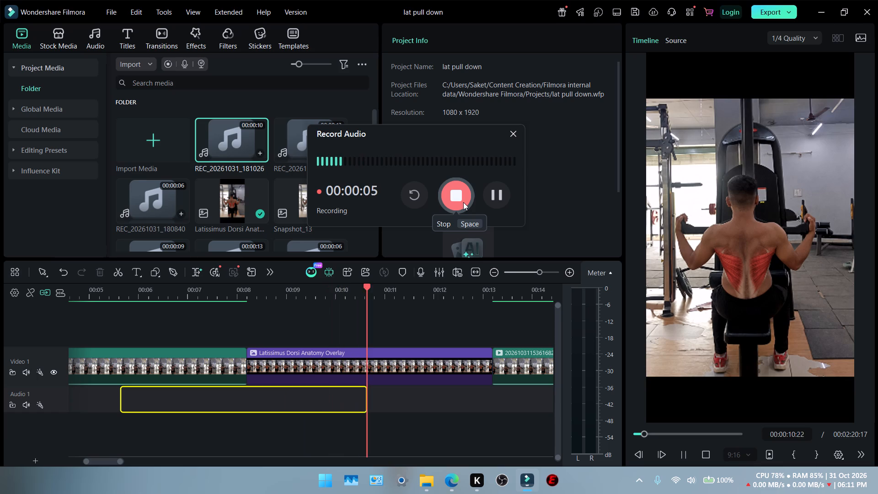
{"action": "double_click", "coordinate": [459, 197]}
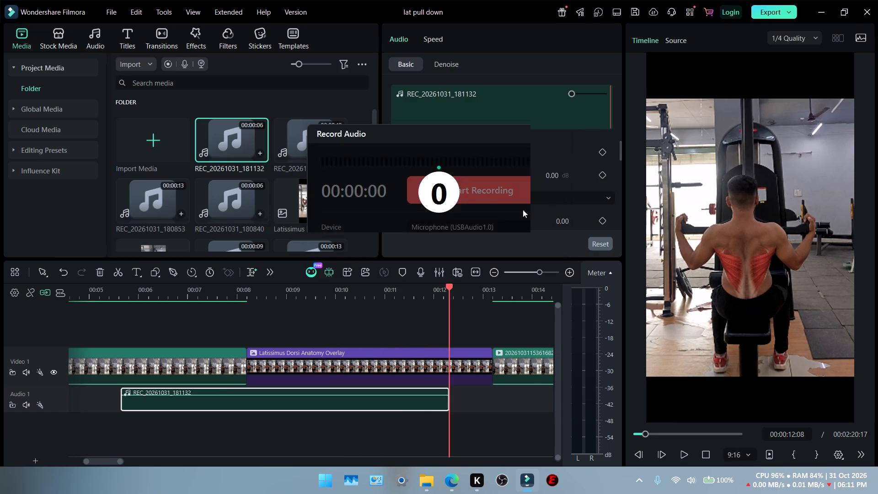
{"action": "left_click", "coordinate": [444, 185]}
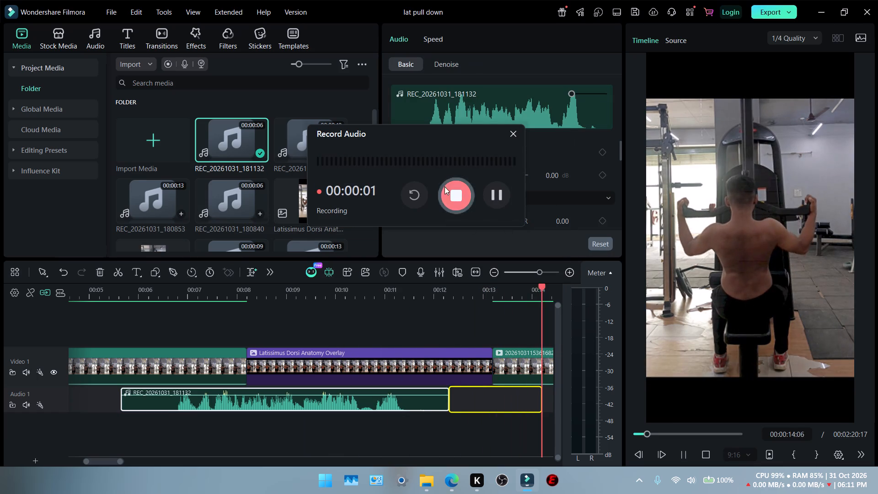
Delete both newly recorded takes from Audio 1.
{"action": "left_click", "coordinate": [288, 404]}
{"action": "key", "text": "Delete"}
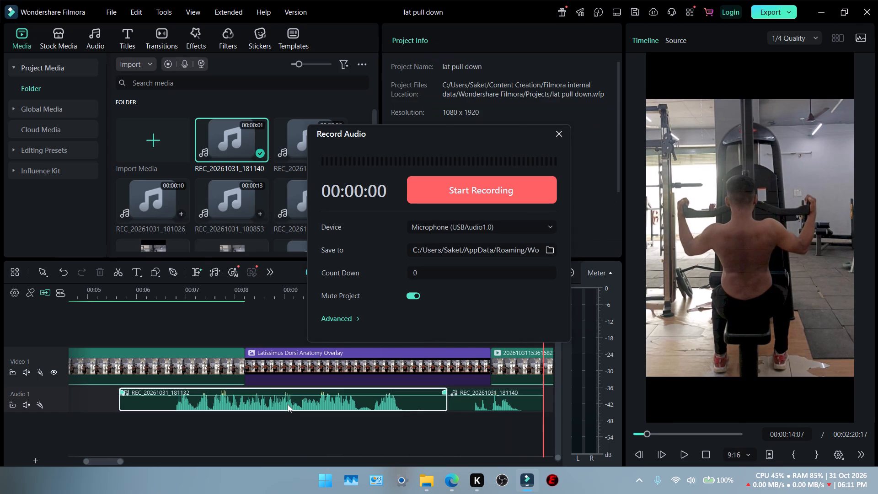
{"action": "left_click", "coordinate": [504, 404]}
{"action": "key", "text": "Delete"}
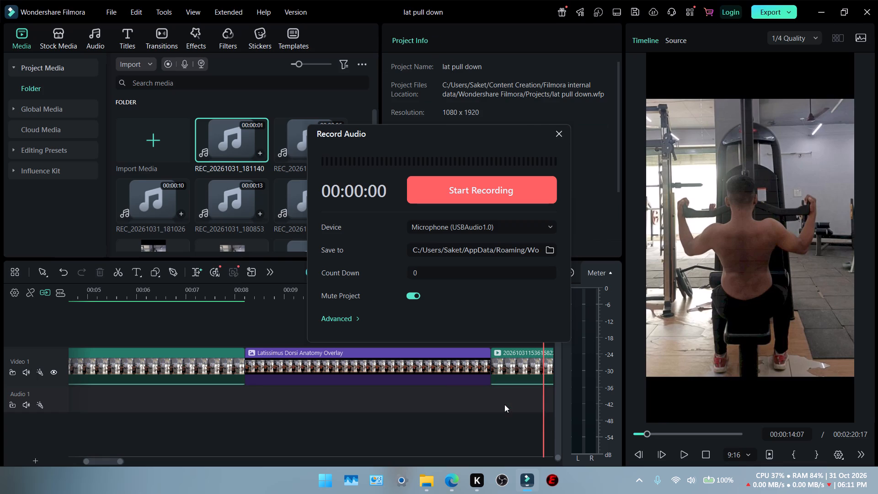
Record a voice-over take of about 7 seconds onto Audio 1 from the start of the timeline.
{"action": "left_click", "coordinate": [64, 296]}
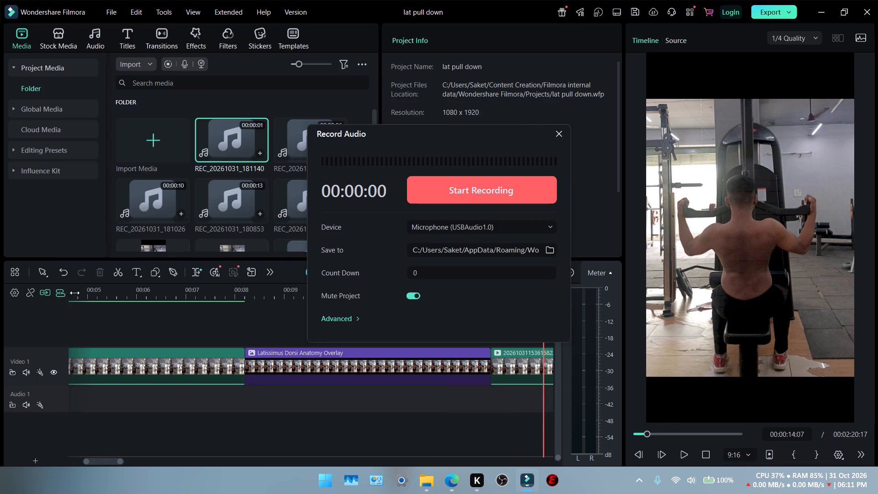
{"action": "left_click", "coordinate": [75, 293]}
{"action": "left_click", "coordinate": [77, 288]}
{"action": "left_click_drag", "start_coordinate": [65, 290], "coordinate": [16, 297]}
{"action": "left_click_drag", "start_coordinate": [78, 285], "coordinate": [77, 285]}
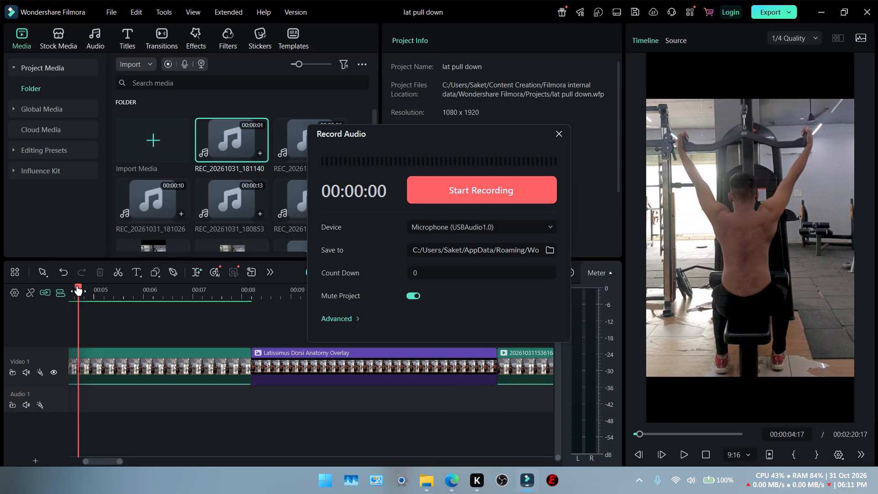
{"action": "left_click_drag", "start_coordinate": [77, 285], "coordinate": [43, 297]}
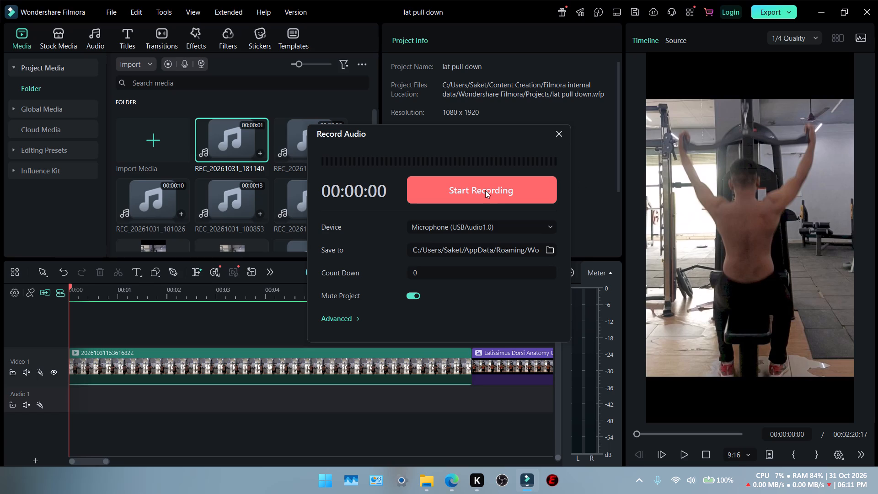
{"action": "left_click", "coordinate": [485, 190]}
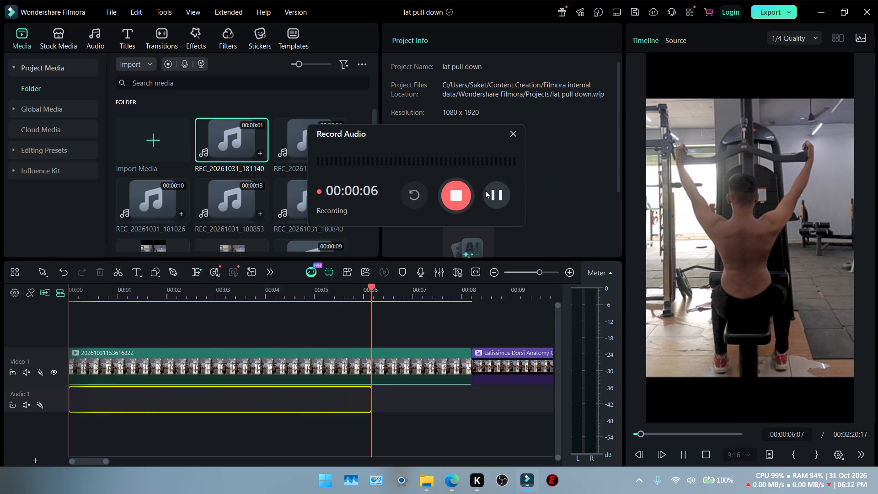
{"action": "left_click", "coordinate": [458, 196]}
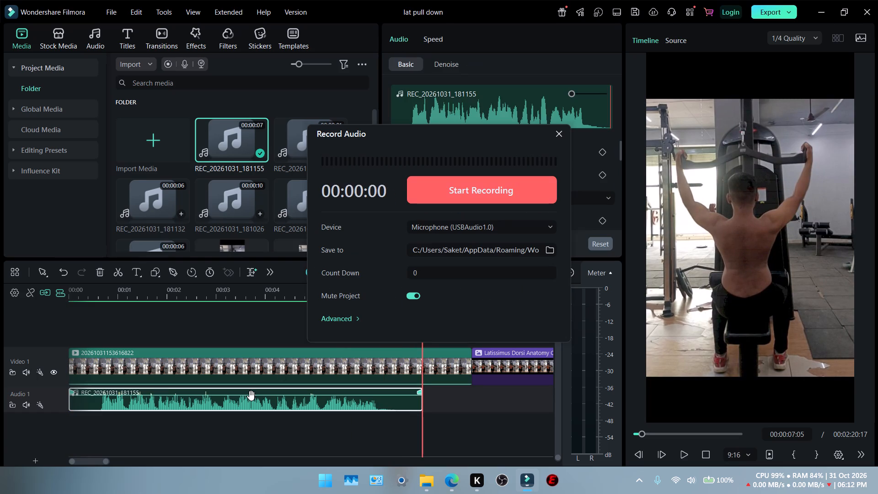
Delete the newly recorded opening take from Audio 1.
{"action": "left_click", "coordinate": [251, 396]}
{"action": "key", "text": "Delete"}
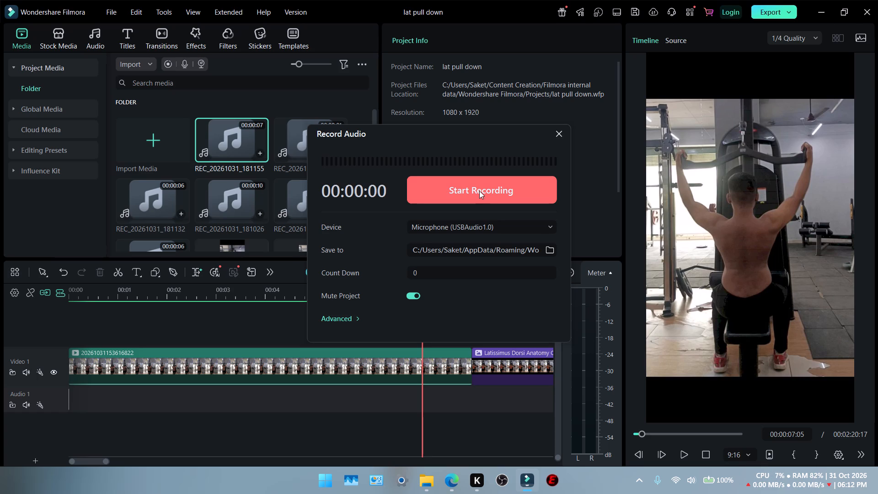
Record a voice-over take of about 5 seconds onto Audio 1, starting at 00:00:07:05.
{"action": "left_click", "coordinate": [479, 191]}
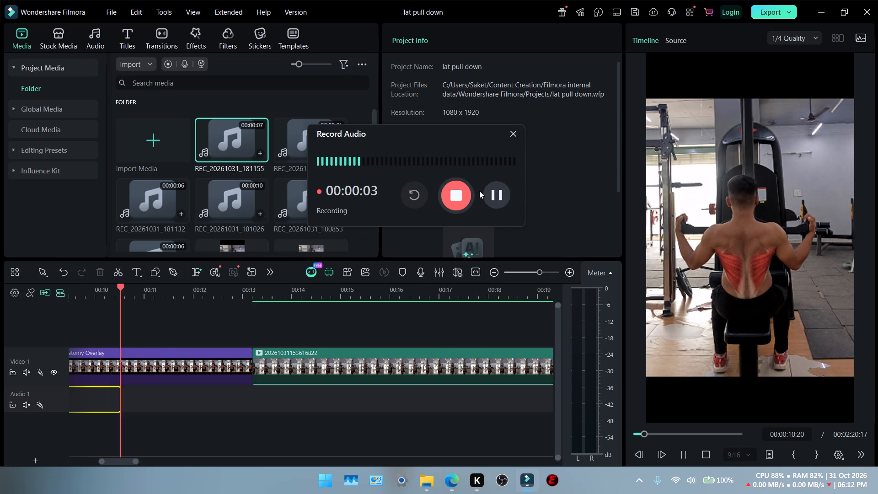
{"action": "left_click", "coordinate": [455, 203]}
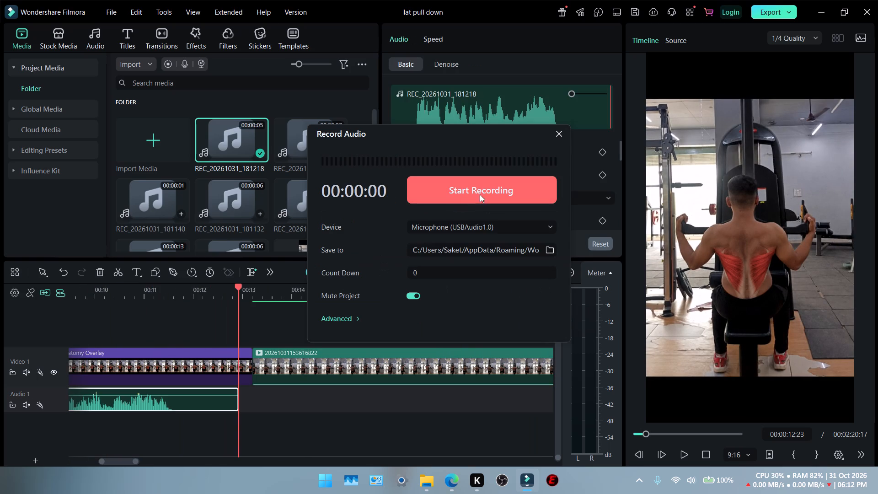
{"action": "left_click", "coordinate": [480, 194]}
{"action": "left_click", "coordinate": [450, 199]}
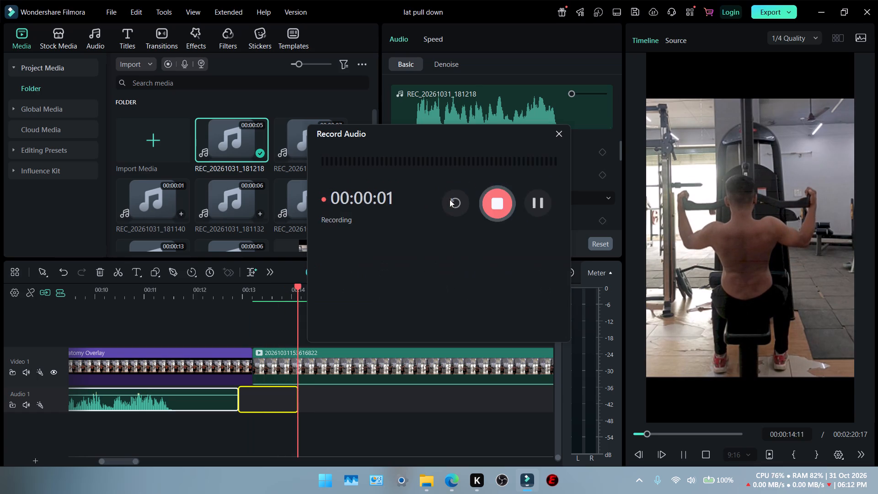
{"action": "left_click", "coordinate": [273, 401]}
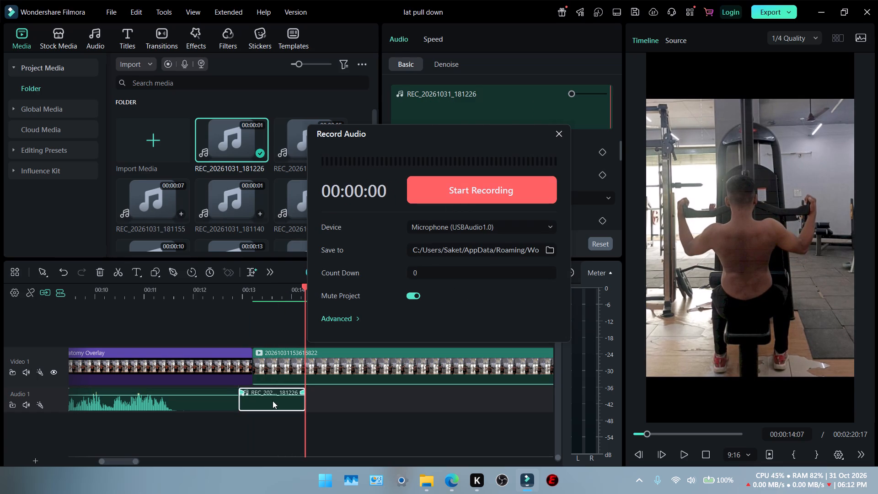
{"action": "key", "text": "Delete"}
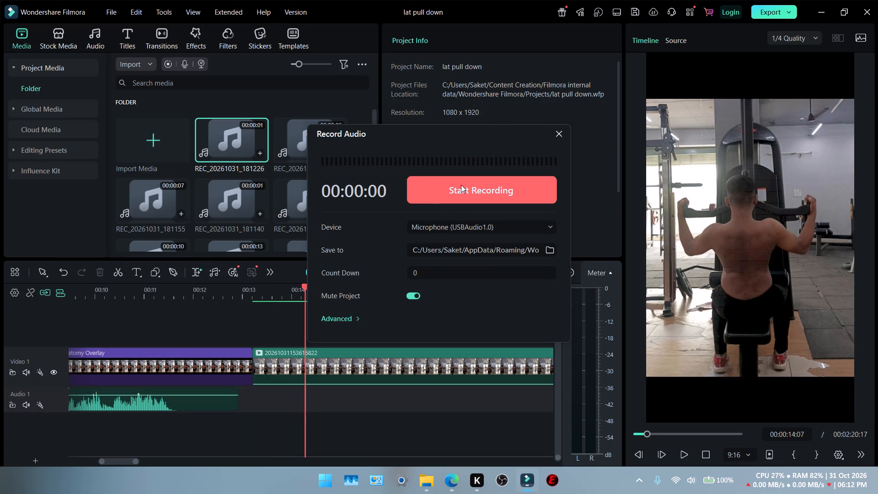
Record another voice-over take of about 5 seconds onto Audio 1 from 00:00:14:07, and close the recorder.
{"action": "left_click", "coordinate": [457, 189]}
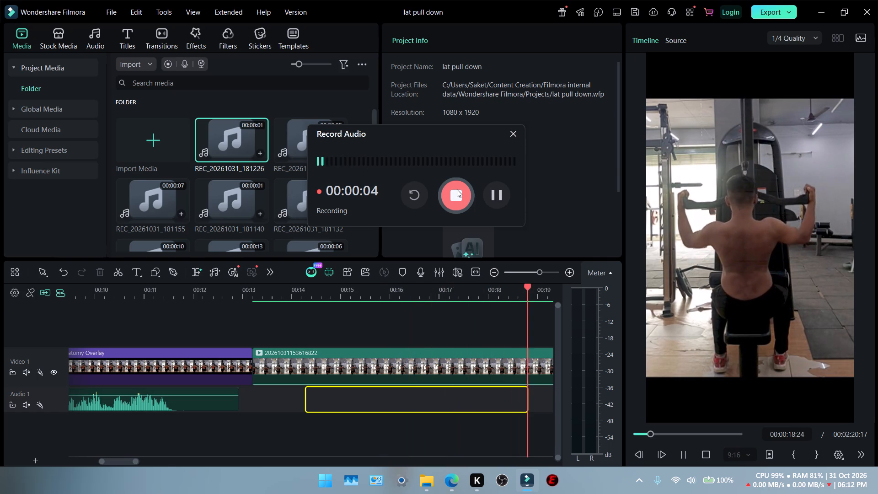
{"action": "left_click", "coordinate": [457, 189]}
{"action": "scroll", "coordinate": [260, 376], "scroll_direction": "right", "scroll_amount": 1}
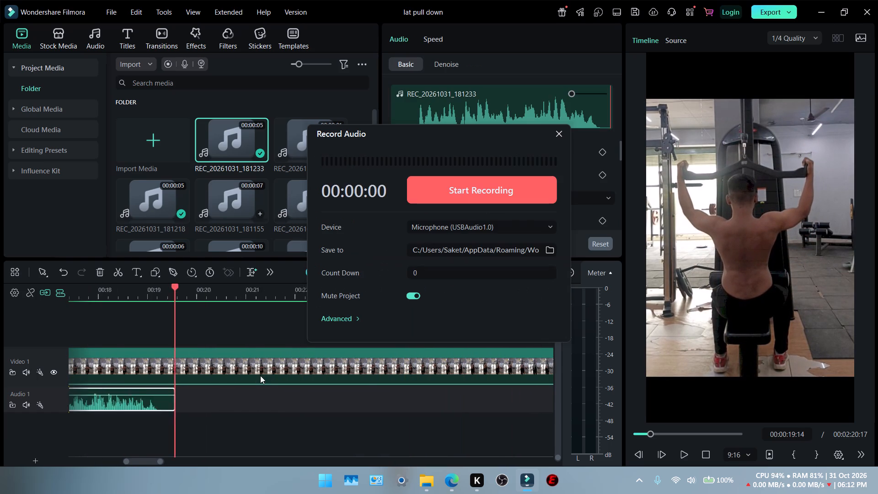
{"action": "scroll", "coordinate": [260, 376], "scroll_direction": "right", "scroll_amount": 2}
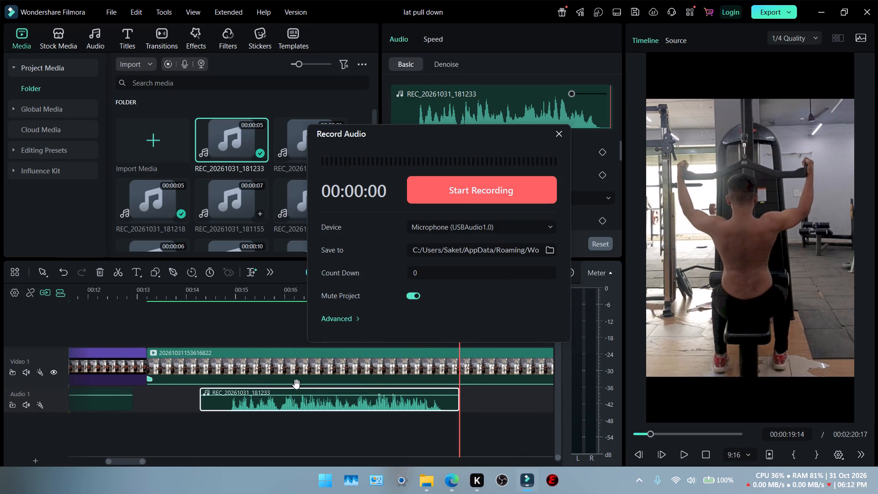
{"action": "double_click", "coordinate": [562, 134]}
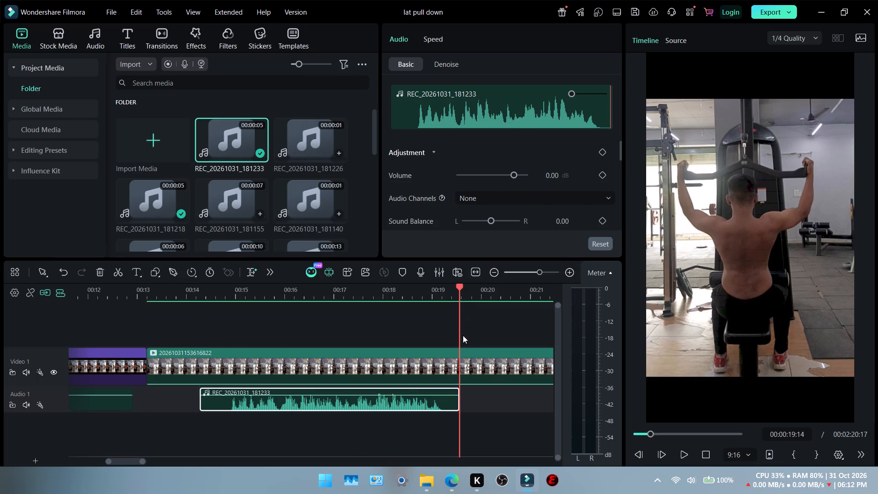
{"action": "scroll", "coordinate": [460, 341], "scroll_direction": "left", "scroll_amount": 4}
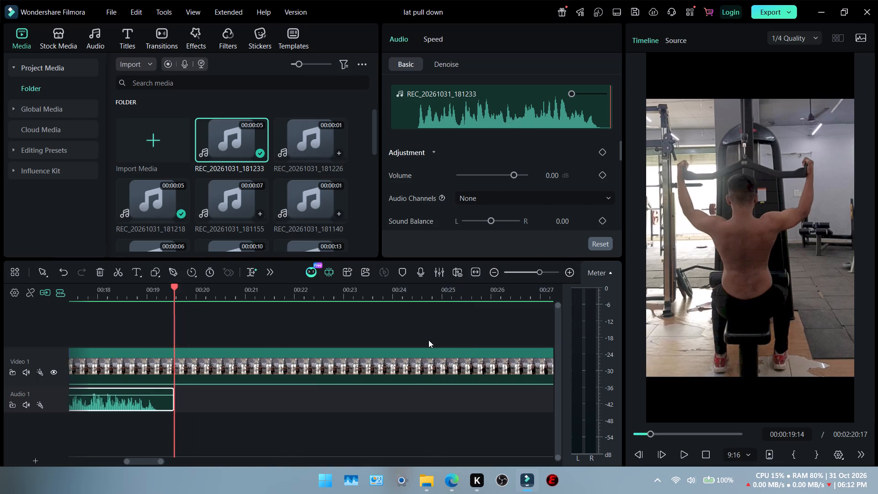
{"action": "scroll", "coordinate": [428, 340], "scroll_direction": "left", "scroll_amount": 2}
{"action": "left_click", "coordinate": [474, 292]}
{"action": "scroll", "coordinate": [474, 292], "scroll_direction": "left", "scroll_amount": 2}
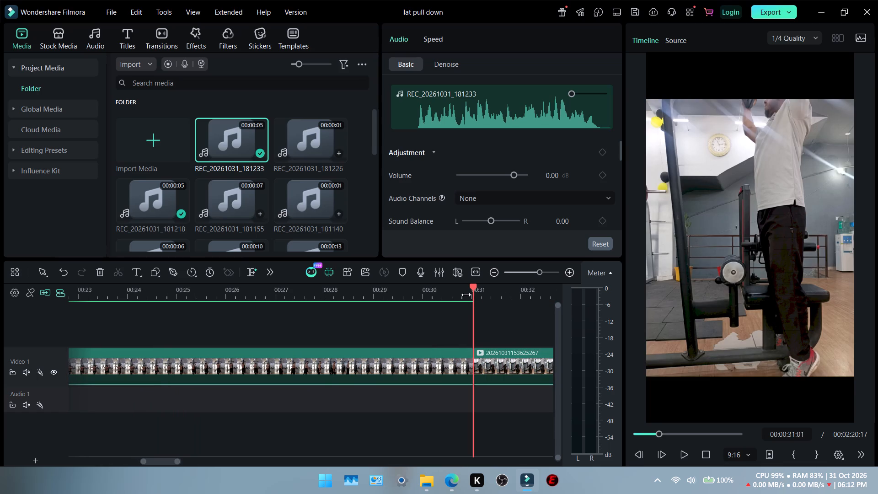
{"action": "scroll", "coordinate": [466, 295], "scroll_direction": "left", "scroll_amount": 1}
{"action": "key", "text": "space"}
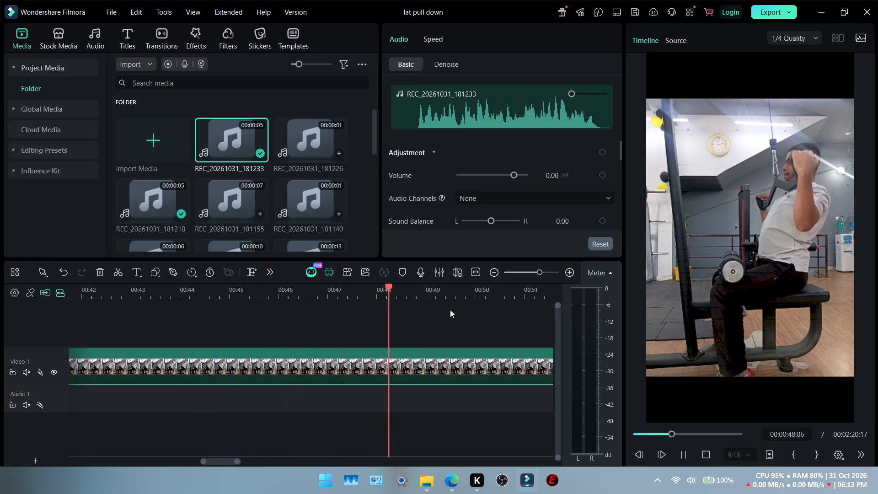
{"action": "key", "text": "space"}
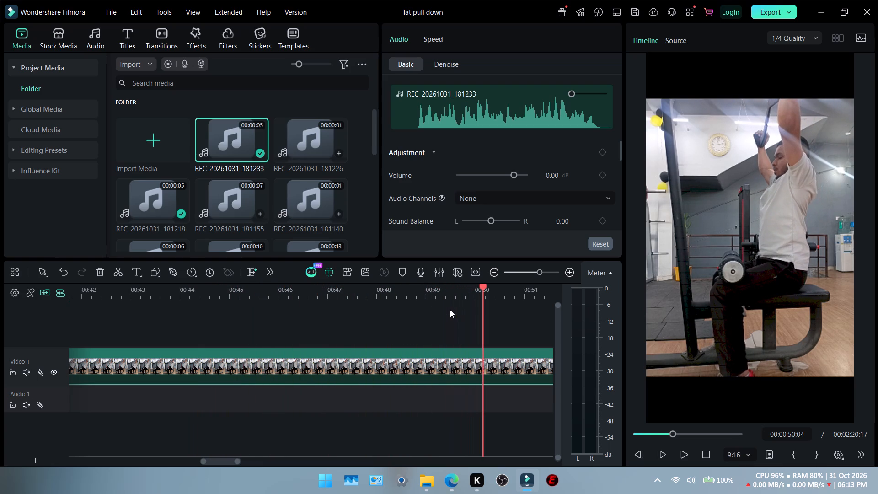
Switch to the Downloads folder in File Explorer and briefly open 20261031153616822.mp4 and the Latissimus Dorsi Anatomy Overlay image.
{"action": "left_click", "coordinate": [450, 485]}
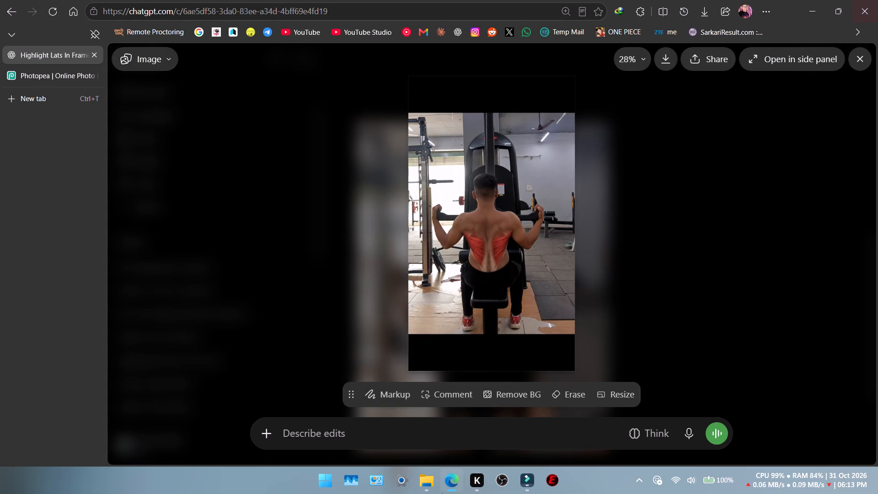
{"action": "left_click", "coordinate": [425, 486]}
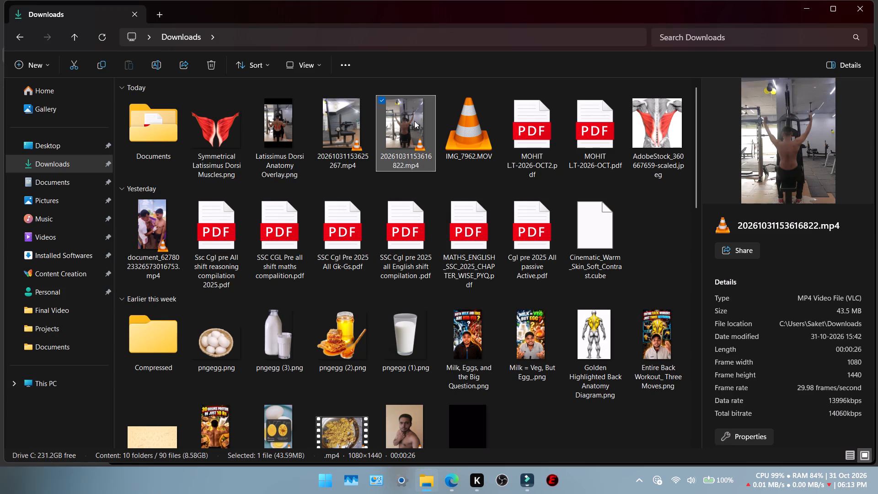
{"action": "double_click", "coordinate": [414, 121]}
{"action": "left_click", "coordinate": [860, 6]}
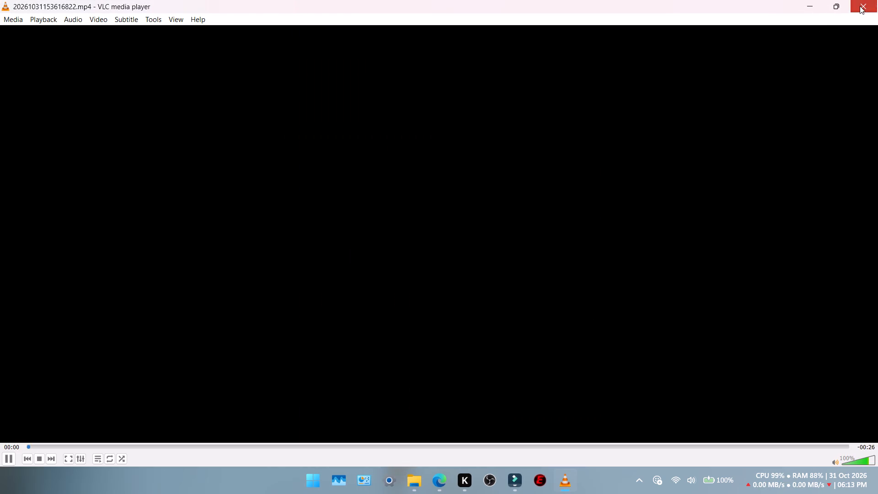
{"action": "double_click", "coordinate": [290, 133]}
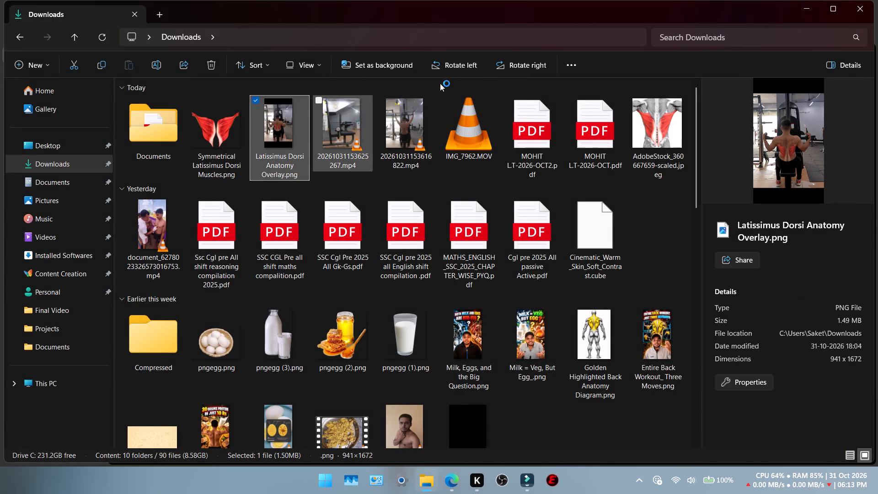
{"action": "left_click", "coordinate": [738, 120]}
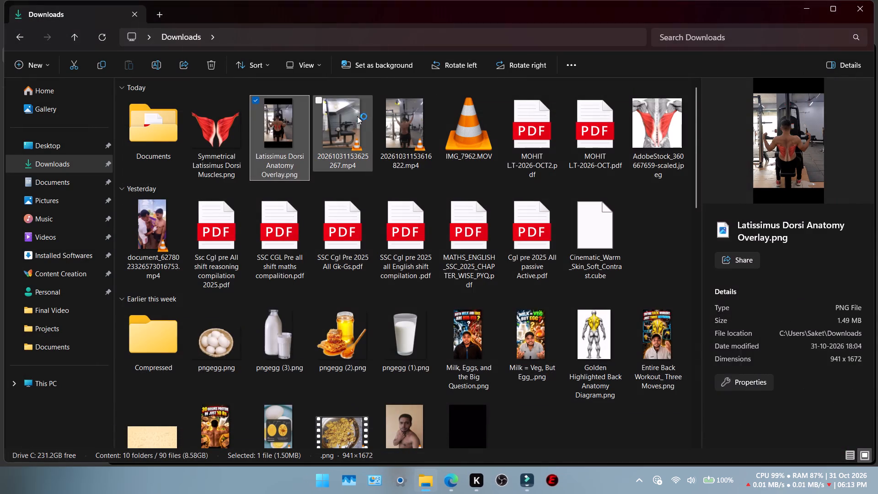
Open 20261031153625267.mp4 from Downloads in the media player, skim it up to about 01:22, and close the player.
{"action": "double_click", "coordinate": [357, 117]}
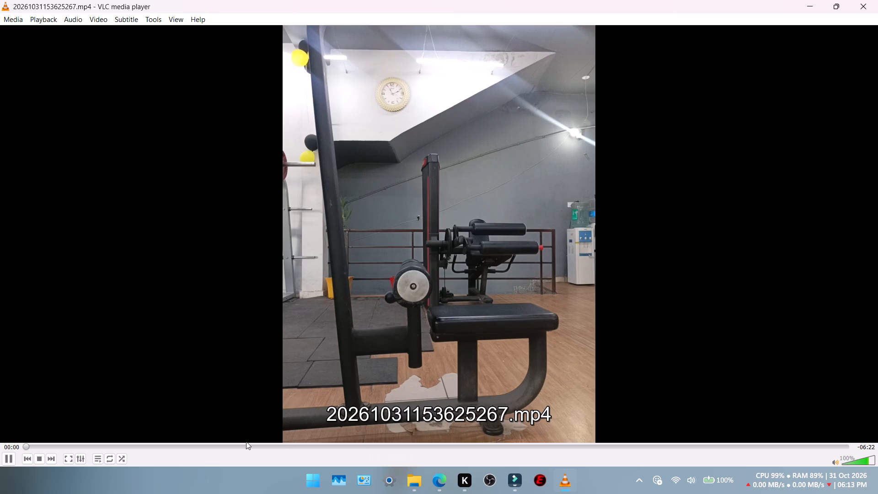
{"action": "left_click", "coordinate": [53, 449]}
{"action": "left_click", "coordinate": [70, 449]}
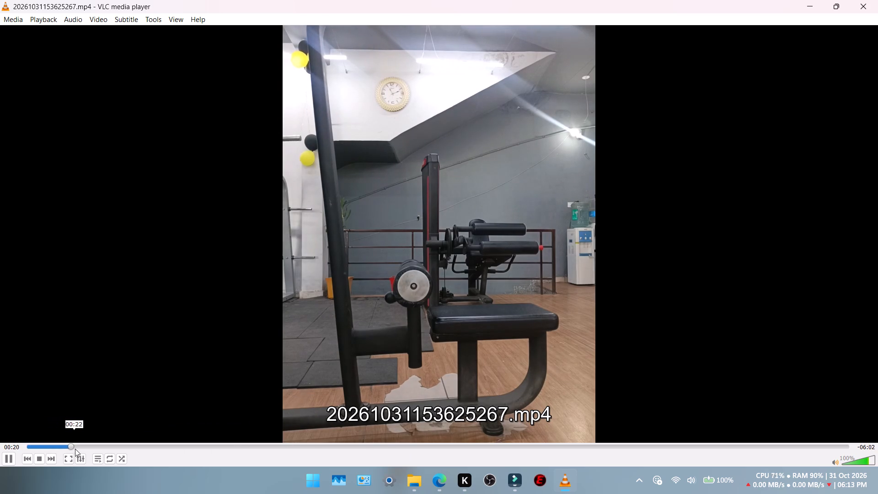
{"action": "left_click_drag", "start_coordinate": [88, 450], "coordinate": [92, 450]}
{"action": "left_click", "coordinate": [110, 451]}
{"action": "left_click", "coordinate": [123, 452]}
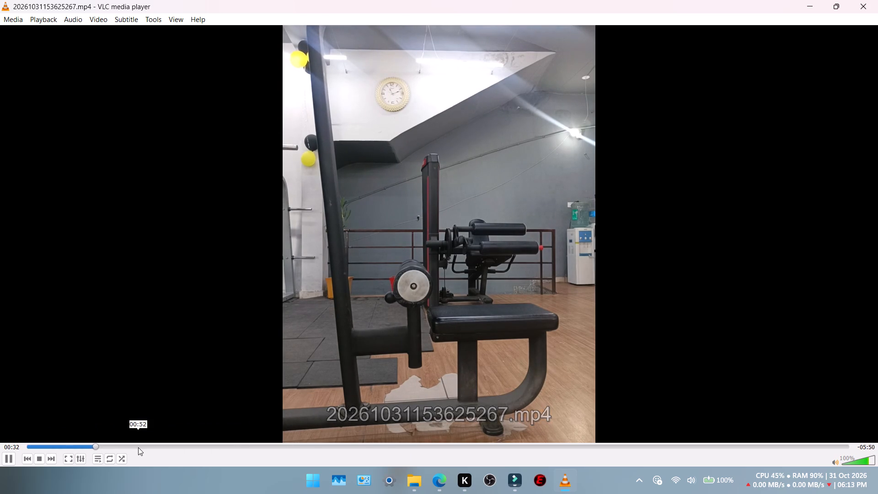
{"action": "left_click", "coordinate": [138, 447]}
{"action": "left_click", "coordinate": [158, 447]}
{"action": "left_click", "coordinate": [175, 447]}
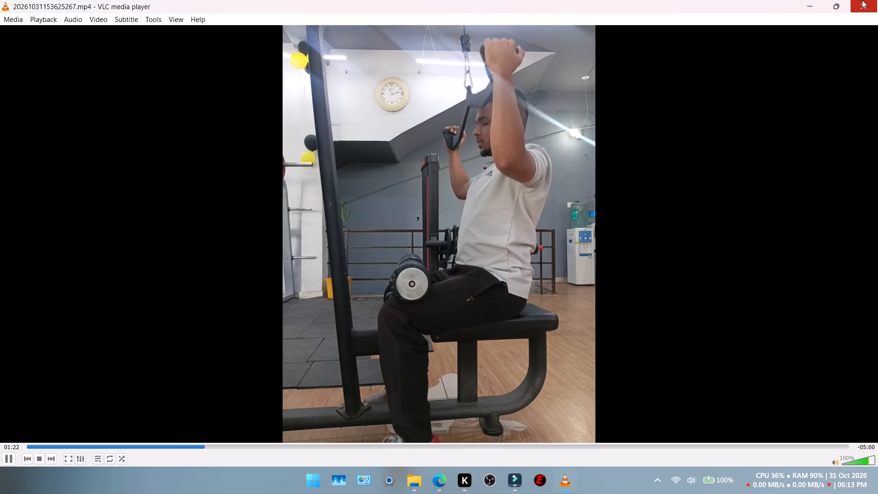
{"action": "left_click", "coordinate": [862, 0]}
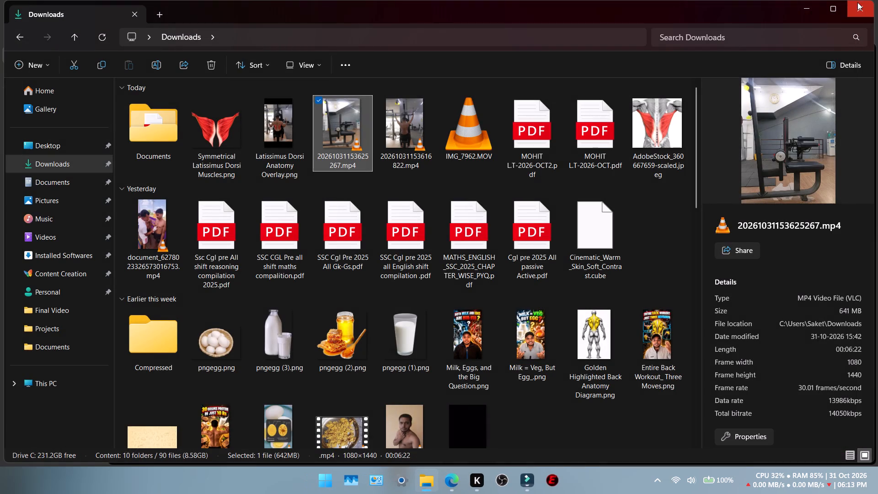
Close the Downloads window and the browser, and return to the lat pull down project in Filmora.
{"action": "left_click", "coordinate": [857, 2]}
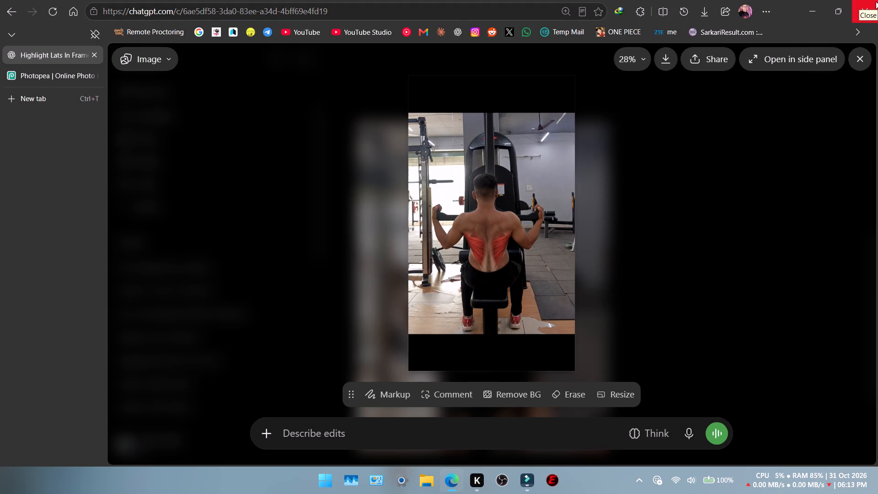
{"action": "left_click", "coordinate": [876, 1]}
{"action": "left_click", "coordinate": [498, 92]}
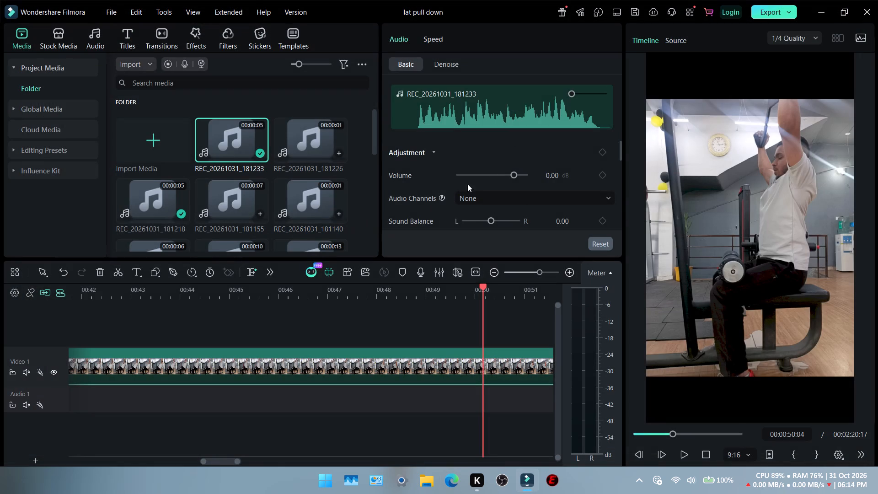
Play the side-view clip on the timeline briefly, pausing at 00:00:37:13, to check its footage.
{"action": "scroll", "coordinate": [328, 363], "scroll_direction": "down", "scroll_amount": 14, "text": "ctrl"}
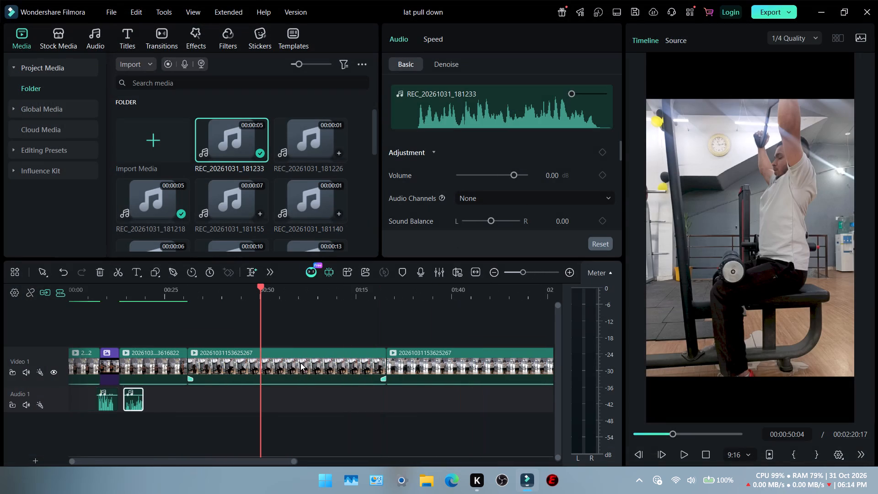
{"action": "left_click", "coordinate": [214, 294]}
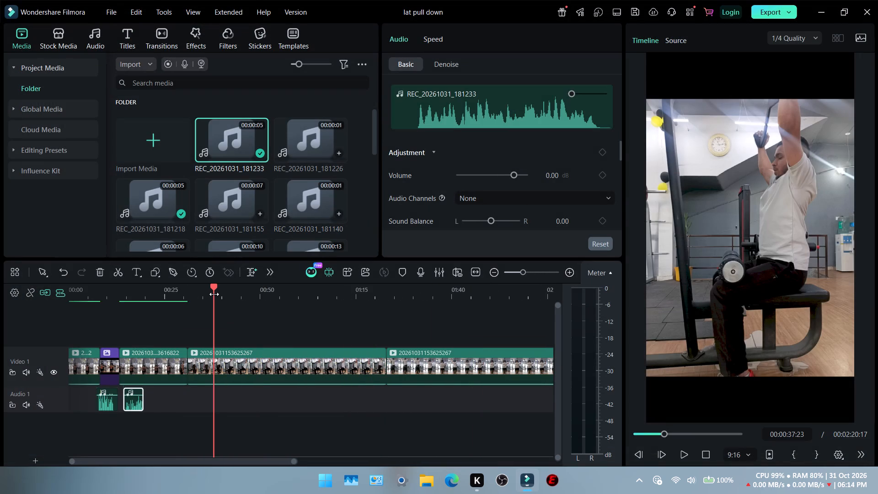
{"action": "left_click", "coordinate": [204, 294]}
{"action": "key", "text": "space"}
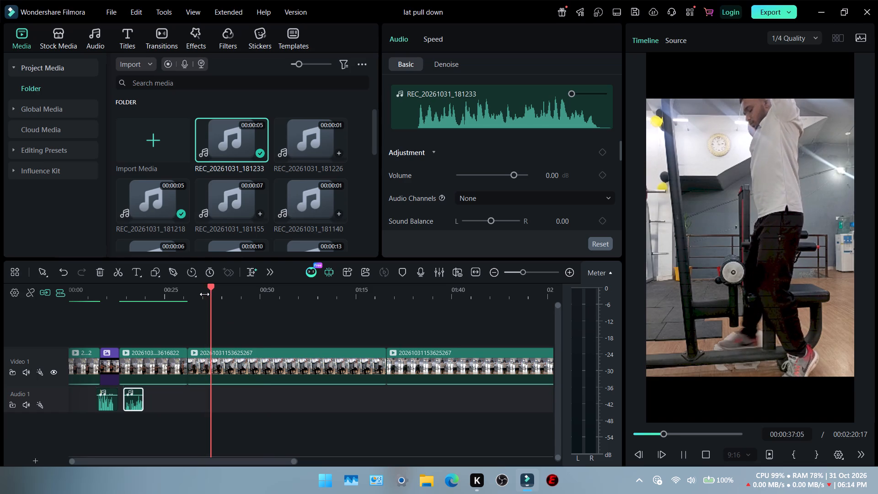
{"action": "key", "text": "space"}
{"action": "left_click", "coordinate": [785, 252]}
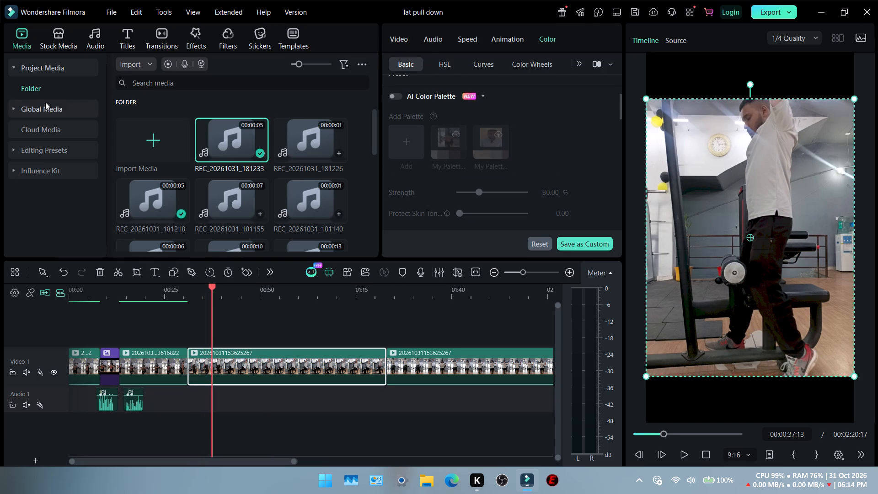
{"action": "left_click", "coordinate": [26, 37]}
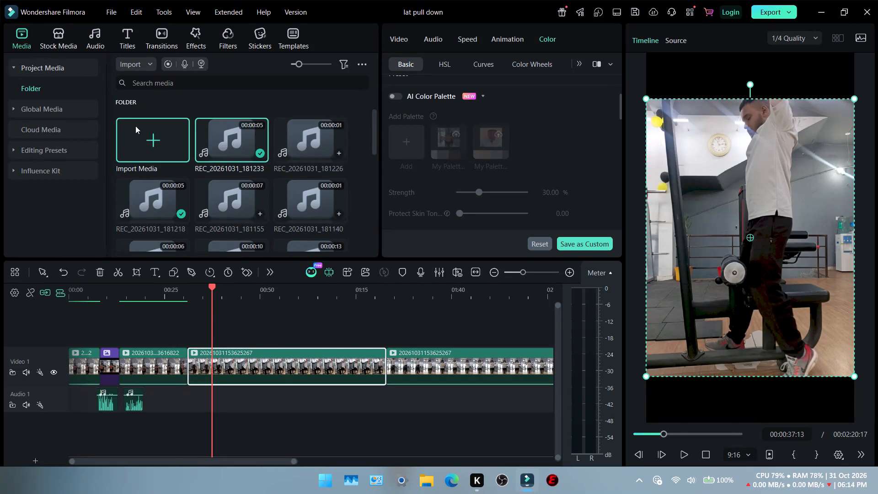
{"action": "left_click", "coordinate": [26, 32]}
{"action": "scroll", "coordinate": [254, 176], "scroll_direction": "down", "scroll_amount": 5}
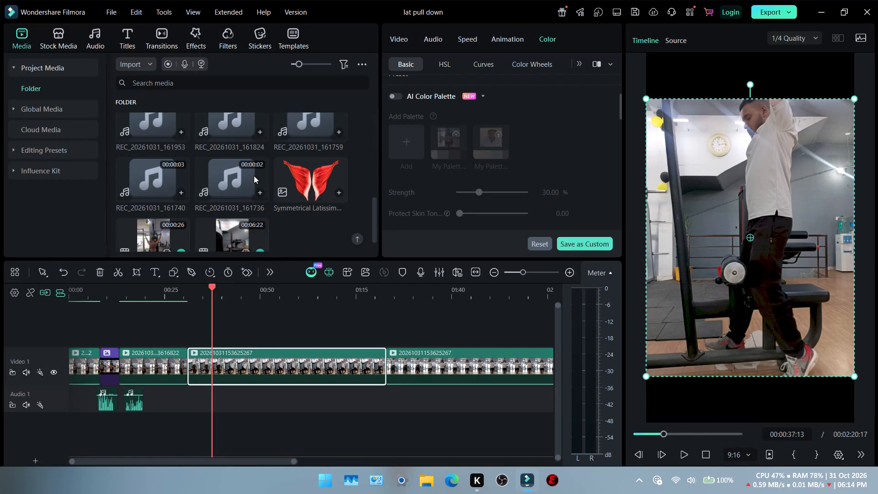
{"action": "left_click", "coordinate": [219, 213]}
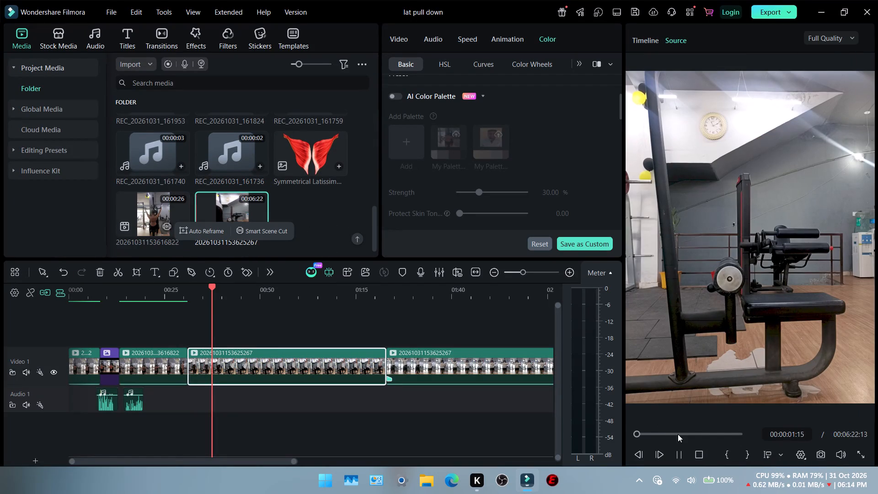
{"action": "left_click", "coordinate": [647, 430]}
{"action": "left_click", "coordinate": [664, 433]}
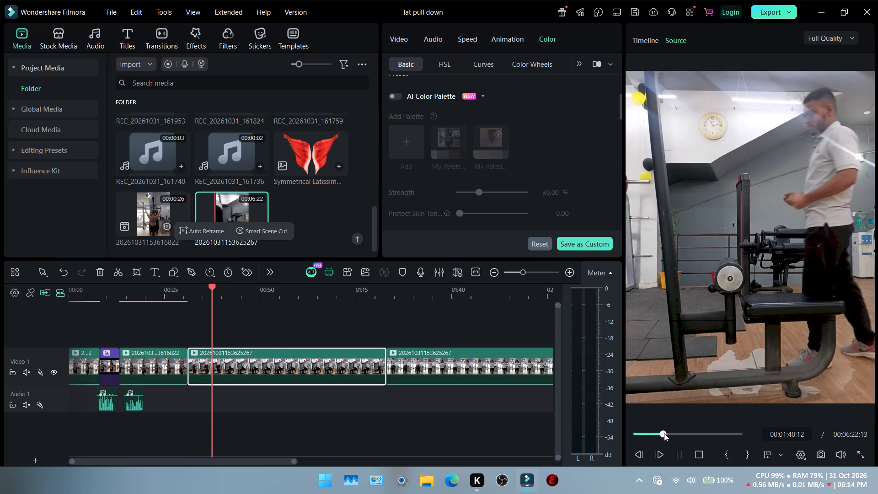
{"action": "left_click", "coordinate": [672, 433]}
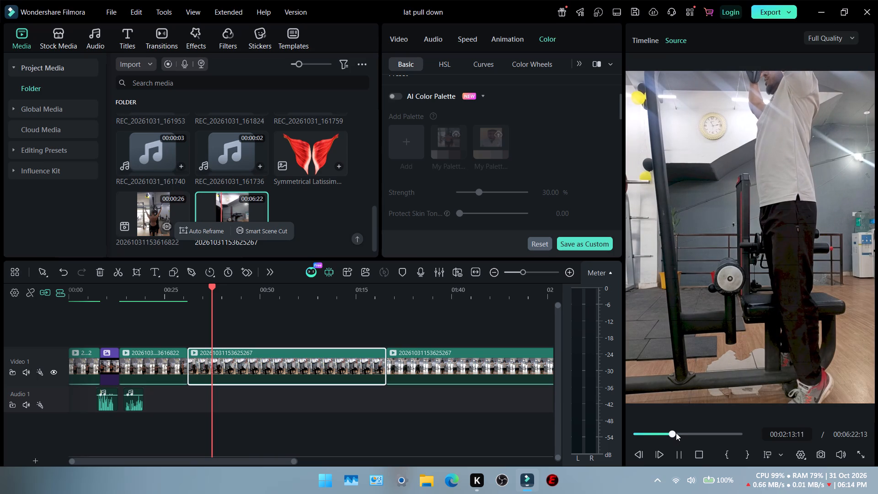
{"action": "left_click", "coordinate": [793, 316]}
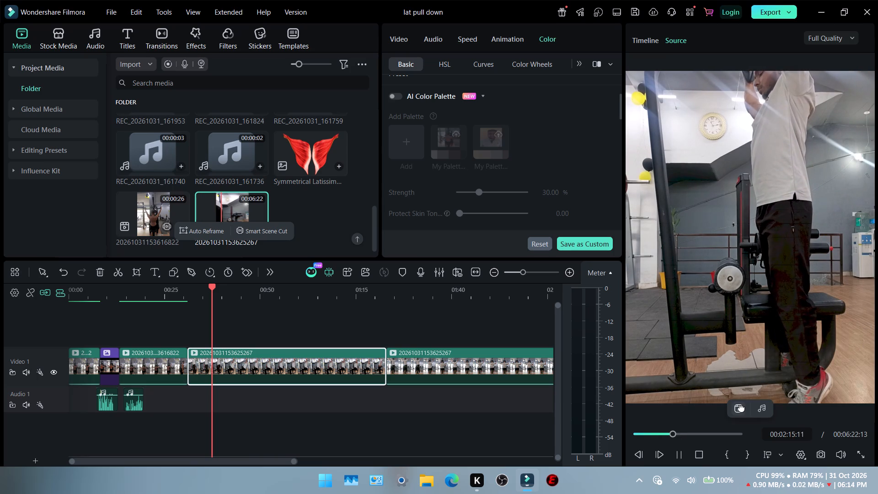
{"action": "left_click", "coordinate": [741, 408]}
{"action": "left_click", "coordinate": [761, 407]}
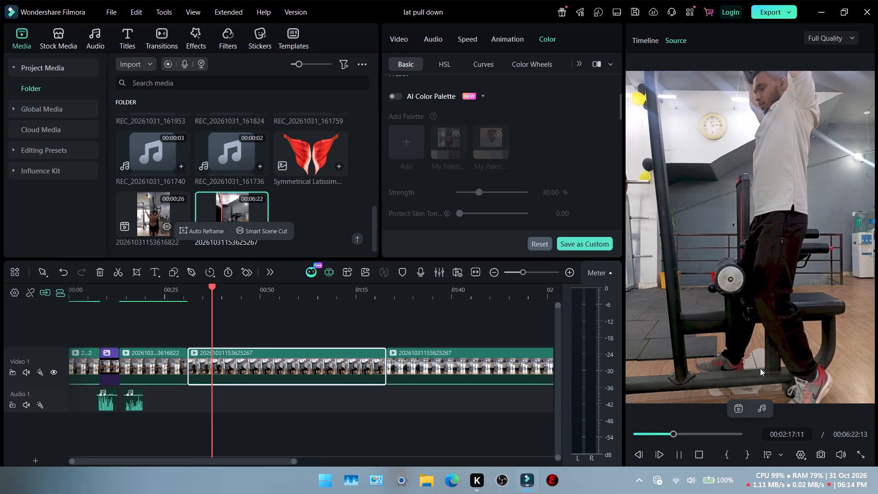
{"action": "left_click", "coordinate": [782, 454]}
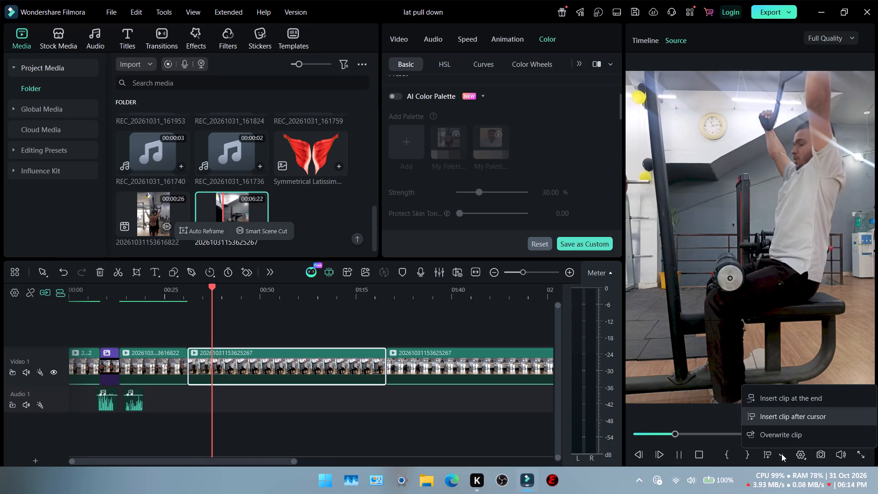
{"action": "left_click", "coordinate": [782, 454]}
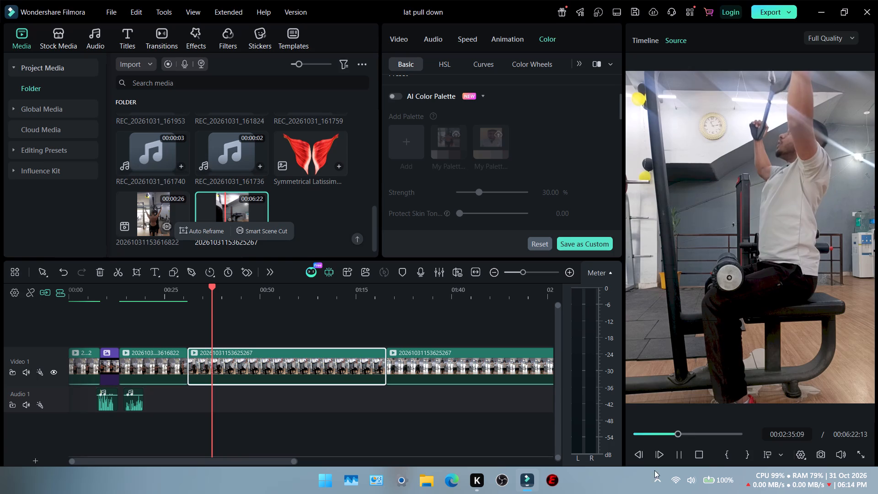
Return to the start of the source clip, skim it again, and play the pull-down footage, pausing at 00:01:20:28.
{"action": "left_click_drag", "start_coordinate": [661, 434], "coordinate": [649, 434]}
{"action": "left_click_drag", "start_coordinate": [643, 434], "coordinate": [628, 432]}
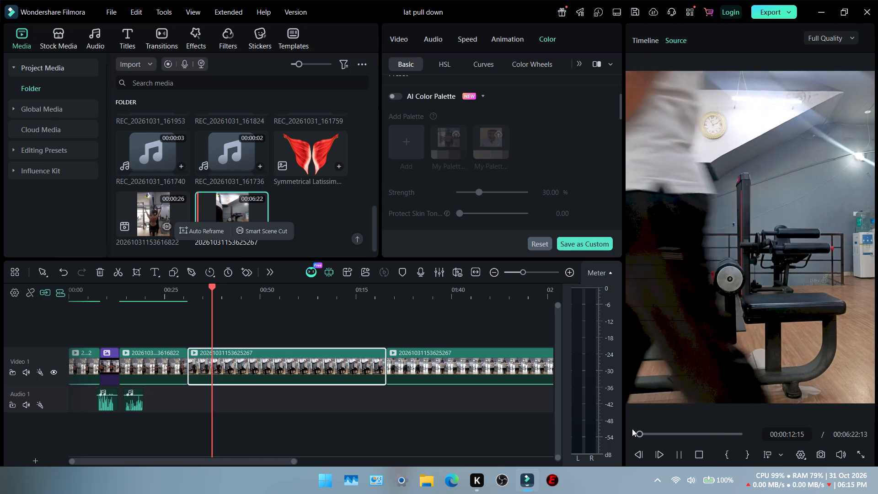
{"action": "left_click", "coordinate": [643, 431]}
{"action": "left_click", "coordinate": [649, 431]}
{"action": "left_click", "coordinate": [654, 433]}
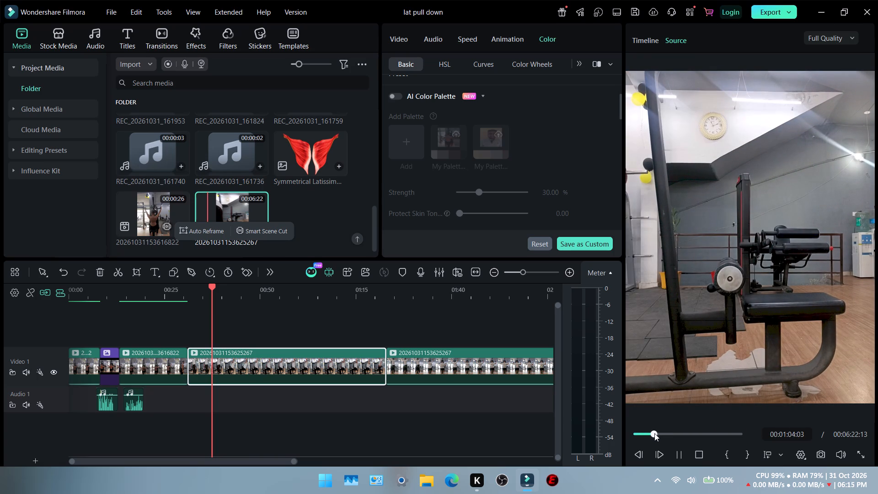
{"action": "left_click", "coordinate": [662, 433]}
{"action": "left_click", "coordinate": [667, 433]}
{"action": "left_click", "coordinate": [671, 433]}
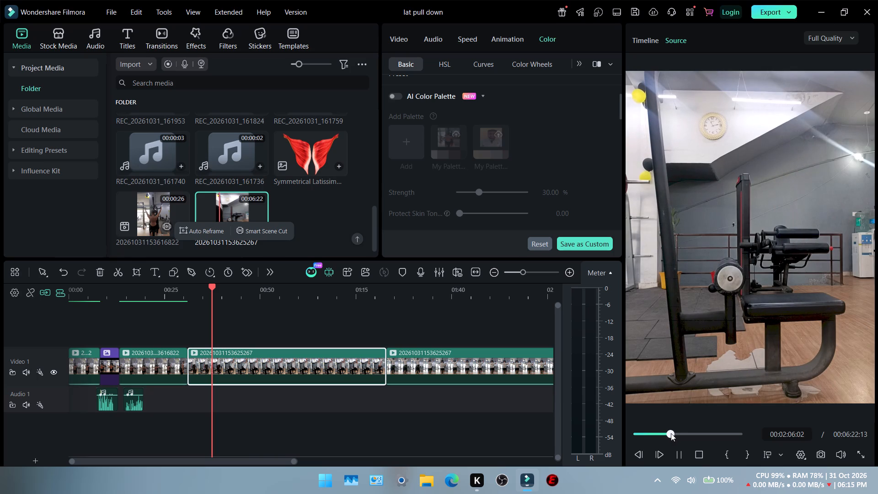
{"action": "left_click", "coordinate": [653, 433]}
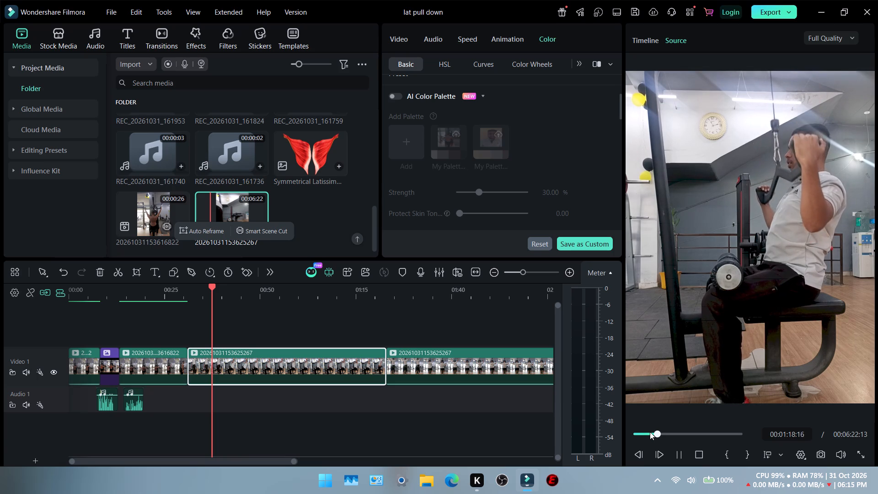
{"action": "left_click", "coordinate": [681, 451]}
{"action": "key", "text": "space"}
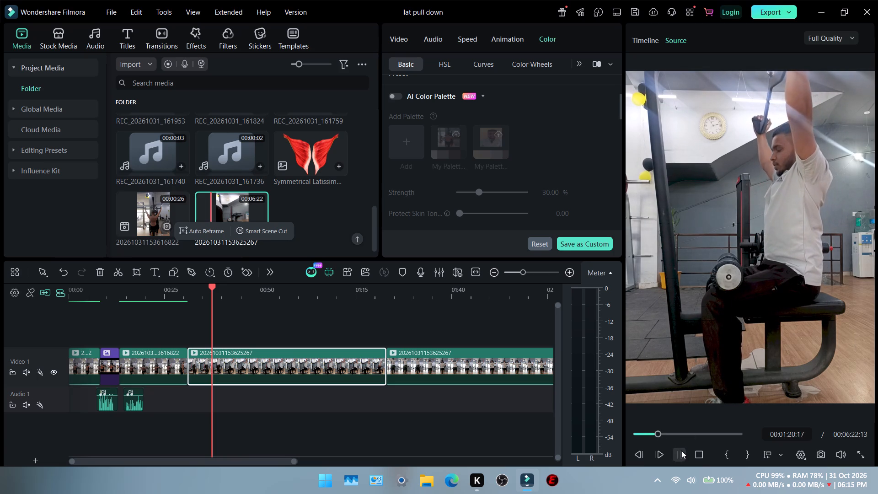
{"action": "key", "text": "space"}
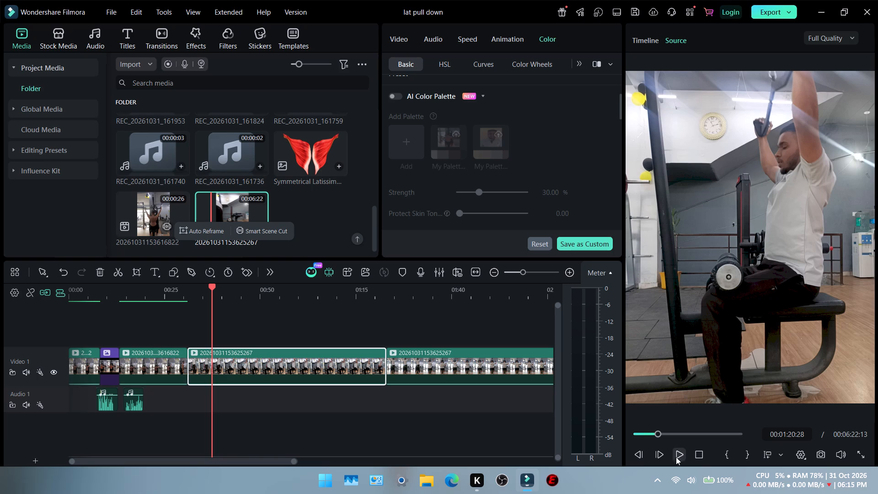
Play the timeline over the back-view clip and the start of the side-view clip, pausing at 00:00:45:19.
{"action": "left_click", "coordinate": [128, 295]}
{"action": "key", "text": "space"}
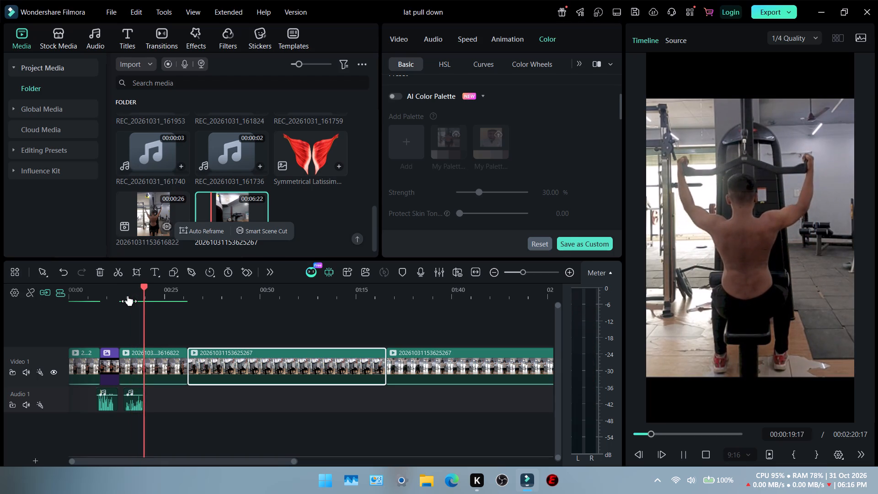
{"action": "left_click", "coordinate": [185, 297]}
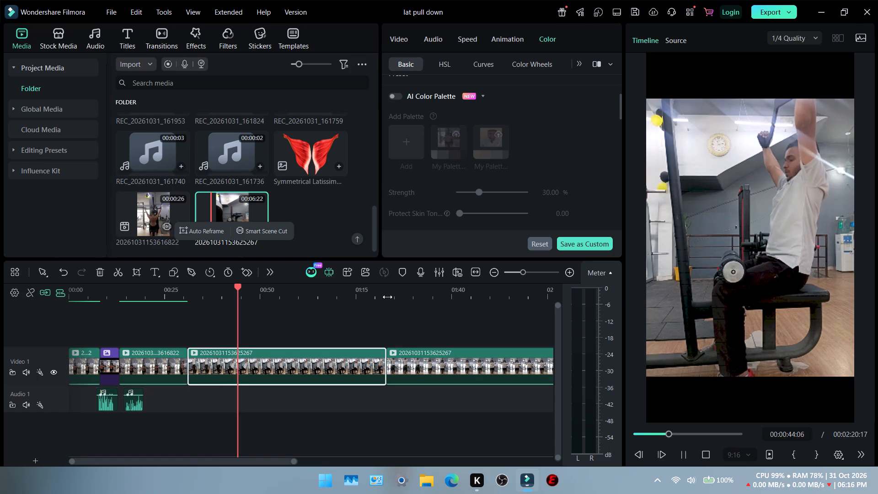
{"action": "key", "text": "space"}
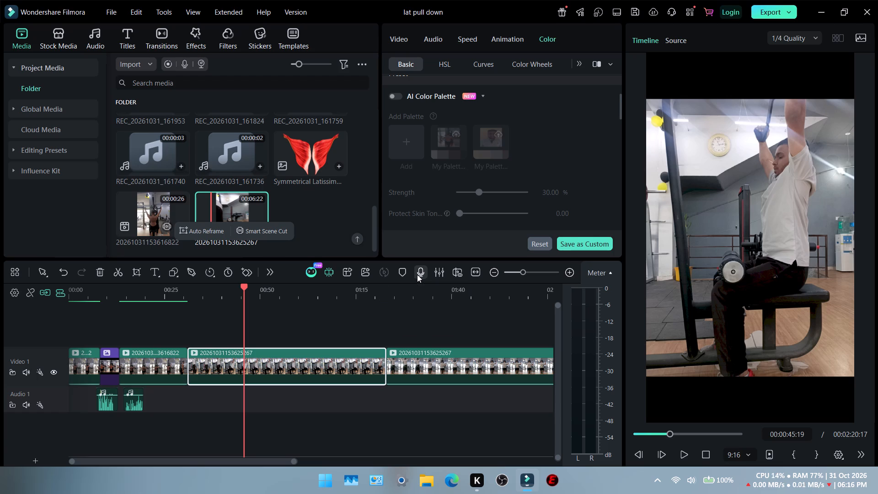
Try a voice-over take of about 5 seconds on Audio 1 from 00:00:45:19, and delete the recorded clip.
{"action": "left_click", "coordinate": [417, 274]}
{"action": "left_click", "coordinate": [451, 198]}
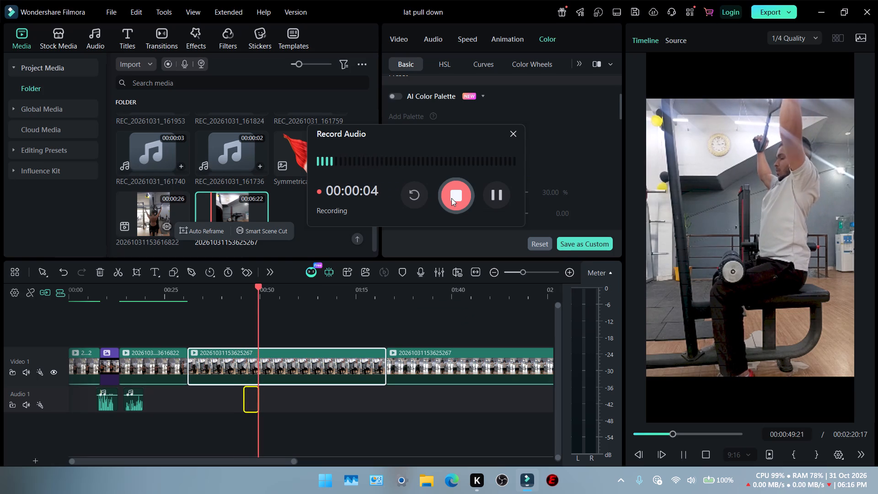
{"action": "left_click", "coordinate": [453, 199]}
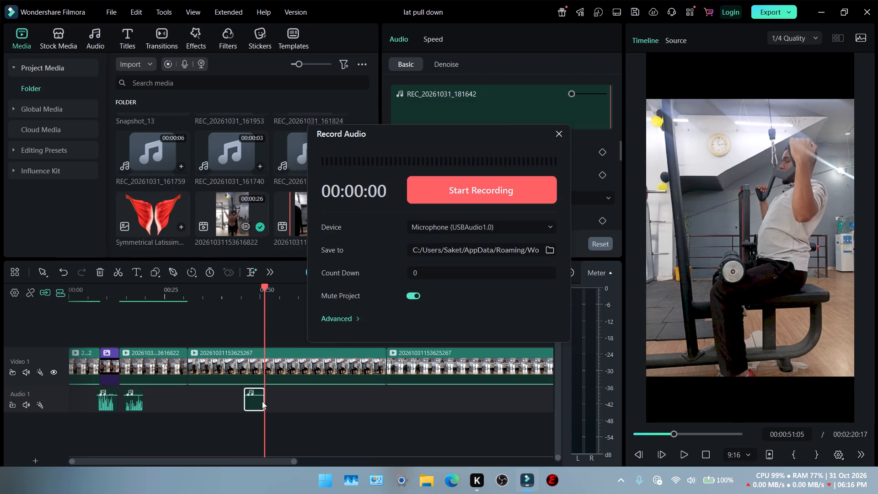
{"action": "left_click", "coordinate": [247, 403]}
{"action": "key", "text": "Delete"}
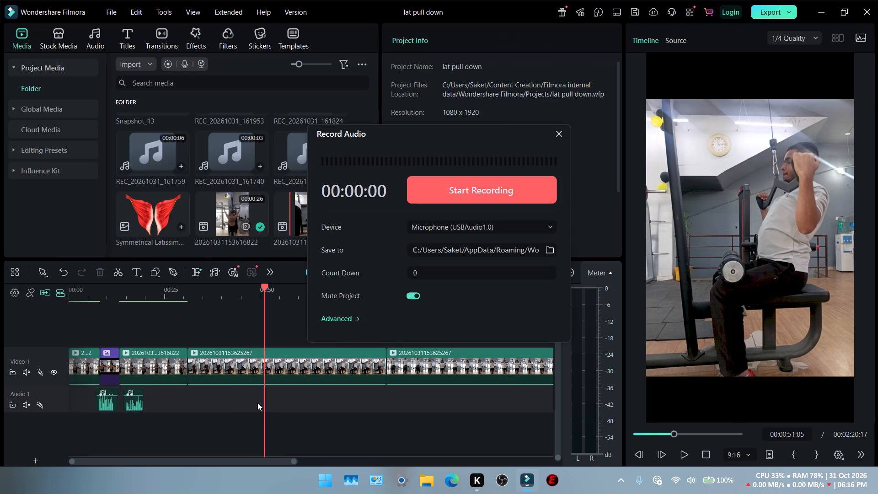
Record a voice-over take of about 5 seconds onto Audio 1, starting at 00:00:51:05.
{"action": "left_click", "coordinate": [450, 189]}
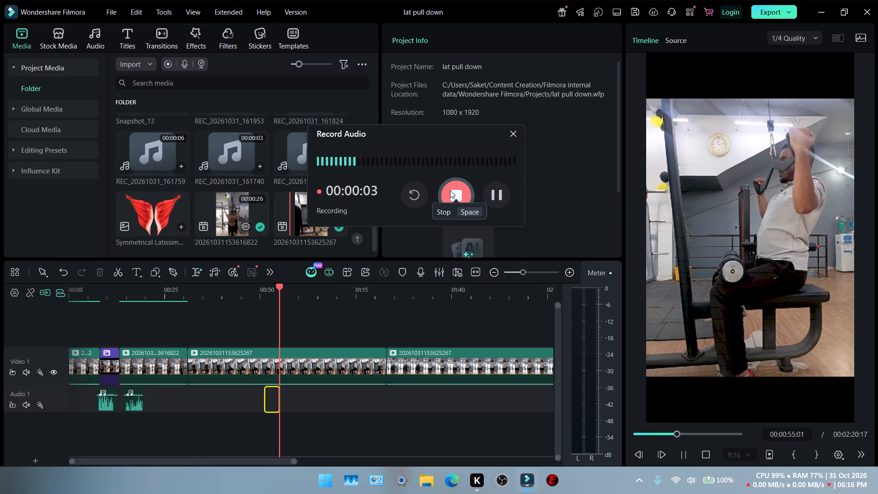
{"action": "left_click", "coordinate": [450, 190]}
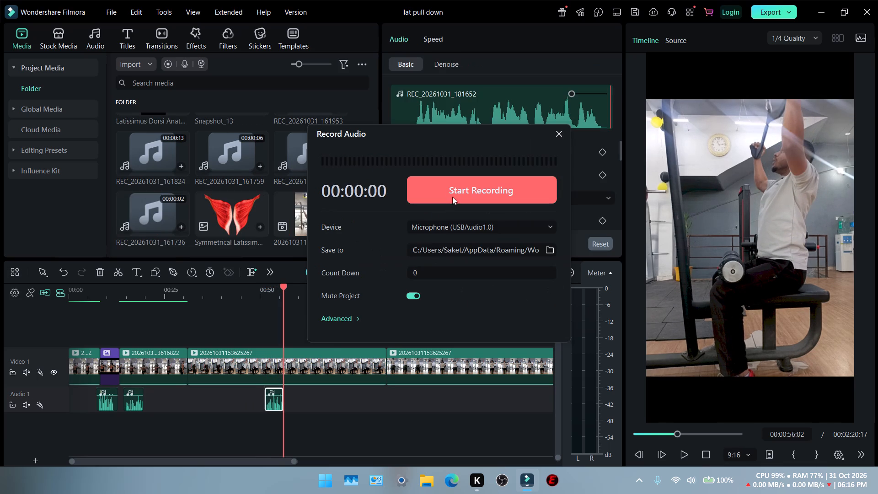
Close the audio recorder and play back the voice-over take near 00:00:51, pausing just after its end at 00:00:56:17.
{"action": "left_click", "coordinate": [264, 295]}
{"action": "key", "text": "space"}
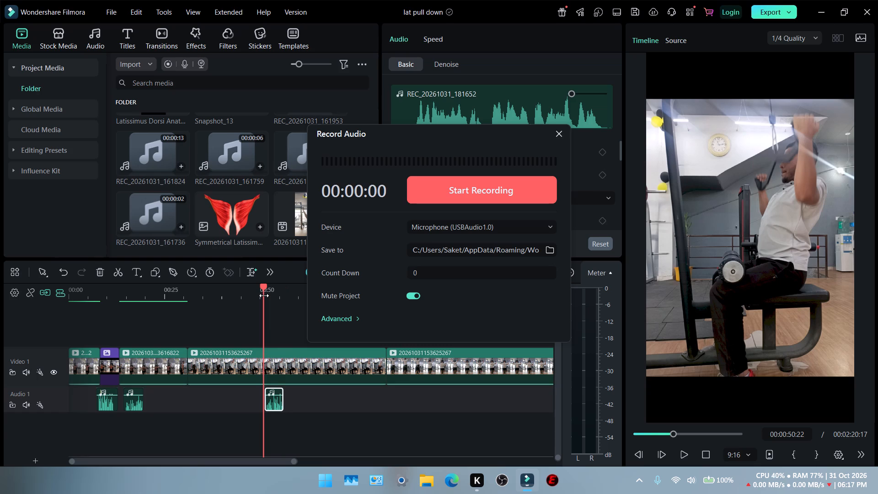
{"action": "left_click", "coordinate": [264, 295]}
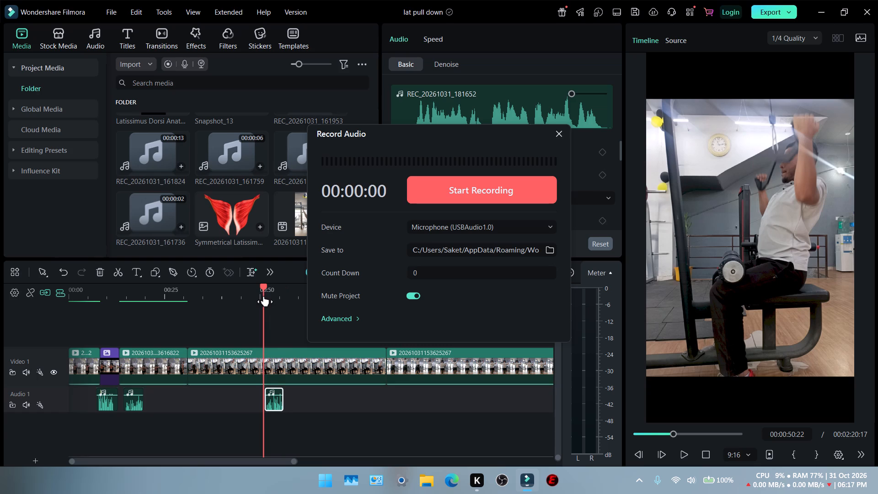
{"action": "left_click", "coordinate": [266, 301]}
{"action": "key", "text": "space"}
{"action": "left_click", "coordinate": [267, 294]}
{"action": "key", "text": "space"}
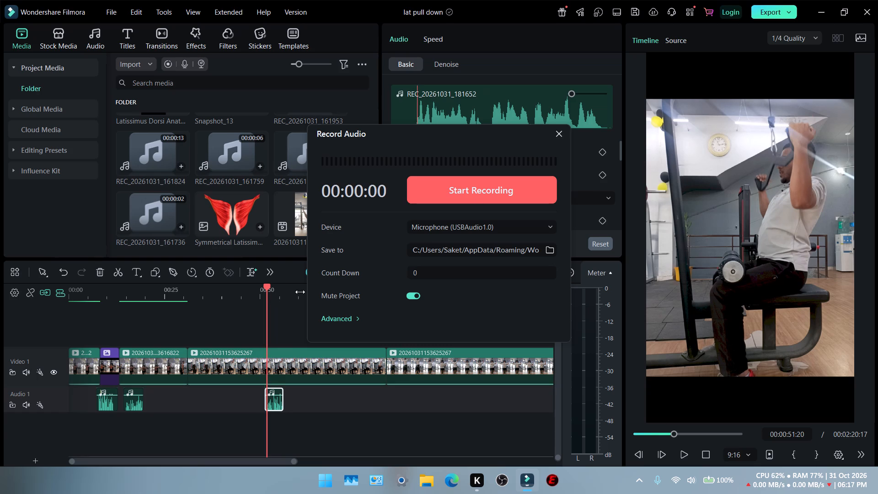
{"action": "left_click", "coordinate": [559, 133]}
{"action": "key", "text": "space"}
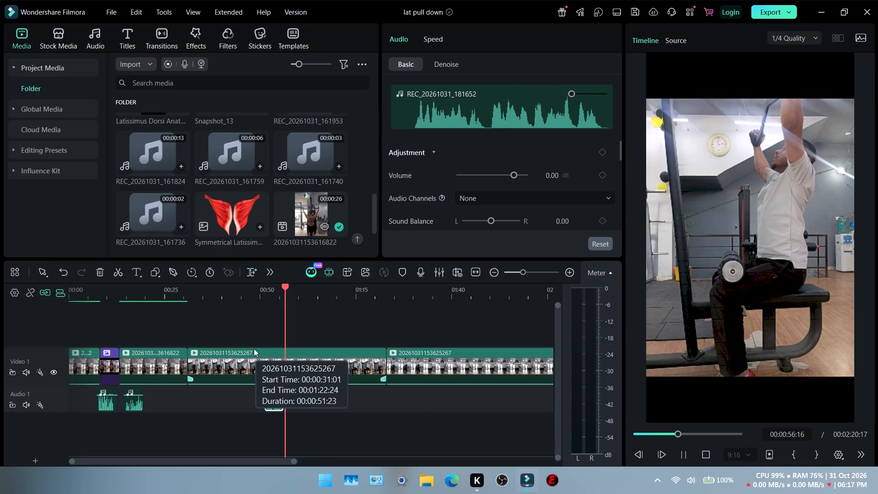
{"action": "key", "text": "space"}
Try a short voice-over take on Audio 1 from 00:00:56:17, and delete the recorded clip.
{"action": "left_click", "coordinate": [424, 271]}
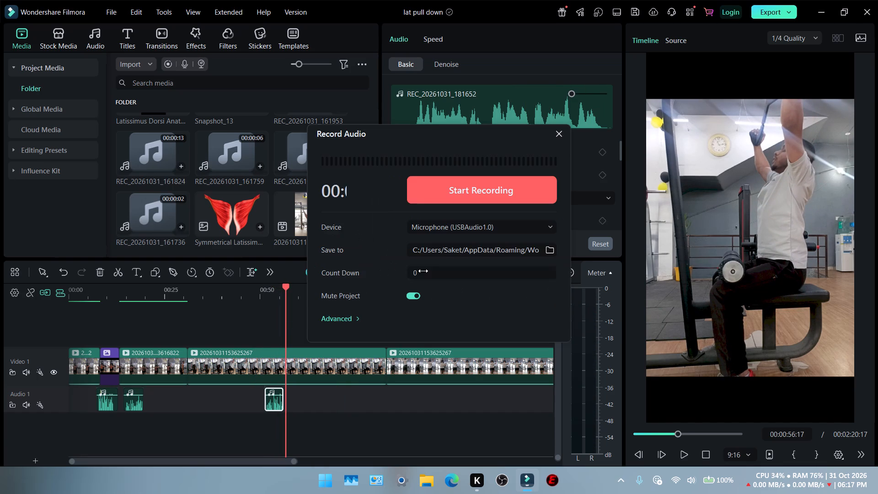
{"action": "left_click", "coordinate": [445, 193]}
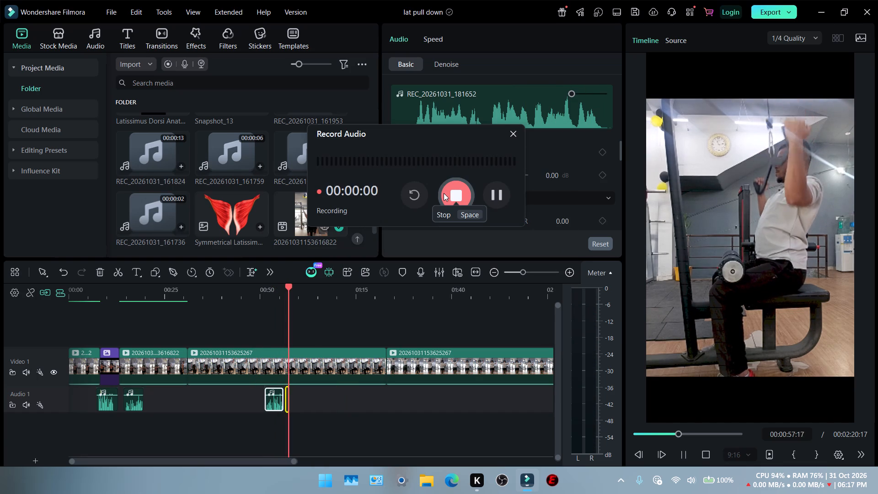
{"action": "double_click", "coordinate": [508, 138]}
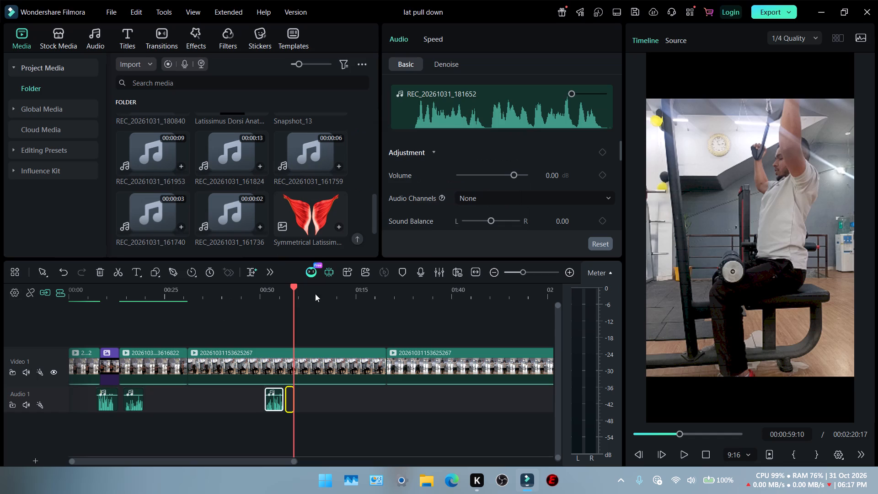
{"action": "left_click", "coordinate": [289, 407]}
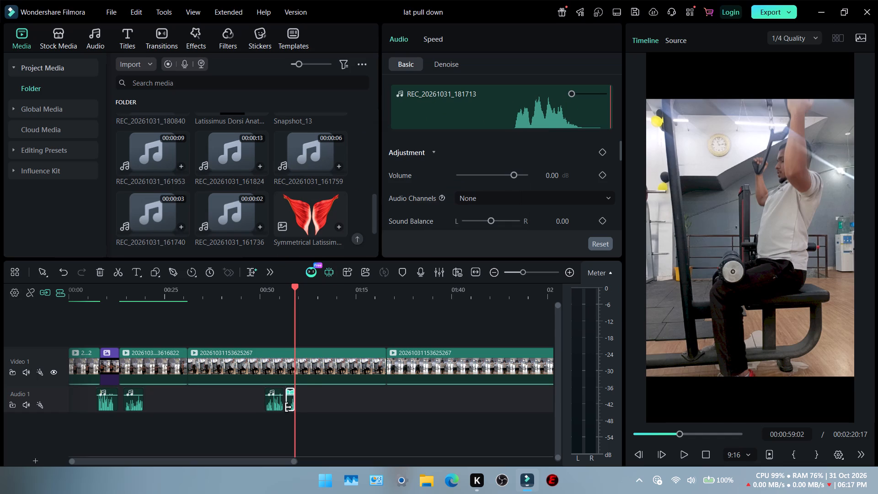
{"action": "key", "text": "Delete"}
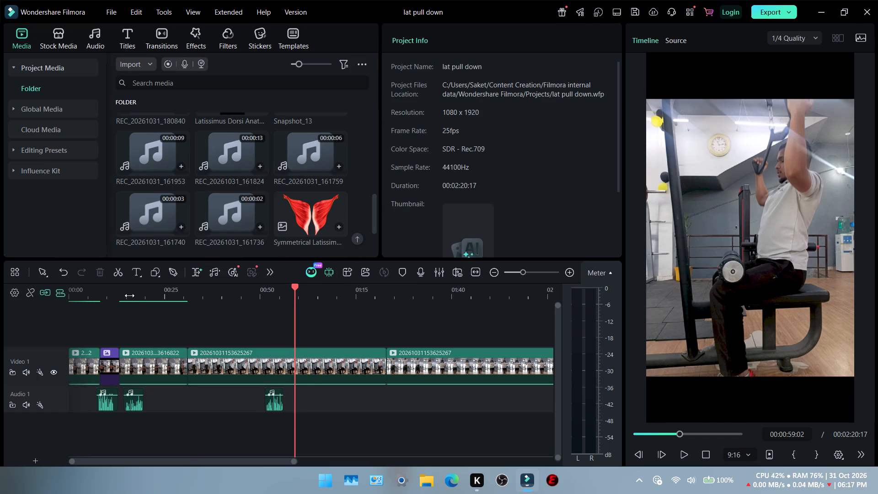
Play the timeline from 00:00:12:23 into the second voice-over clip, and again from the very start, pausing at 00:00:04:23.
{"action": "left_click", "coordinate": [129, 298]}
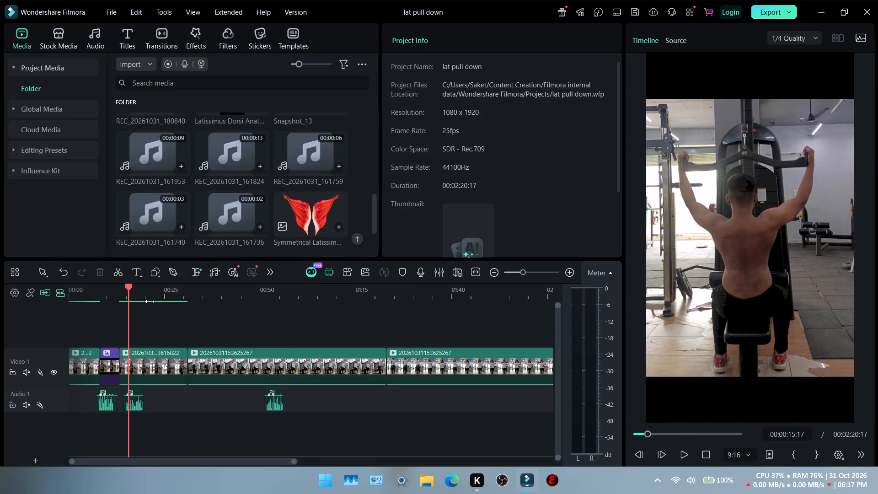
{"action": "left_click_drag", "start_coordinate": [130, 287], "coordinate": [120, 291]}
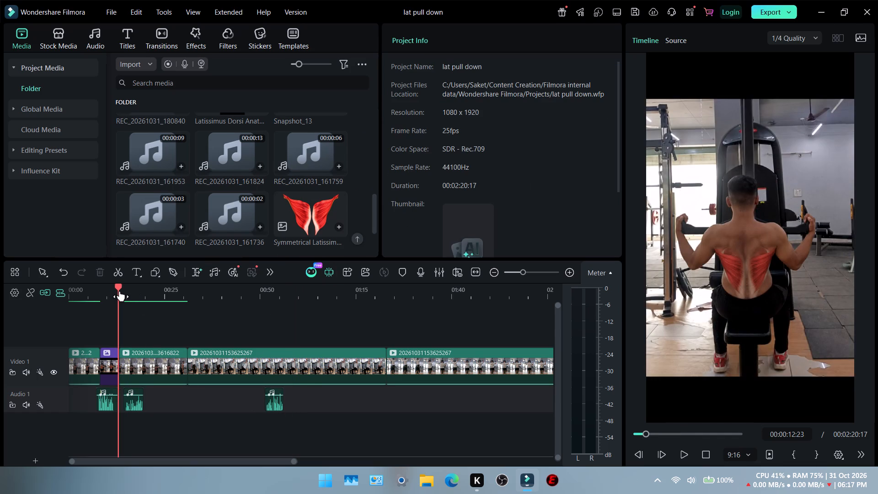
{"action": "left_click_drag", "start_coordinate": [120, 291], "coordinate": [120, 291]}
{"action": "key", "text": "space"}
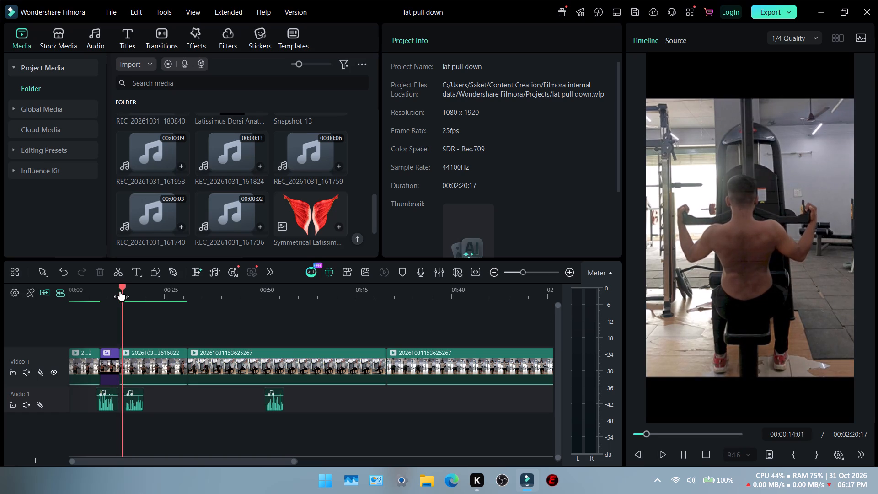
{"action": "key", "text": "space"}
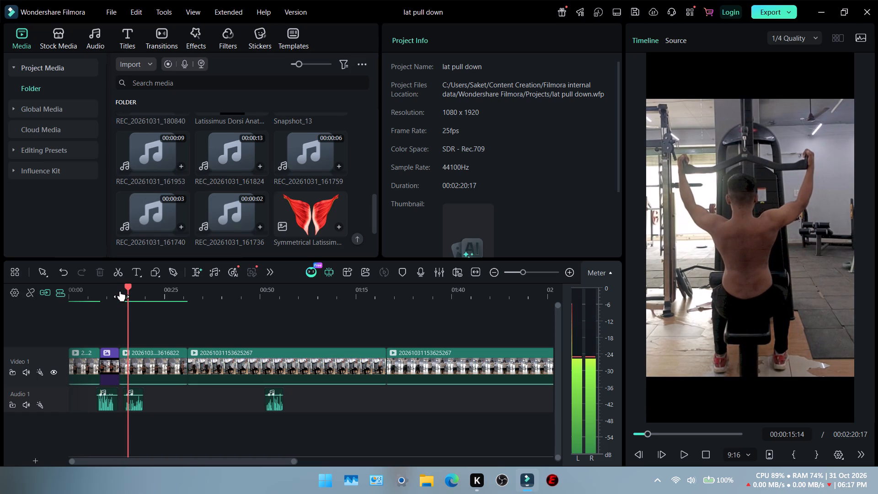
{"action": "left_click", "coordinate": [80, 292]}
{"action": "left_click_drag", "start_coordinate": [79, 287], "coordinate": [32, 307]}
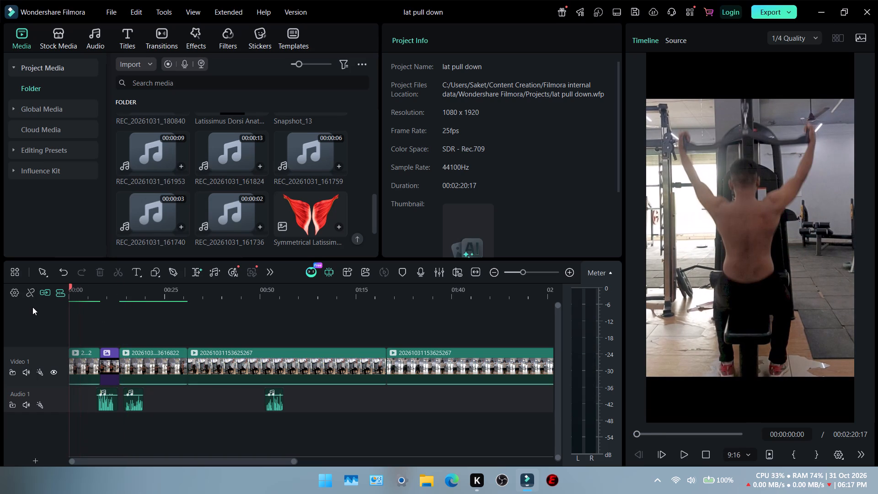
{"action": "key", "text": "space"}
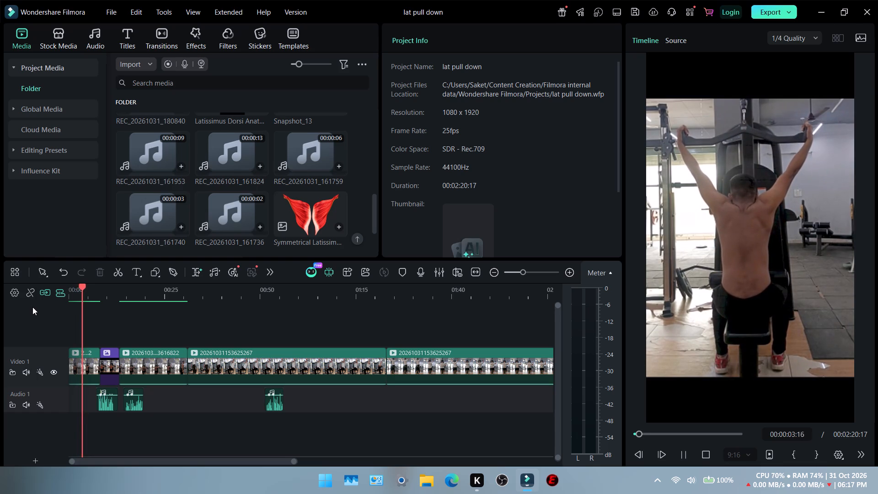
{"action": "key", "text": "space"}
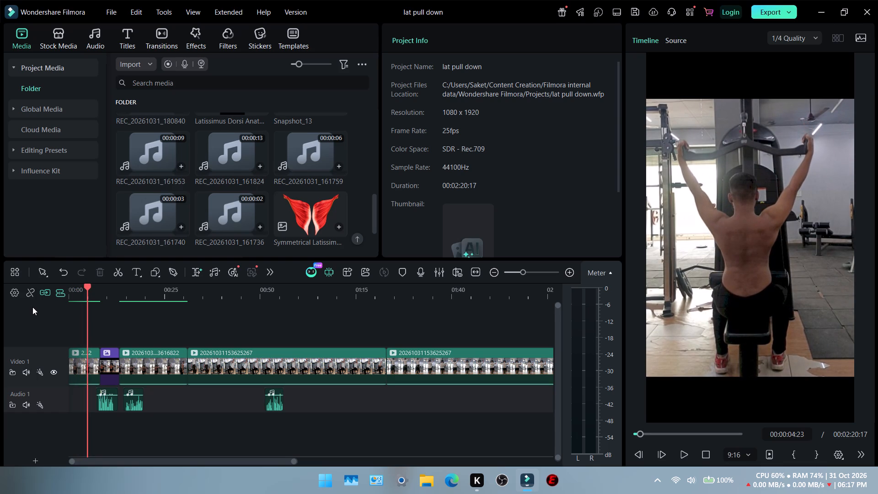
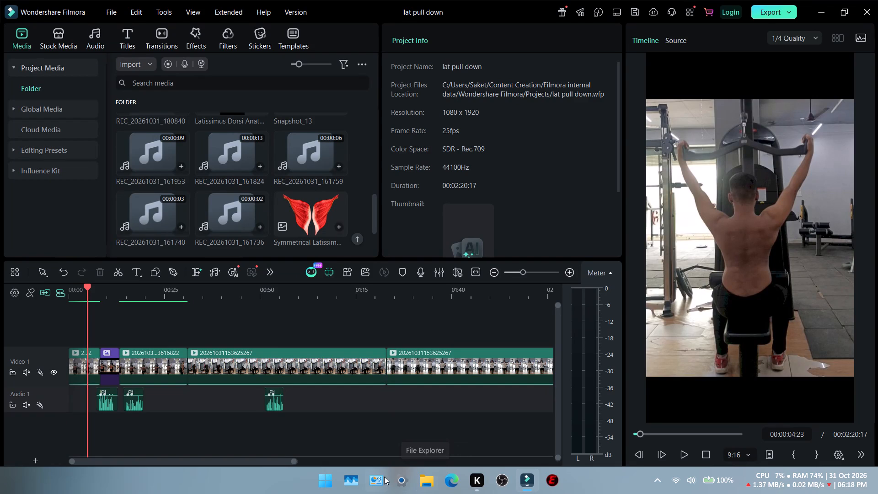
Play the opening back-view clip from 00:00:03:07 and pause at 00:00:05:24.
{"action": "left_click", "coordinate": [90, 287]}
{"action": "left_click_drag", "start_coordinate": [87, 287], "coordinate": [81, 287]}
{"action": "left_click_drag", "start_coordinate": [58, 293], "coordinate": [50, 297]}
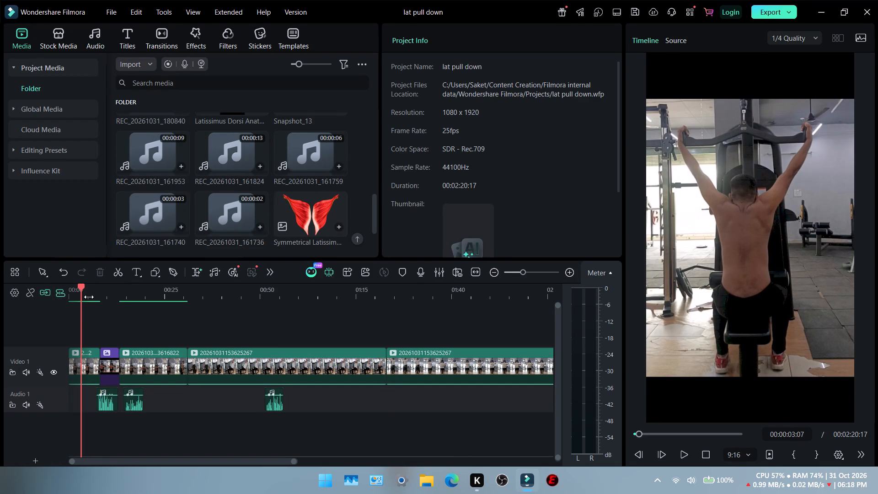
{"action": "key", "text": "space"}
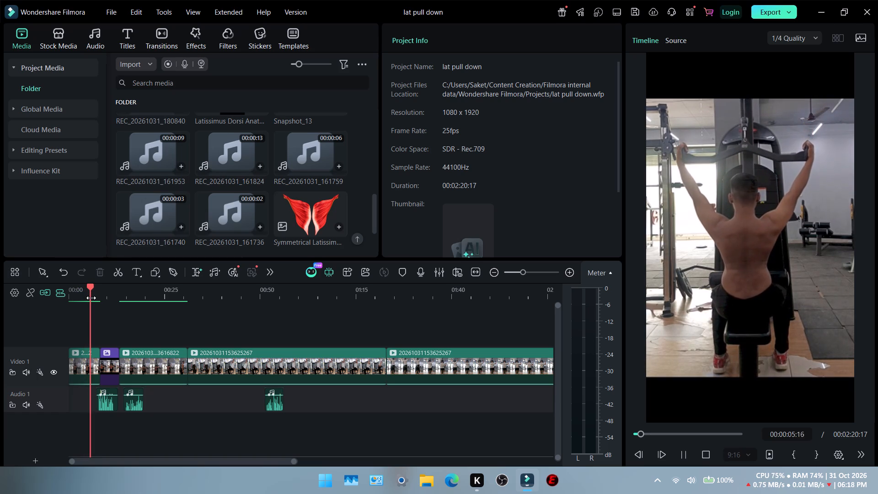
{"action": "key", "text": "space"}
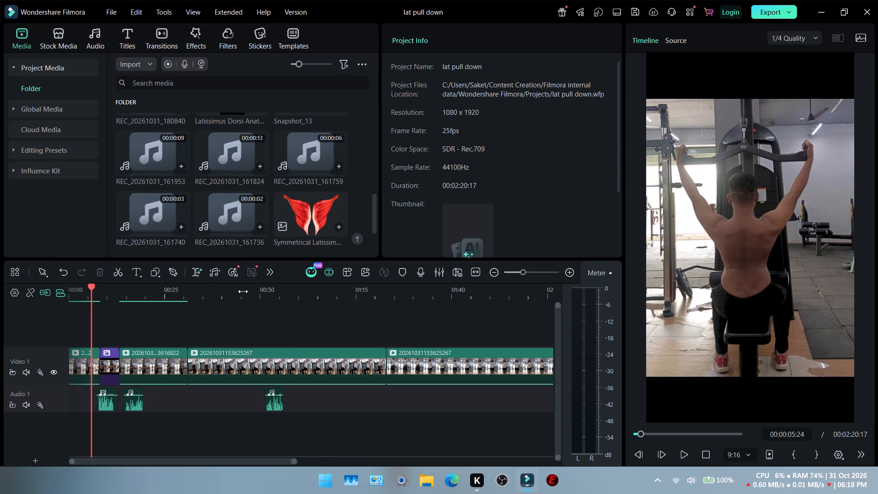
Record a voice-over take of about 5.5 seconds onto Audio 1, starting at 00:01:01:16.
{"action": "left_click", "coordinate": [305, 296]}
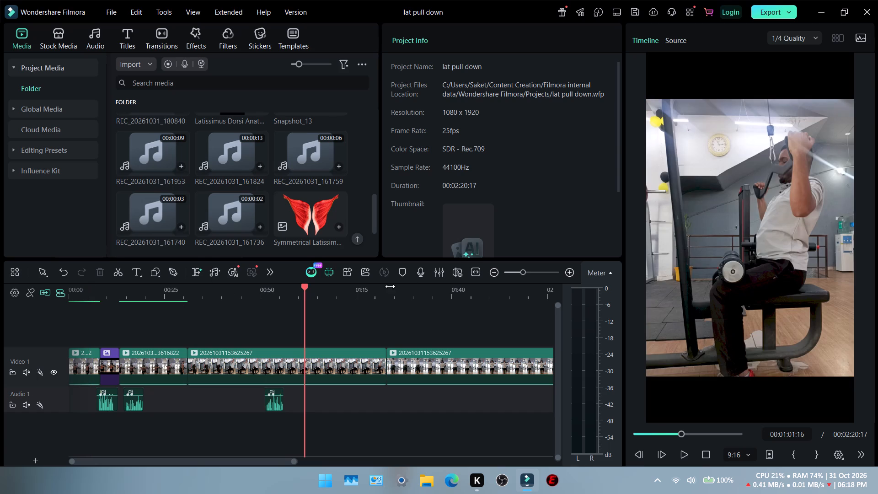
{"action": "left_click", "coordinate": [419, 271]}
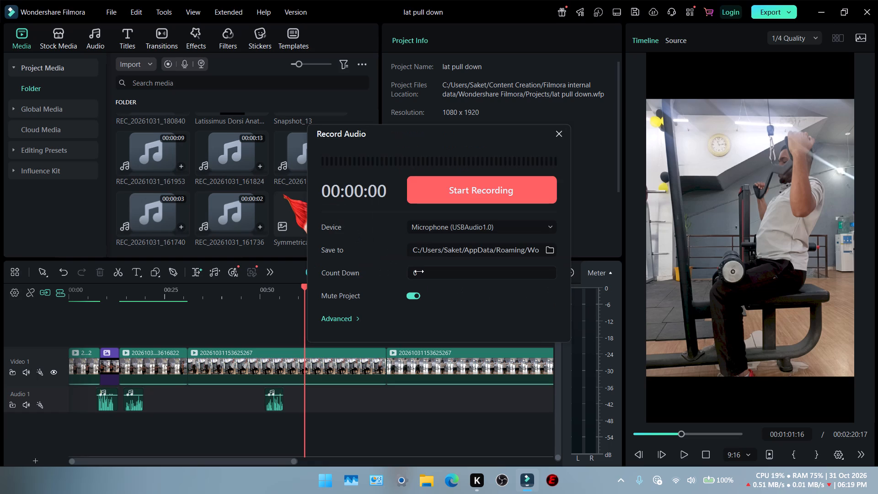
{"action": "left_click", "coordinate": [484, 192]}
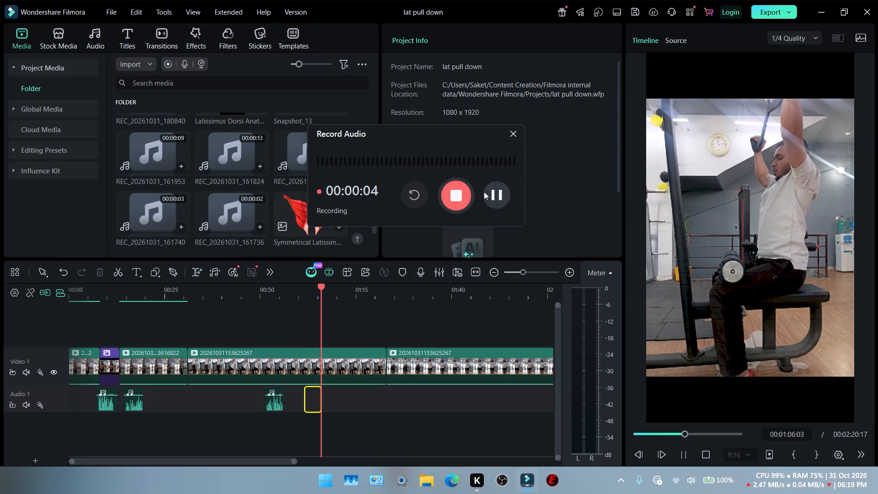
{"action": "double_click", "coordinate": [461, 196]}
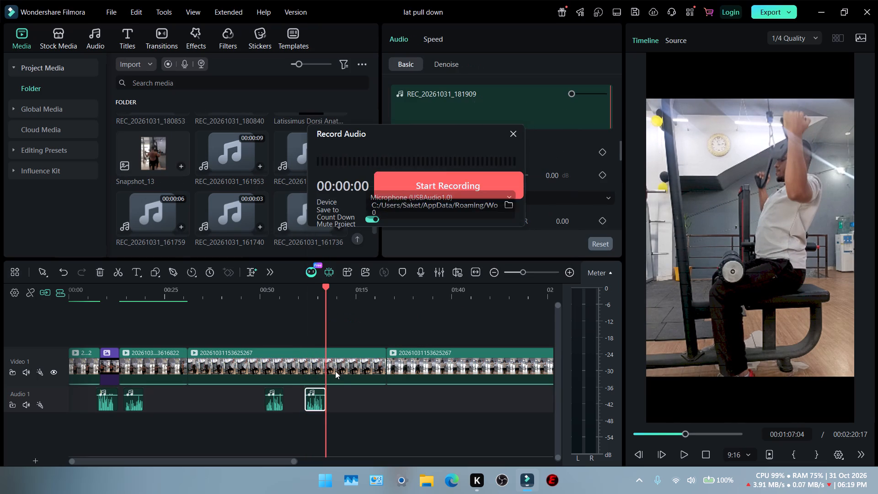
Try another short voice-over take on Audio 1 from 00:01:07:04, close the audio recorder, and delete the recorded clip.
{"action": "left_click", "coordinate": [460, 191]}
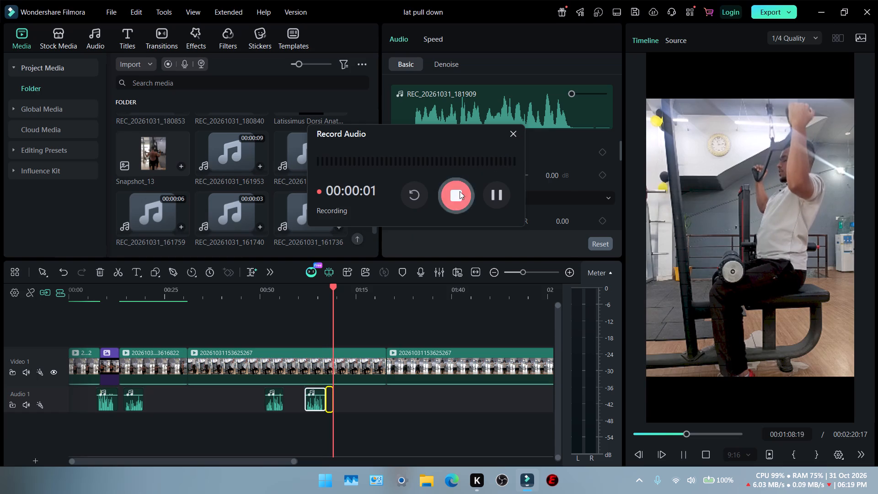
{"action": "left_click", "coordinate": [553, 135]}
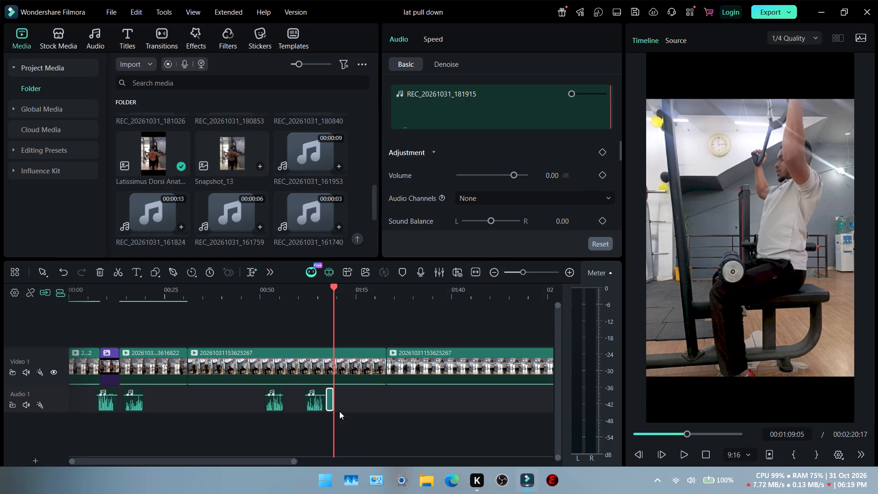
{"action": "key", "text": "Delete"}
Play back the newest voice-over take from 00:01:01:12, pausing just after its end at 00:01:07:09.
{"action": "left_click", "coordinate": [304, 295]}
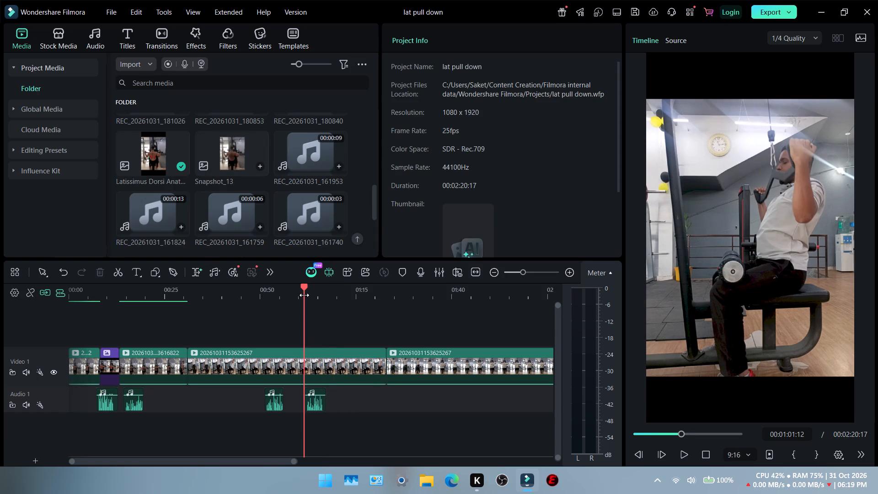
{"action": "key", "text": "space"}
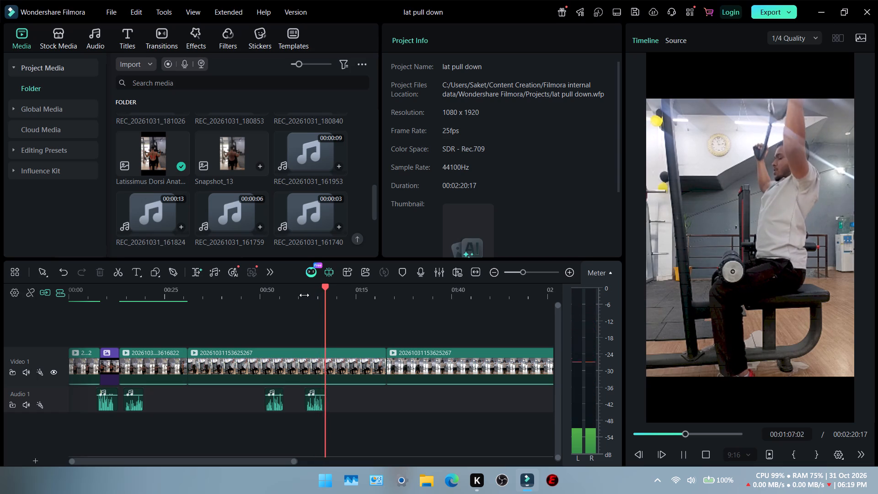
{"action": "key", "text": "space"}
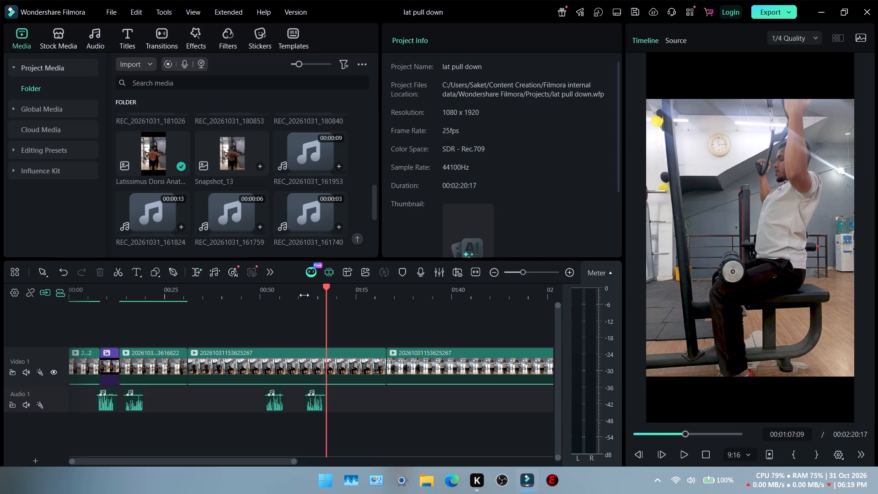
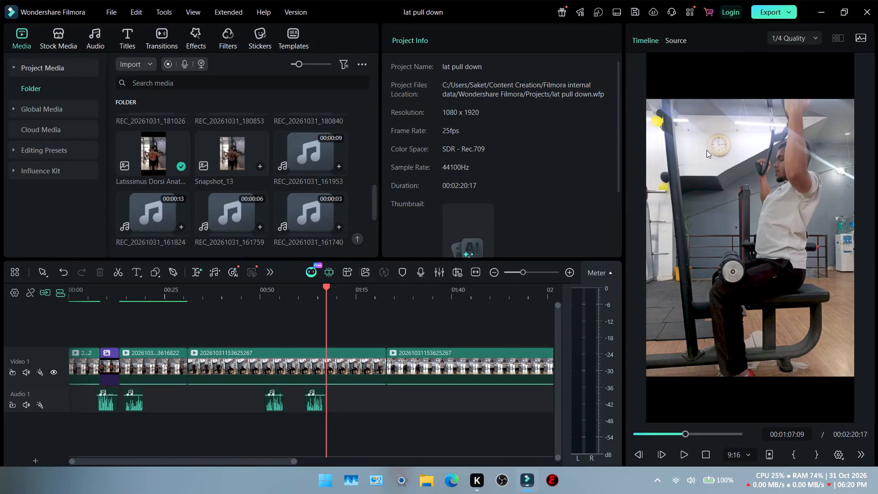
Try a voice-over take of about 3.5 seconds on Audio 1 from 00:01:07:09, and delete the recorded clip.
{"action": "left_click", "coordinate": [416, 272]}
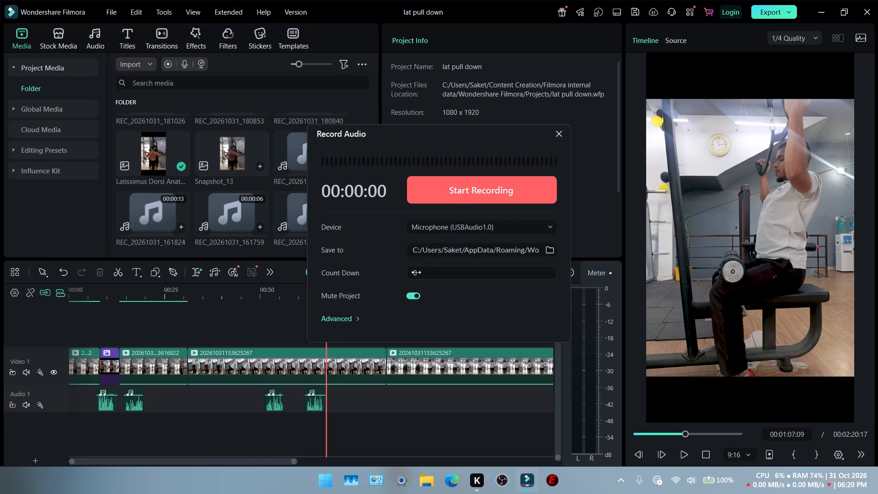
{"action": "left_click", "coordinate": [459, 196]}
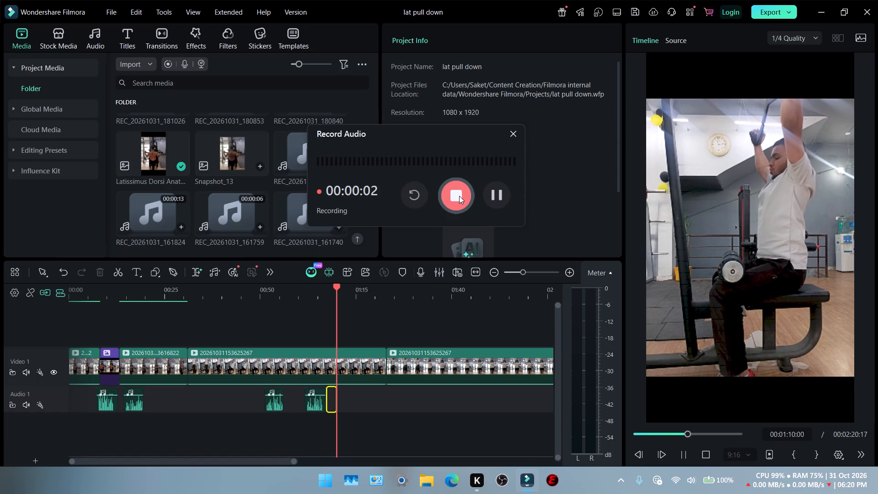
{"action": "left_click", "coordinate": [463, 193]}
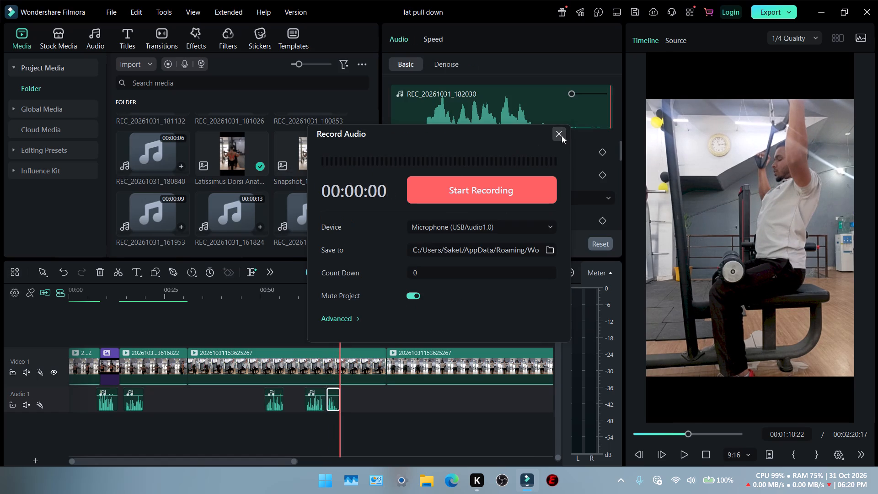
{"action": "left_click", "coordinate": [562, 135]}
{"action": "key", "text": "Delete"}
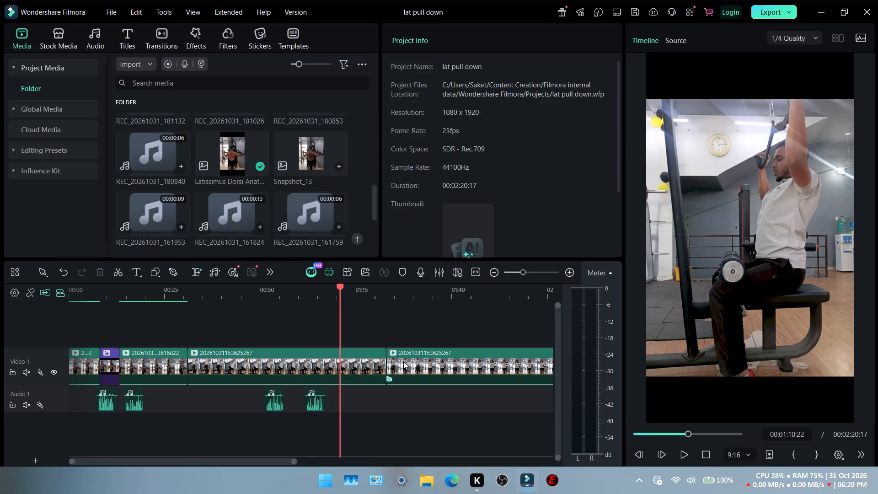
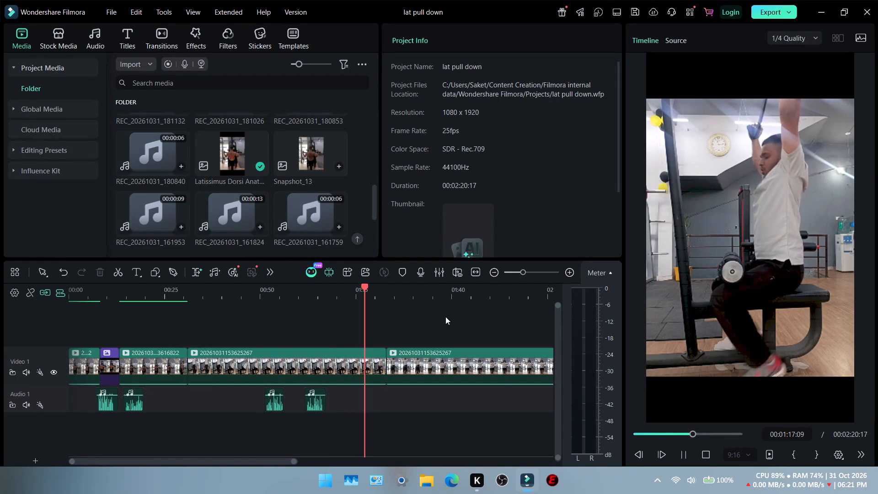
Record a voice-over take of about 19 seconds on Audio 1, starting at 00:01:07:04 right after the fourth audio clip.
{"action": "key", "text": "space"}
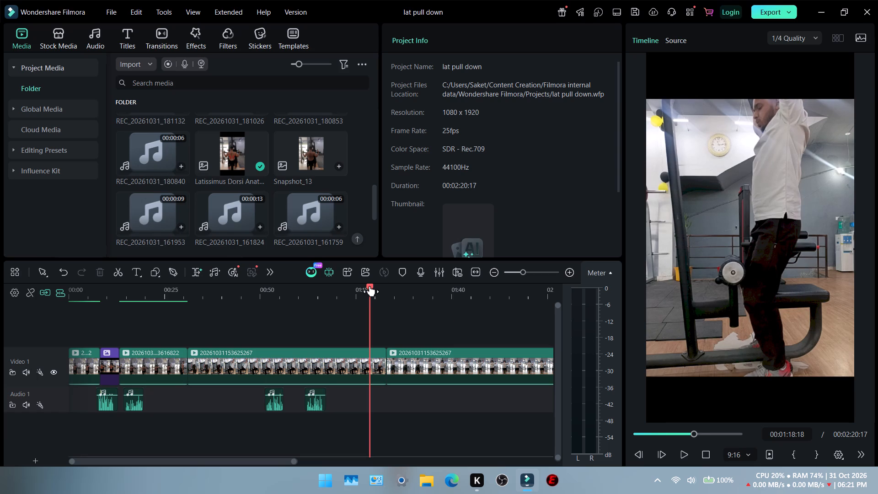
{"action": "left_click_drag", "start_coordinate": [370, 286], "coordinate": [324, 306]}
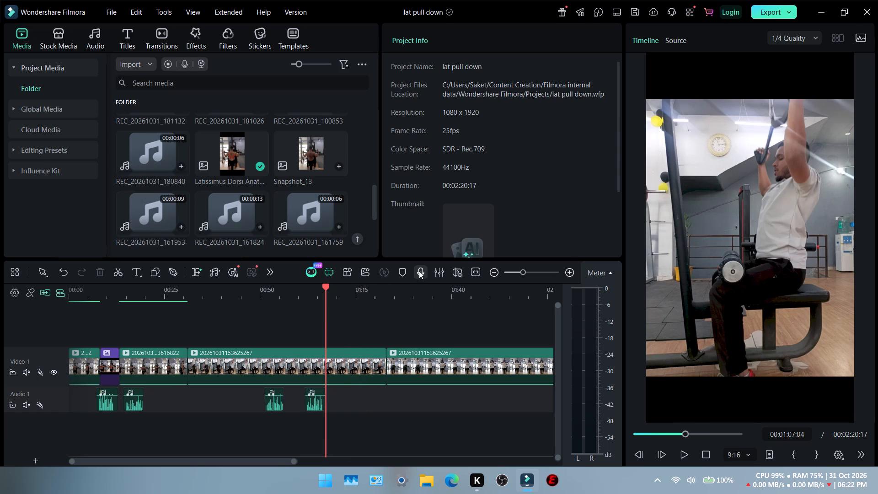
{"action": "left_click", "coordinate": [418, 273]}
{"action": "left_click", "coordinate": [461, 196]}
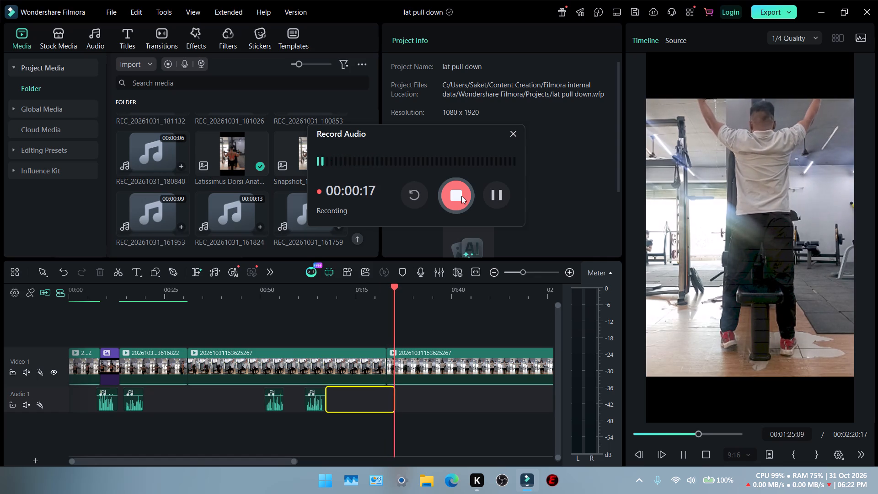
{"action": "left_click", "coordinate": [461, 196]}
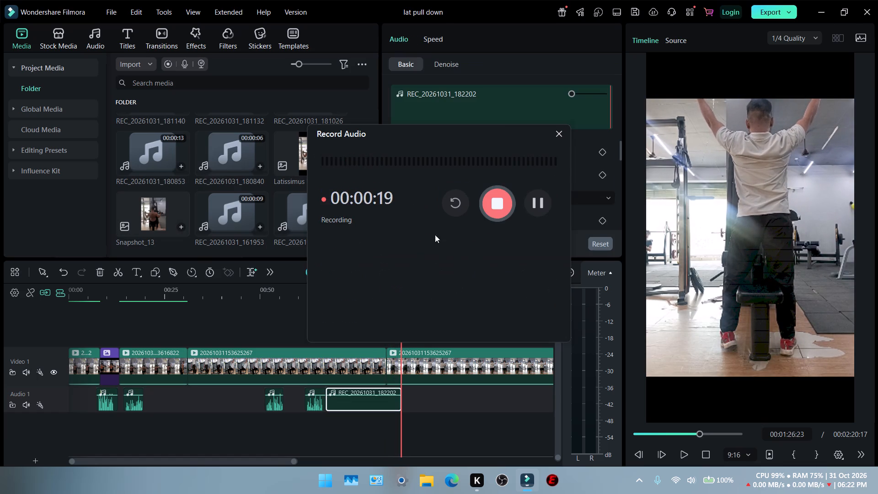
{"action": "left_click", "coordinate": [557, 138]}
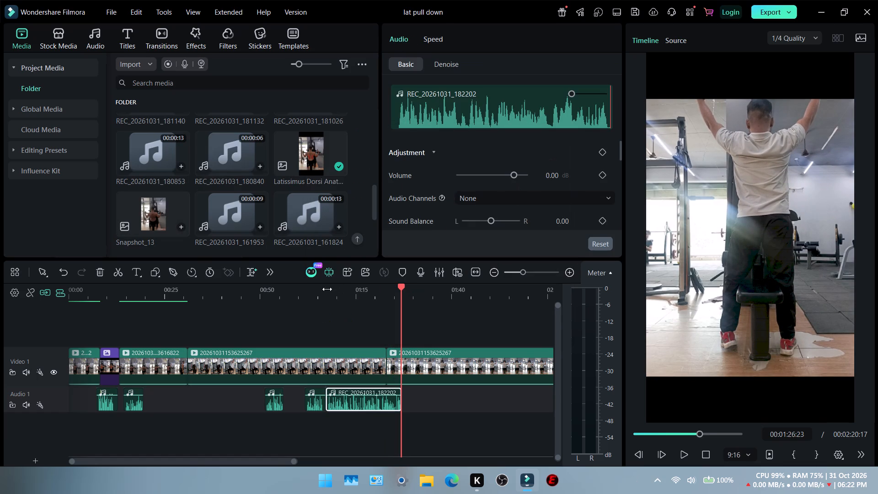
Play back the new voice-over take on Audio 1 from just before its start to review it against the footage.
{"action": "left_click", "coordinate": [322, 291]}
{"action": "key", "text": "space"}
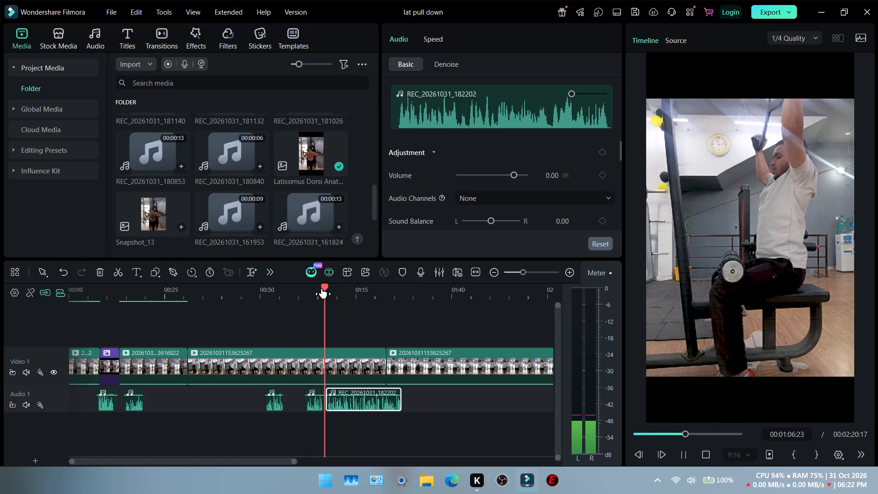
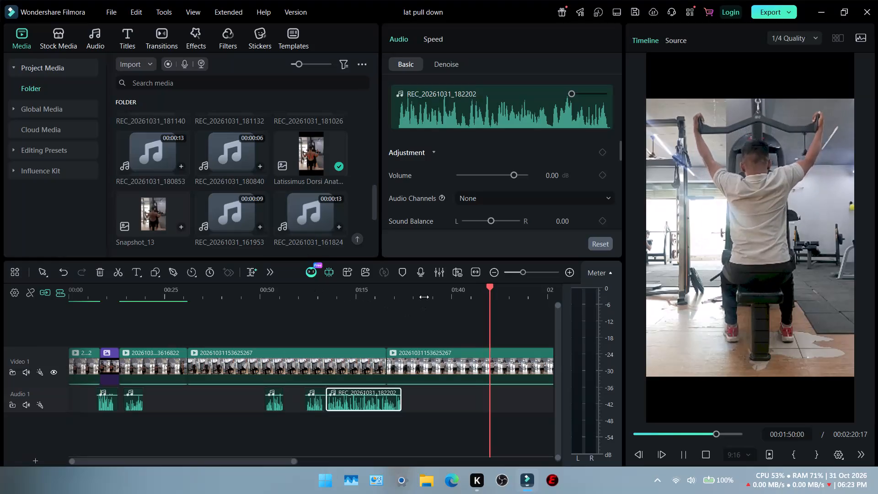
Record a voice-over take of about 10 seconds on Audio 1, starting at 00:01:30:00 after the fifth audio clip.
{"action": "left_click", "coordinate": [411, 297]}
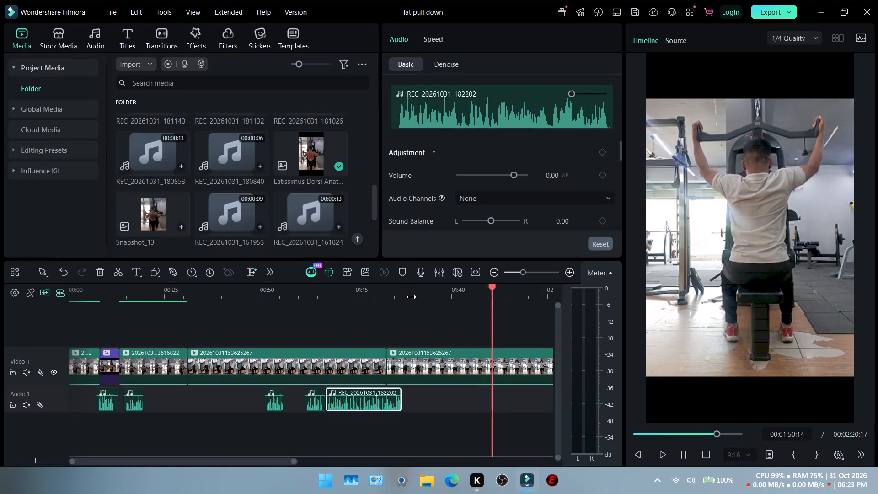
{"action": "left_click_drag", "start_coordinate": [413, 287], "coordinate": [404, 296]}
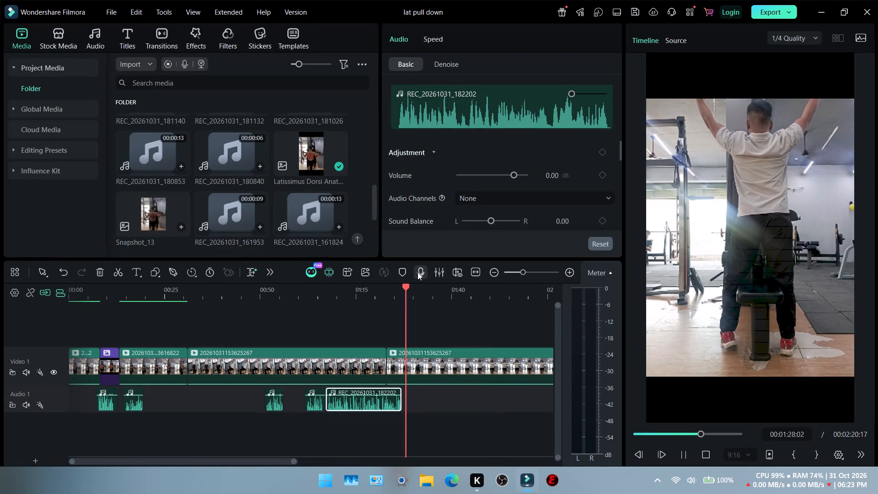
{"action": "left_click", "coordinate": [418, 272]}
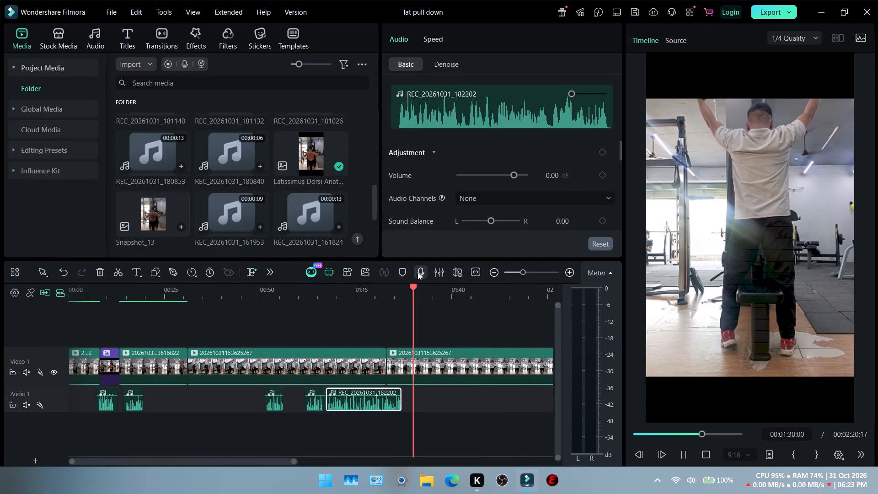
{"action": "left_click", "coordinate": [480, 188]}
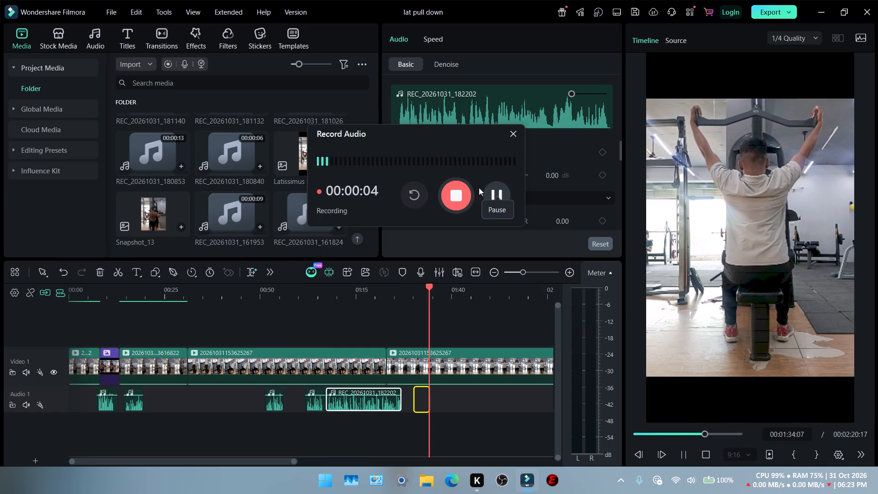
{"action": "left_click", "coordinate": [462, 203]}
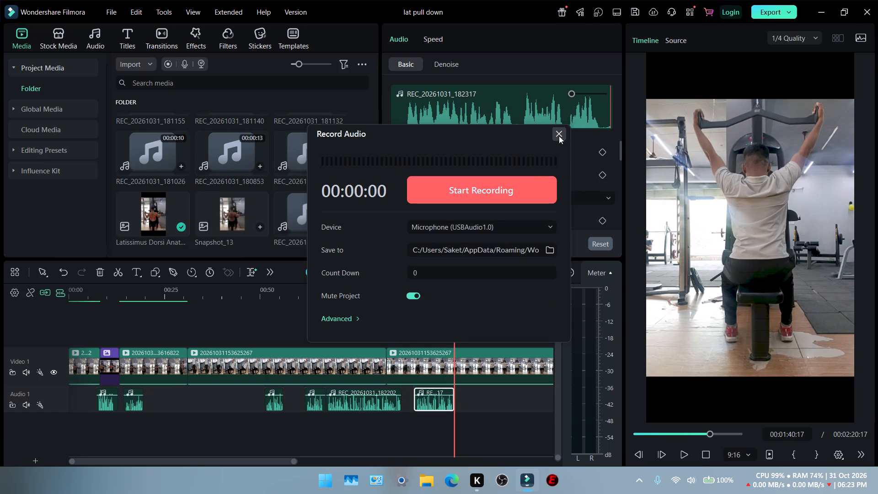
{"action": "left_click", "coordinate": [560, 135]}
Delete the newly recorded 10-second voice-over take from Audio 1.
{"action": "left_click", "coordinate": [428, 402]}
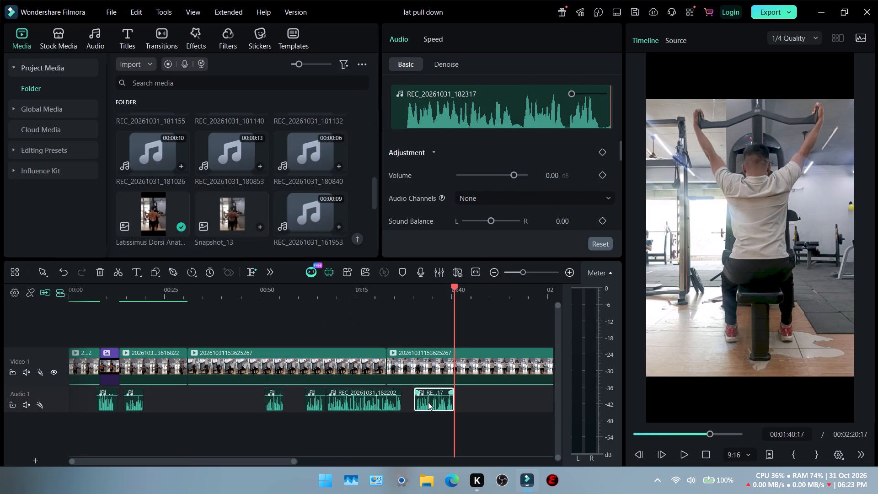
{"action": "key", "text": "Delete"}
Record a replacement voice-over take of about 15 seconds on Audio 1, starting at 00:01:30:19.
{"action": "left_click", "coordinate": [415, 309]}
{"action": "left_click", "coordinate": [417, 297]}
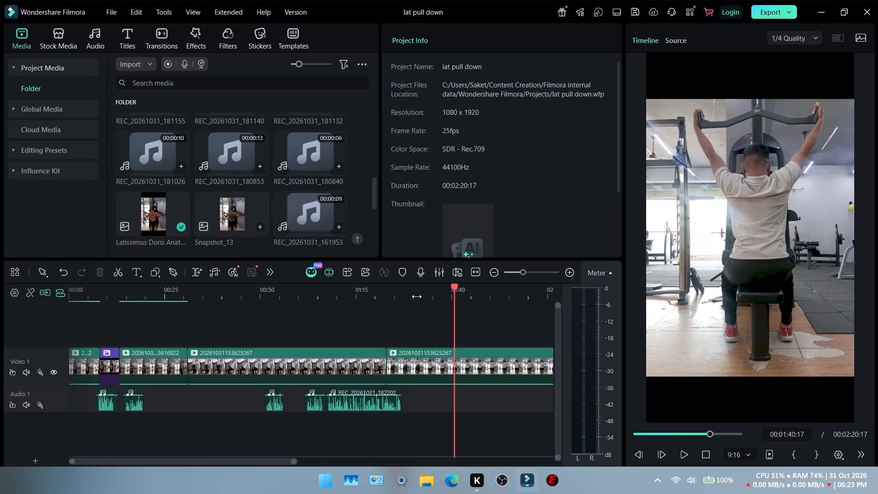
{"action": "left_click", "coordinate": [422, 277]}
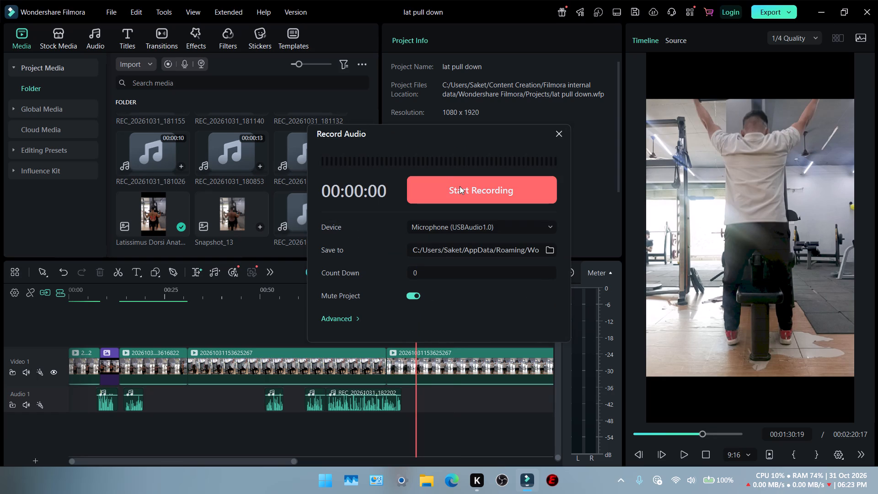
{"action": "left_click", "coordinate": [460, 186]}
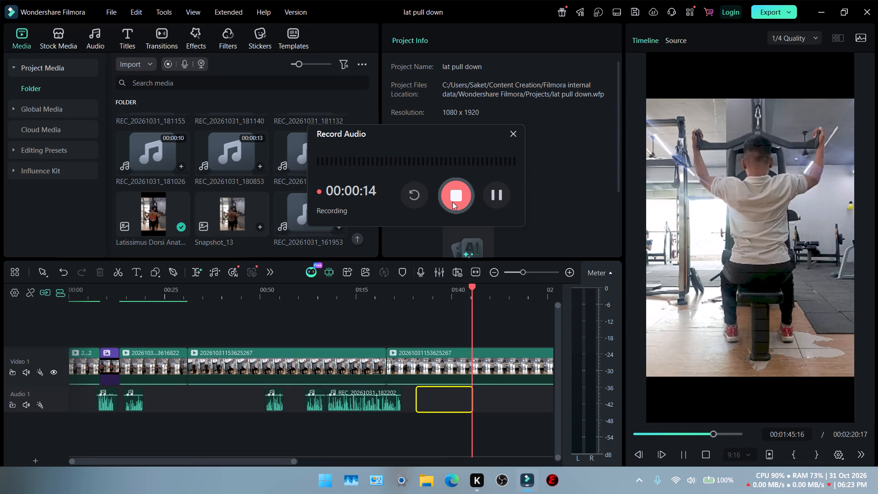
{"action": "left_click", "coordinate": [452, 202]}
{"action": "left_click", "coordinate": [562, 135]}
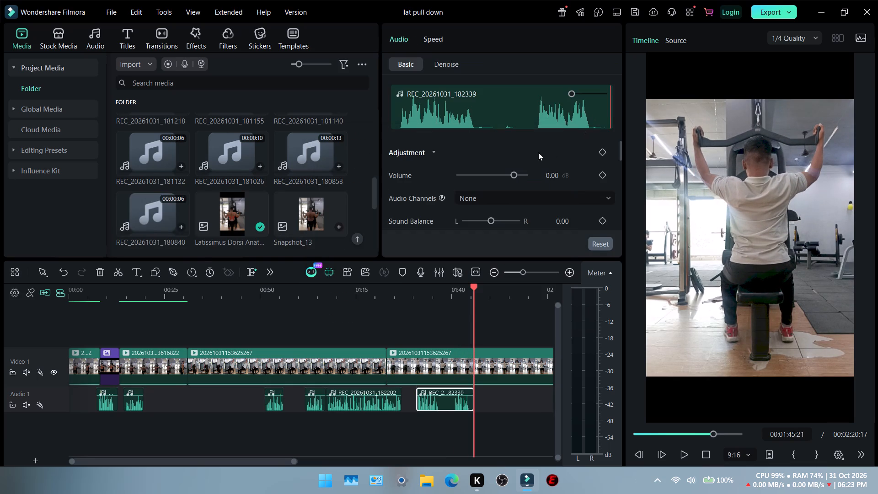
Play back the new voice-over take from 00:01:39:21 to review its second part.
{"action": "left_click", "coordinate": [451, 292]}
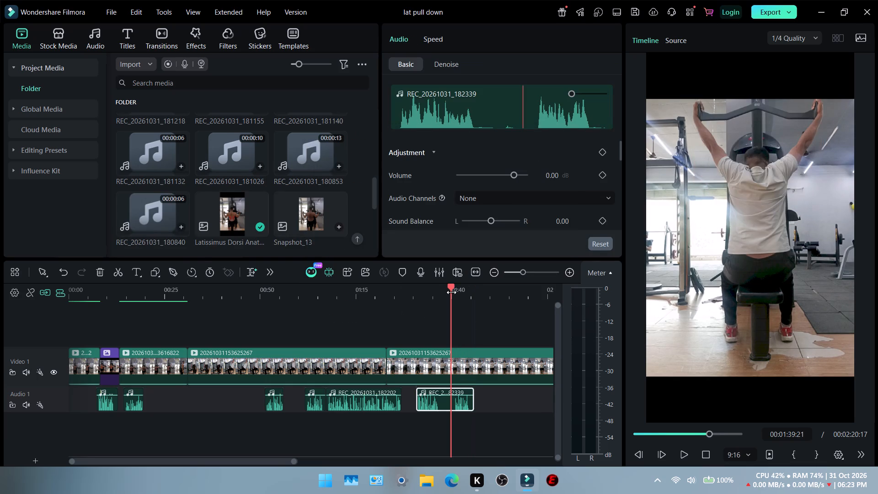
{"action": "key", "text": "space"}
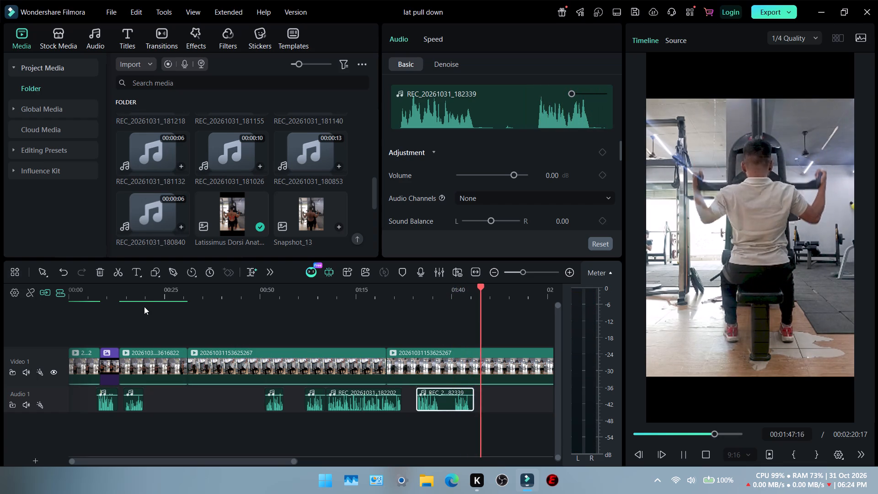
{"action": "type", "text": "b"}
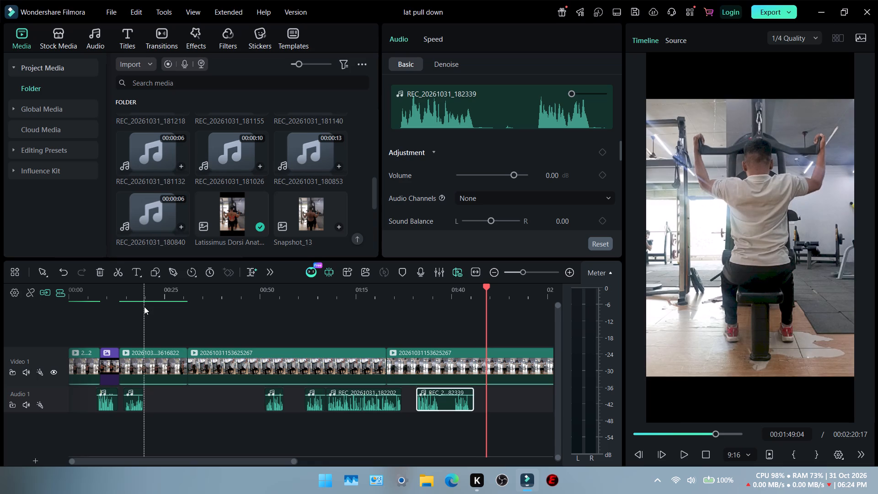
{"action": "key", "text": "space"}
{"action": "scroll", "coordinate": [108, 332], "scroll_direction": "right", "scroll_amount": 5}
{"action": "key", "text": "space"}
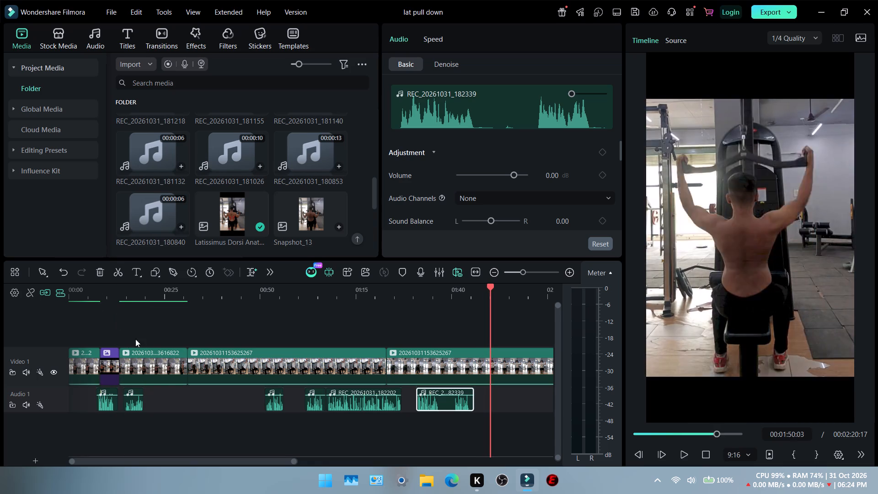
Move the REC_20261031_181233 clip earlier on Audio 1 so it starts directly after REC_20261031_181218.
{"action": "scroll", "coordinate": [144, 413], "scroll_direction": "up", "scroll_amount": 5, "text": "ctrl"}
{"action": "scroll", "coordinate": [193, 421], "scroll_direction": "right", "scroll_amount": 1}
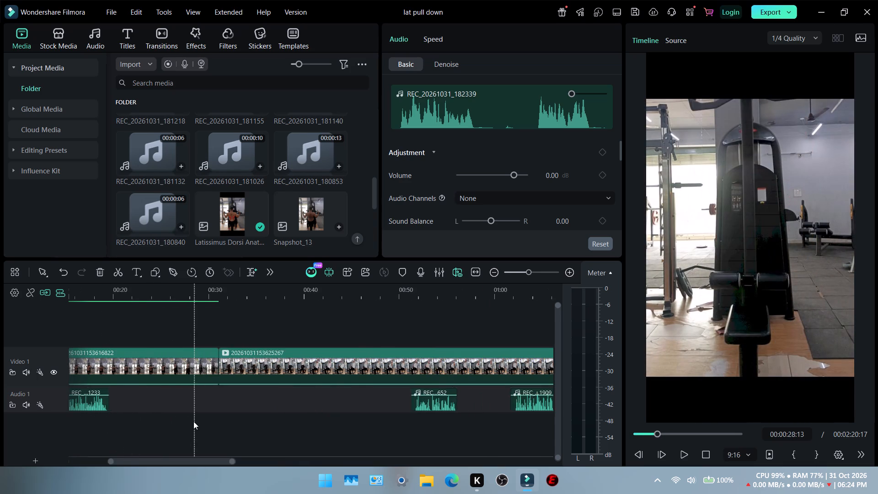
{"action": "scroll", "coordinate": [193, 421], "scroll_direction": "right", "scroll_amount": 3}
{"action": "double_click", "coordinate": [231, 392]}
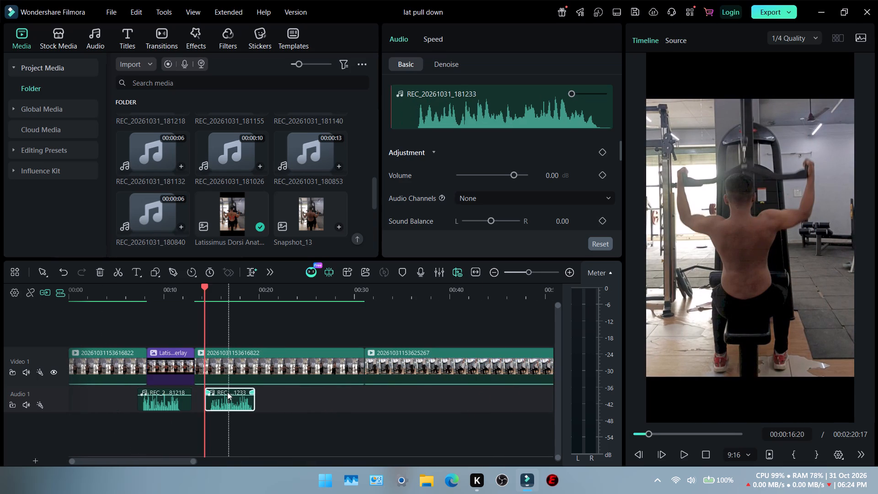
{"action": "left_click_drag", "start_coordinate": [230, 392], "coordinate": [219, 396]}
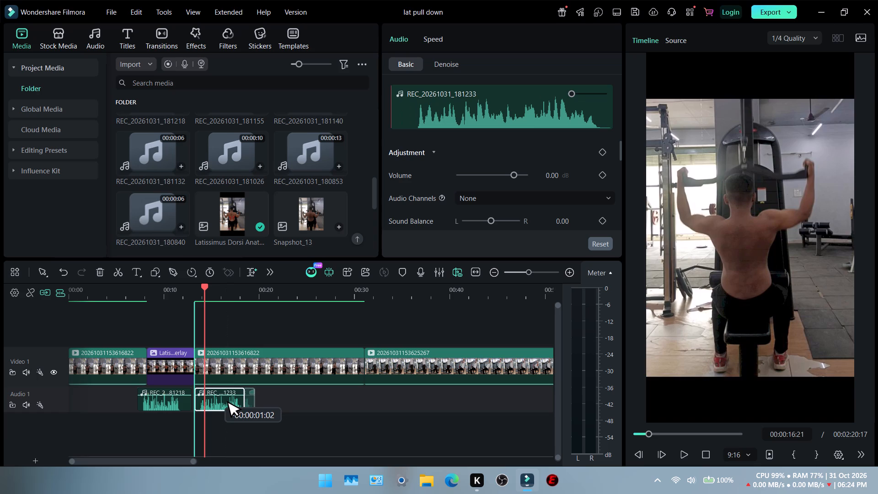
{"action": "left_click_drag", "start_coordinate": [219, 396], "coordinate": [216, 396]}
{"action": "double_click", "coordinate": [291, 419]}
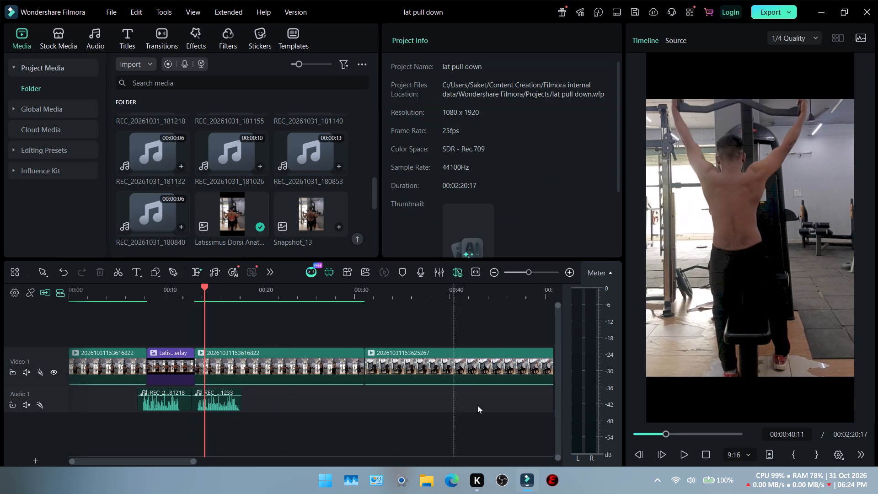
Turn off timeline preview skimming and move the REC_20261031_181652 clip directly after REC_20261031_181233 on Audio 1.
{"action": "scroll", "coordinate": [394, 391], "scroll_direction": "left", "scroll_amount": 1}
{"action": "left_click", "coordinate": [458, 277]}
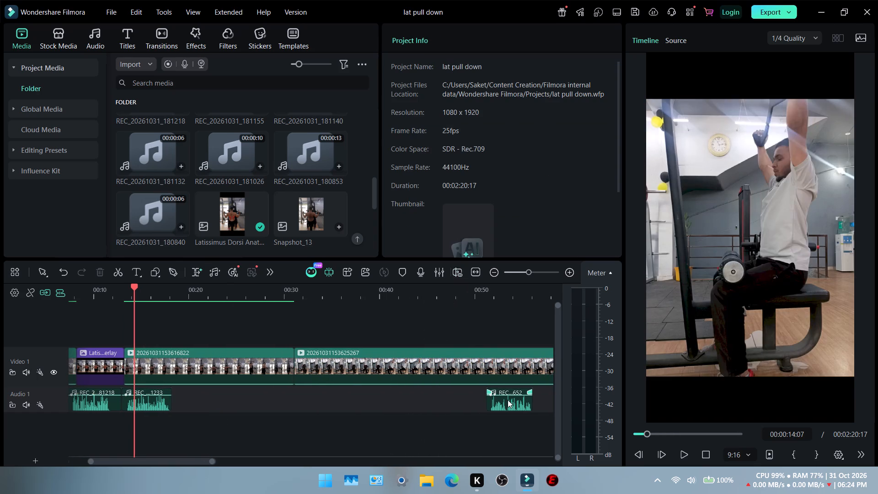
{"action": "left_click", "coordinate": [508, 400]}
{"action": "left_click_drag", "start_coordinate": [512, 392], "coordinate": [202, 395]}
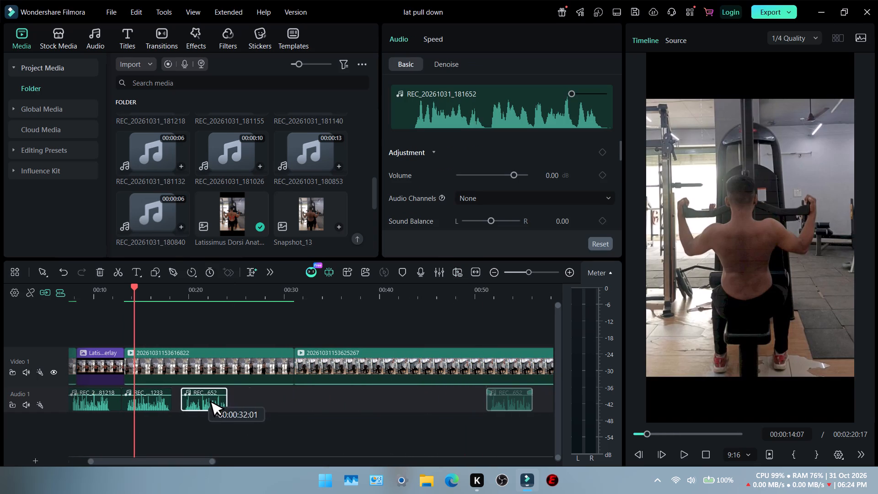
{"action": "left_click_drag", "start_coordinate": [202, 395], "coordinate": [196, 395]}
Move the last voice-over clip, REC_20261031_182339, earlier so it starts directly after REC_20261031_182202 on Audio 1.
{"action": "scroll", "coordinate": [352, 399], "scroll_direction": "left", "scroll_amount": 2}
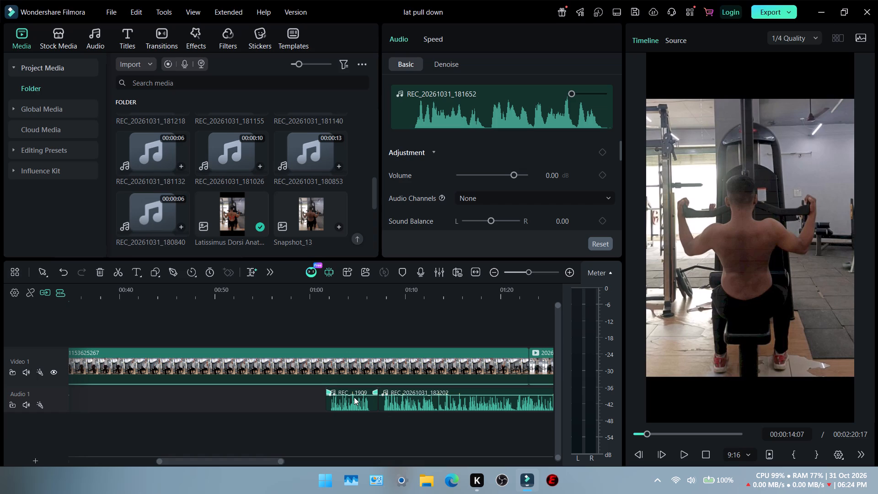
{"action": "left_click", "coordinate": [397, 395]}
{"action": "left_click", "coordinate": [419, 393]}
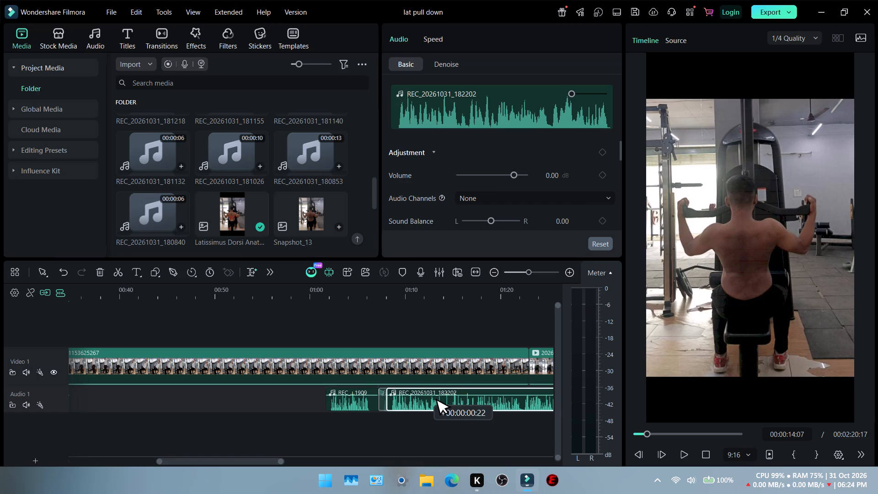
{"action": "scroll", "coordinate": [363, 433], "scroll_direction": "down", "scroll_amount": 6, "text": "ctrl"}
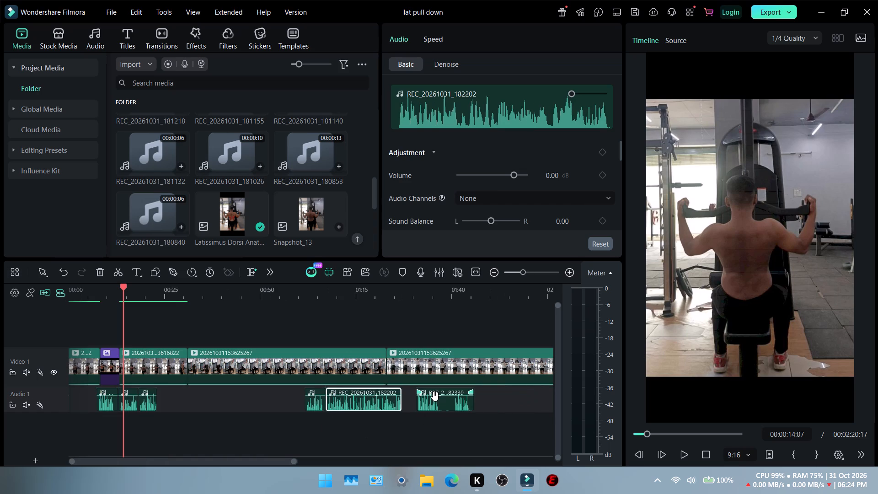
{"action": "left_click", "coordinate": [437, 393]}
{"action": "left_click_drag", "start_coordinate": [443, 392], "coordinate": [429, 394]}
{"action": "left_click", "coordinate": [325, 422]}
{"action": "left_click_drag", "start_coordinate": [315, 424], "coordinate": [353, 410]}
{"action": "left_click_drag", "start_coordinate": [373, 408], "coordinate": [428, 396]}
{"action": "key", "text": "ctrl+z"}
Move the last three voice-over clips together so they start directly after REC_20261031_181652 on Audio 1.
{"action": "left_click", "coordinate": [316, 436]}
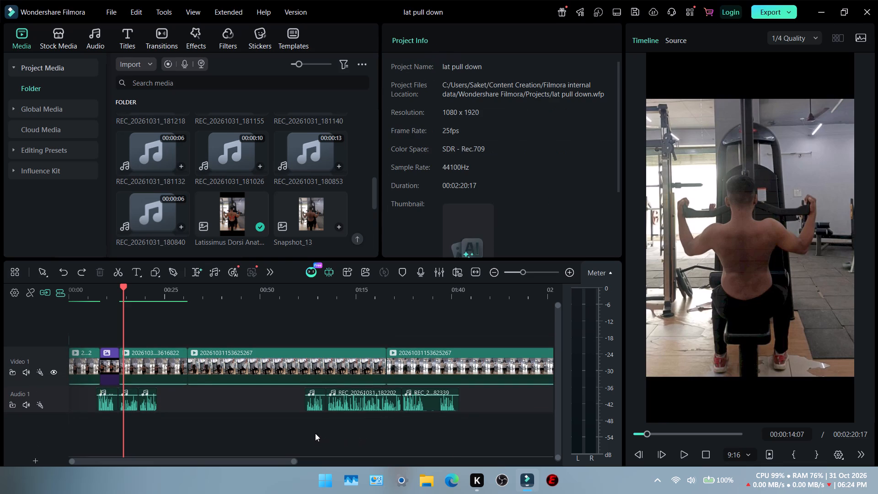
{"action": "left_click_drag", "start_coordinate": [313, 425], "coordinate": [427, 397]}
{"action": "left_click_drag", "start_coordinate": [367, 392], "coordinate": [330, 390]}
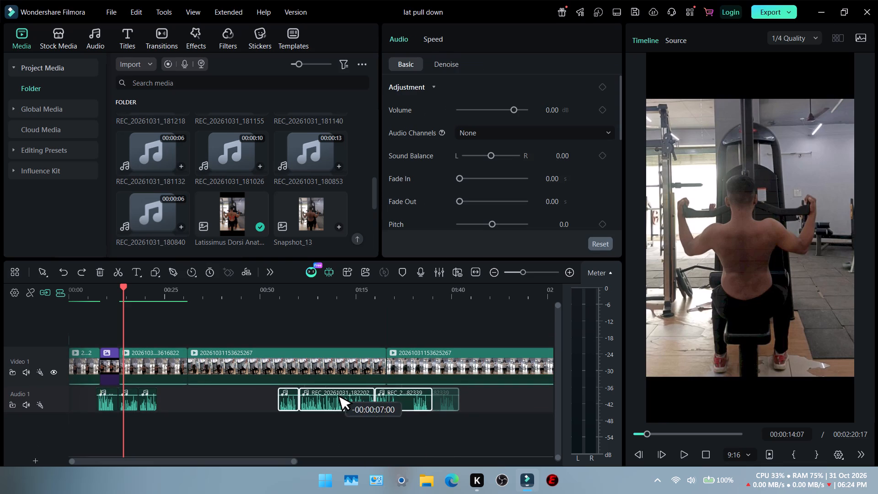
{"action": "left_click_drag", "start_coordinate": [330, 390], "coordinate": [221, 388]}
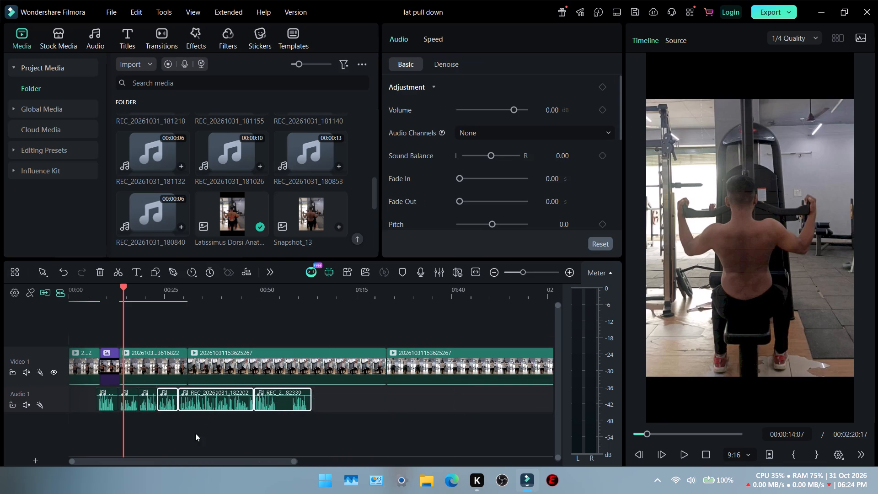
{"action": "left_click", "coordinate": [189, 449]}
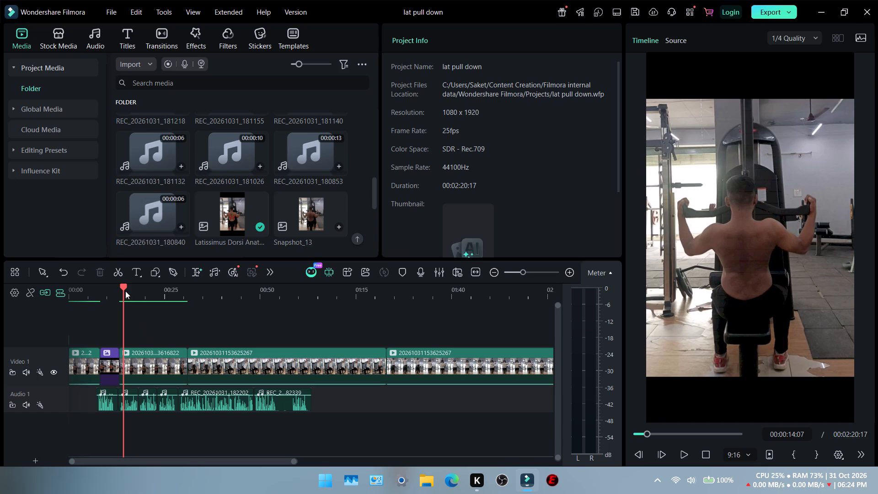
Trim the silent start of the first voice-over clip, REC_20261031_181218, to 00:00:07:20, where the speech waveform begins.
{"action": "left_click_drag", "start_coordinate": [123, 287], "coordinate": [113, 294]}
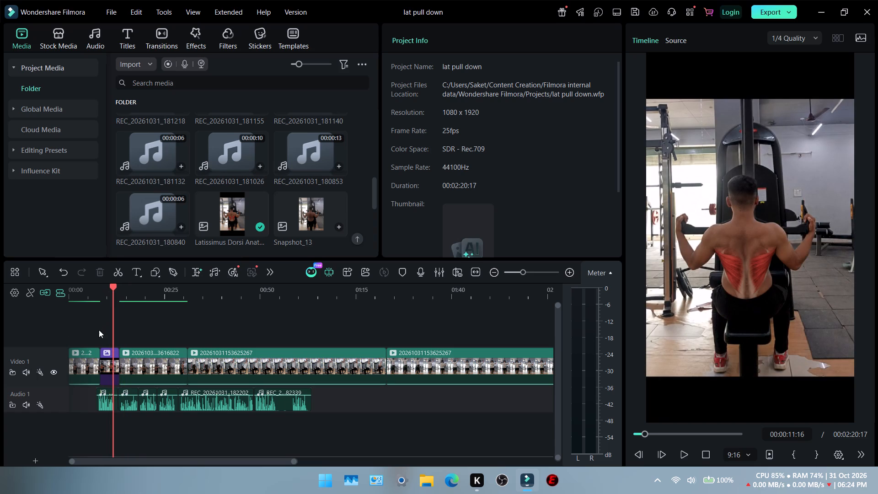
{"action": "scroll", "coordinate": [94, 349], "scroll_direction": "up", "scroll_amount": 15, "text": "ctrl"}
{"action": "scroll", "coordinate": [195, 375], "scroll_direction": "right", "scroll_amount": 3}
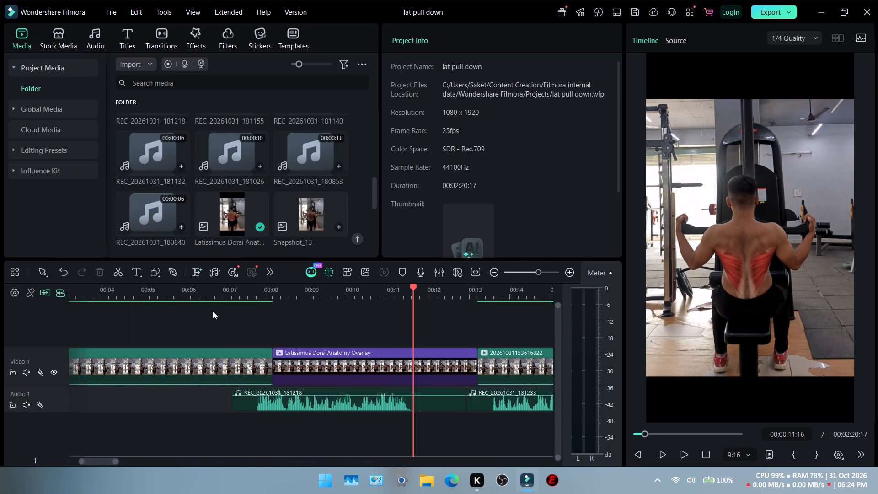
{"action": "left_click", "coordinate": [258, 295]}
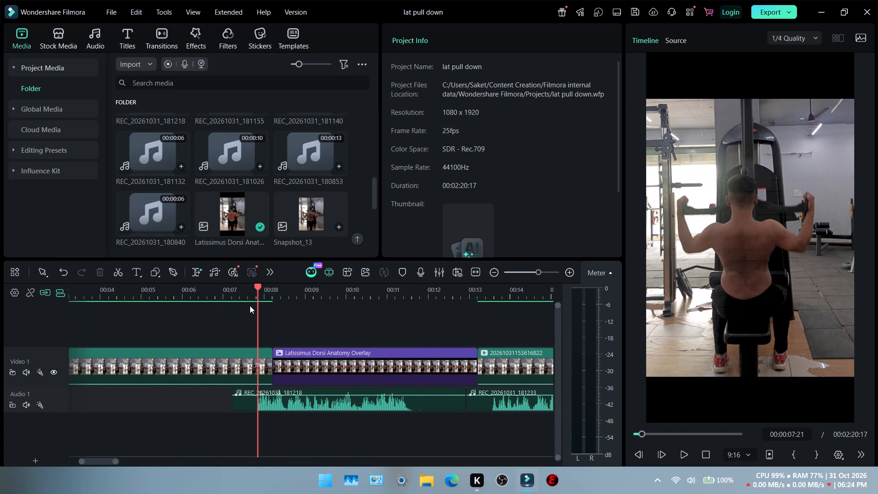
{"action": "key", "text": "Left"}
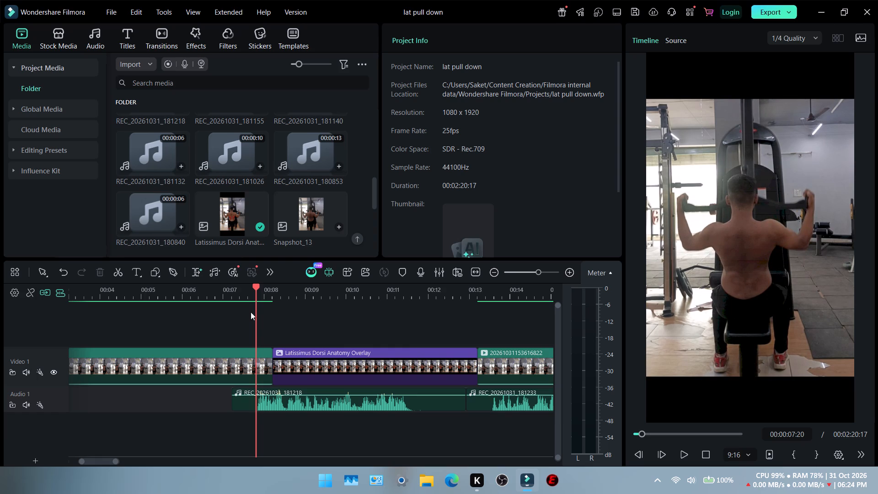
{"action": "scroll", "coordinate": [263, 411], "scroll_direction": "up", "scroll_amount": 8, "text": "ctrl"}
{"action": "left_click", "coordinate": [237, 396]}
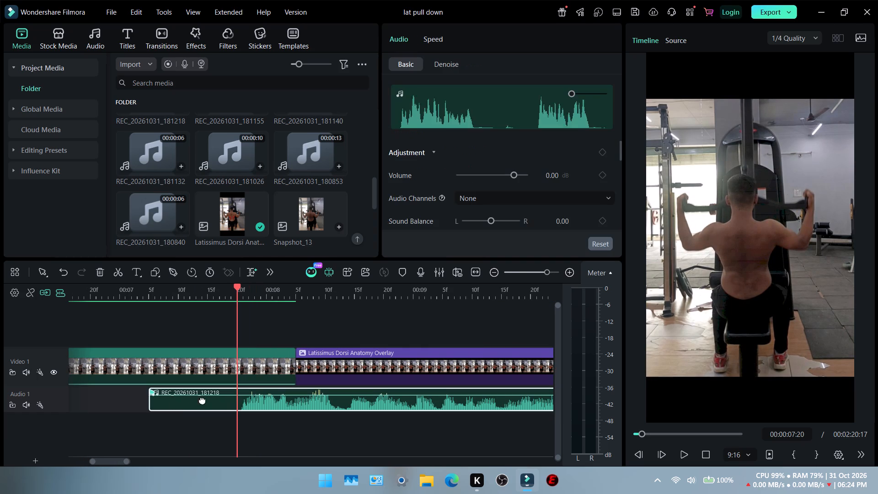
{"action": "left_click_drag", "start_coordinate": [151, 402], "coordinate": [237, 394]}
Trim the silent end of the REC_20261031_181218 voice-over clip by splitting it at 00:00:11:14 and deleting the remainder.
{"action": "scroll", "coordinate": [340, 403], "scroll_direction": "left", "scroll_amount": 3}
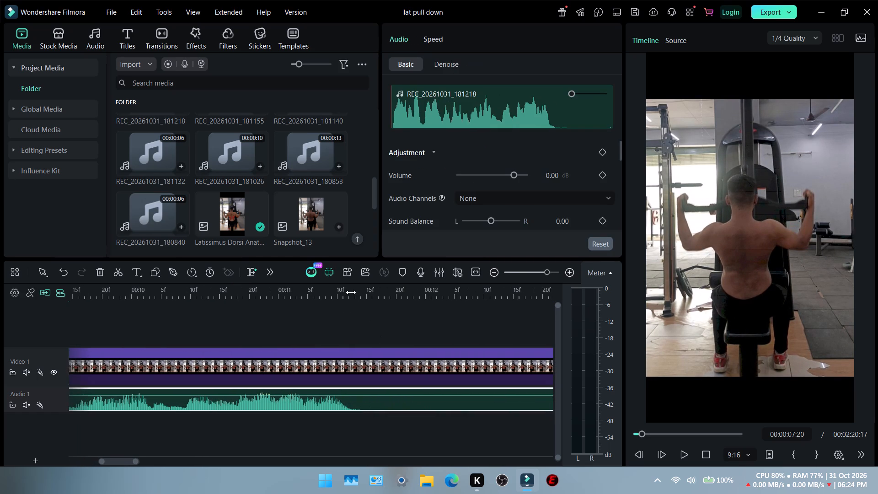
{"action": "left_click", "coordinate": [359, 292]}
{"action": "left_click", "coordinate": [376, 407]}
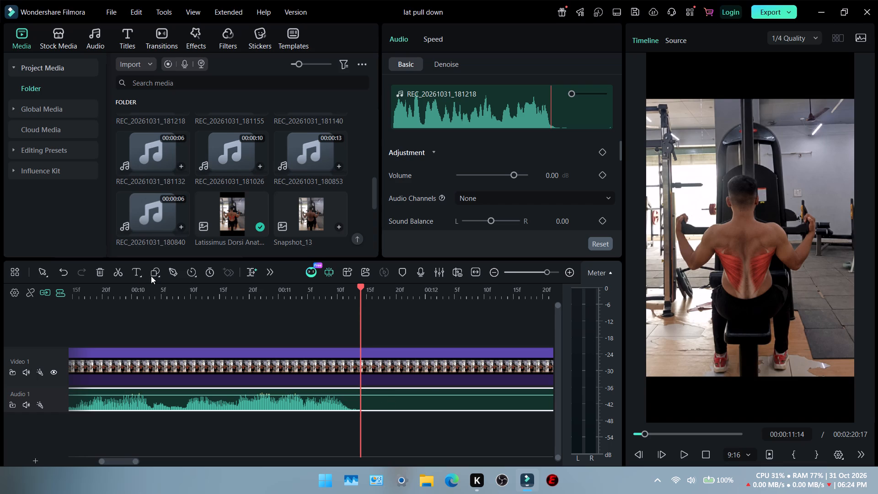
{"action": "left_click", "coordinate": [118, 273]}
{"action": "left_click", "coordinate": [447, 406]}
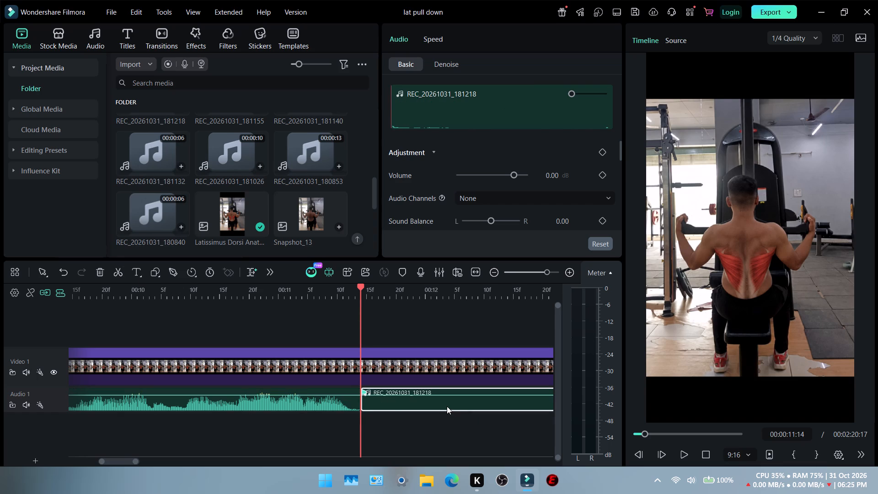
{"action": "key", "text": "Delete"}
Trim the silent start of REC_20261031_181233 on Audio 1 by splitting it at 00:00:13:12 and removing the leading piece.
{"action": "scroll", "coordinate": [447, 406], "scroll_direction": "down", "scroll_amount": 6, "text": "ctrl"}
{"action": "scroll", "coordinate": [453, 398], "scroll_direction": "left", "scroll_amount": 1}
{"action": "left_click", "coordinate": [346, 294]}
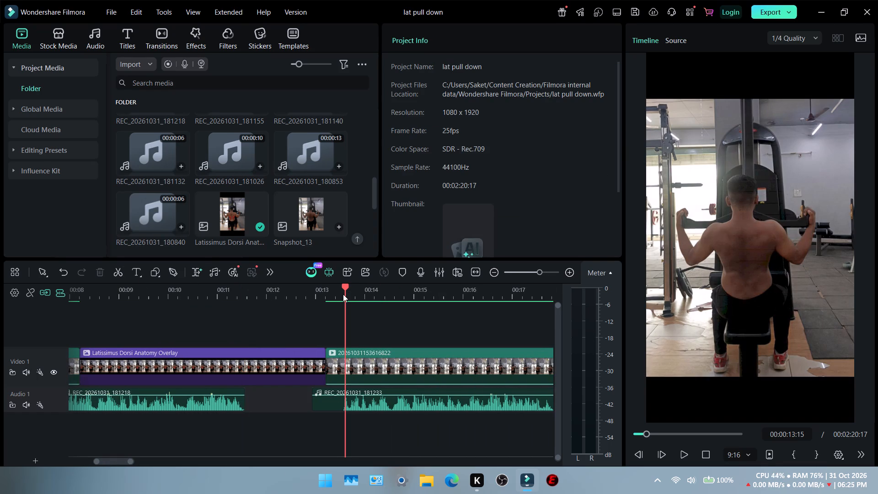
{"action": "key", "text": "Left"}
{"action": "key", "text": "Left"}
{"action": "key", "text": "Left"}
{"action": "left_click", "coordinate": [338, 402]}
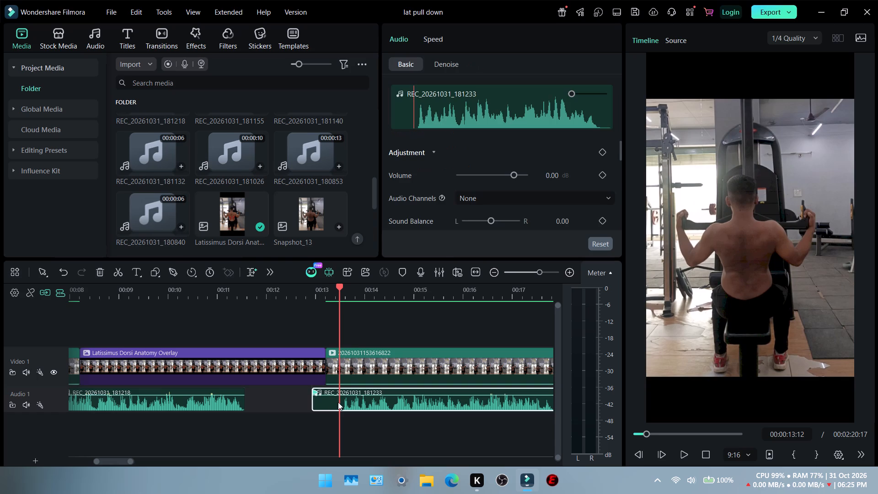
{"action": "left_click", "coordinate": [118, 270]}
{"action": "left_click", "coordinate": [323, 403]}
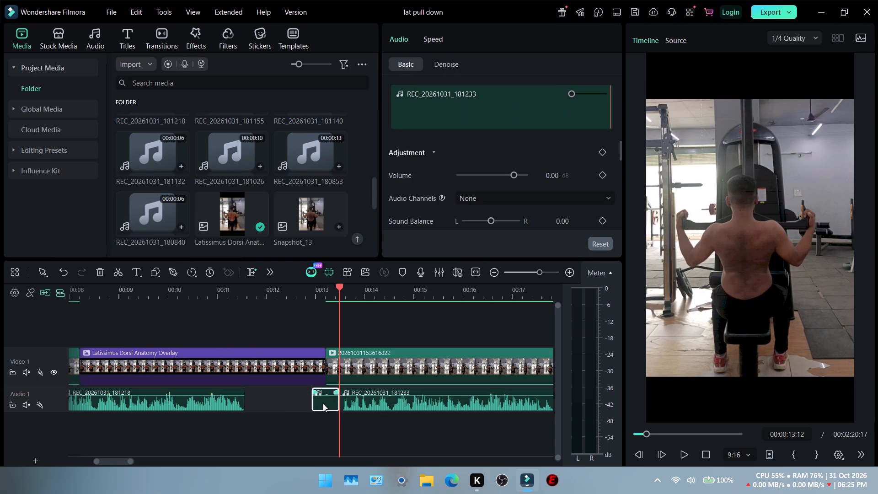
Trim the silent end of REC_20261031_181233 by splitting it at 00:00:17:22 and deleting the short trailing piece.
{"action": "scroll", "coordinate": [381, 399], "scroll_direction": "left", "scroll_amount": 2}
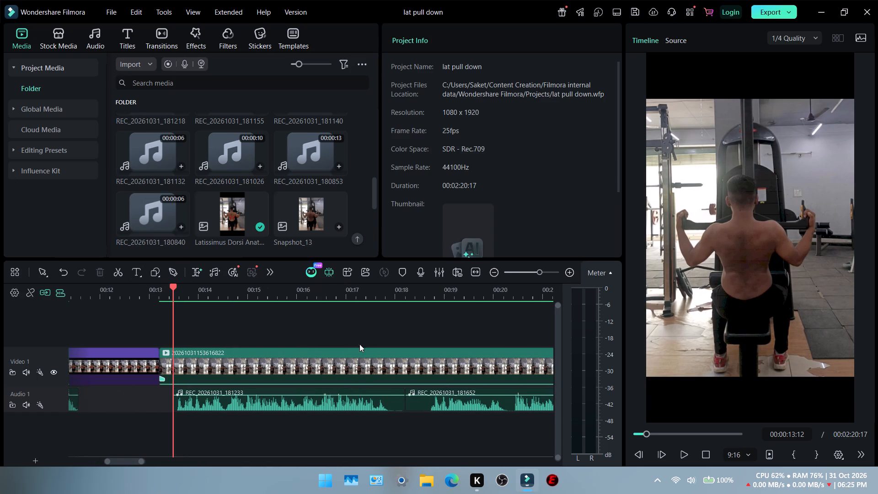
{"action": "left_click", "coordinate": [388, 294]}
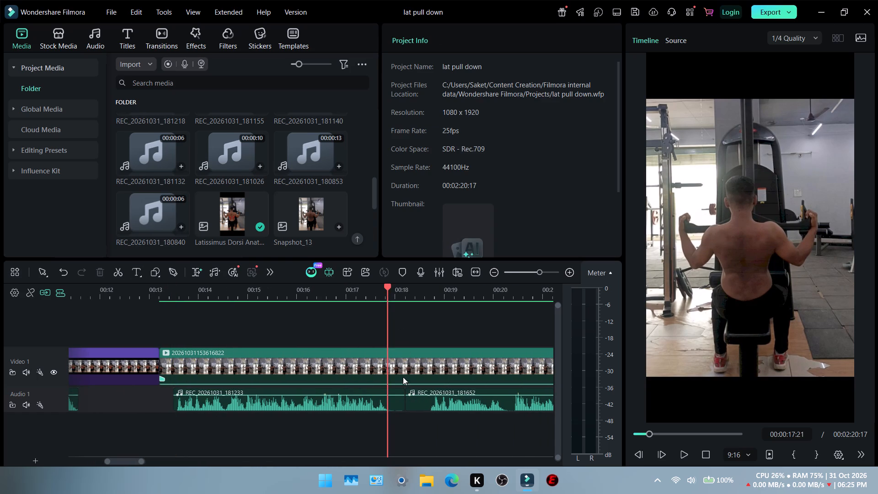
{"action": "key", "text": "Right"}
{"action": "left_click", "coordinate": [400, 404]}
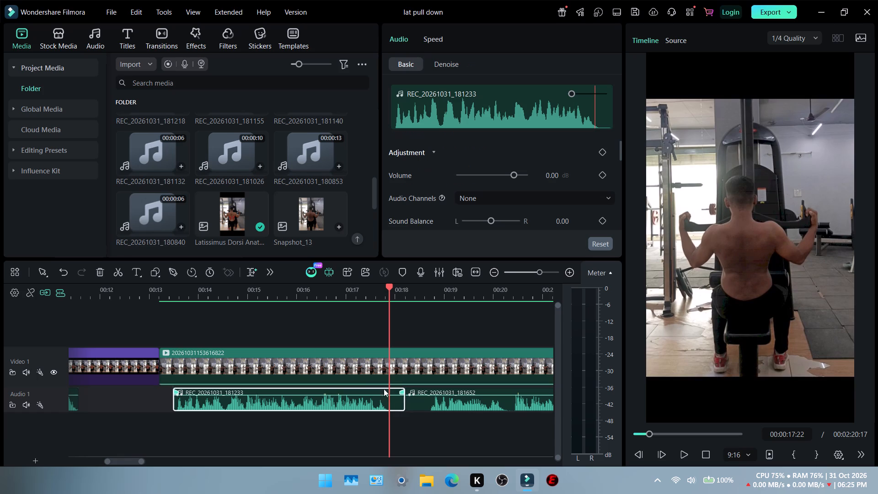
{"action": "left_click", "coordinate": [118, 273]}
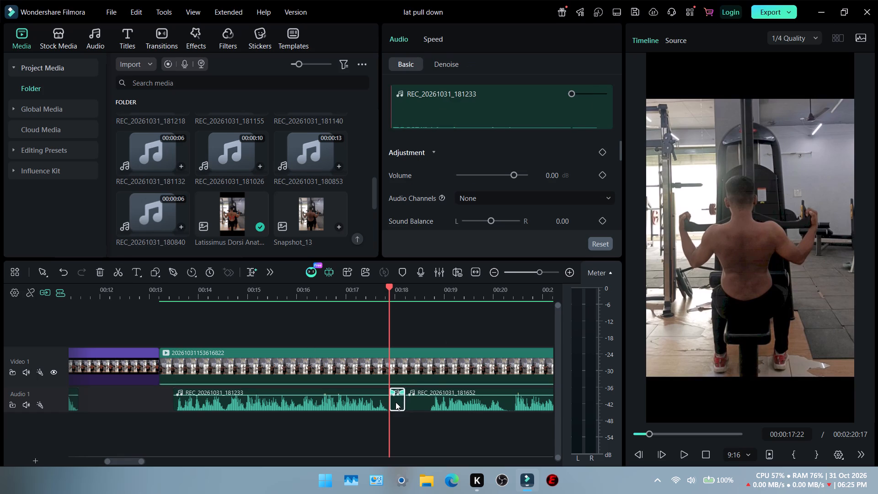
{"action": "left_click", "coordinate": [396, 402]}
{"action": "key", "text": "Delete"}
Trim the silent start of REC_20261031_181652 by splitting it at 00:00:18:17 and deleting the leading piece.
{"action": "left_click", "coordinate": [431, 298]}
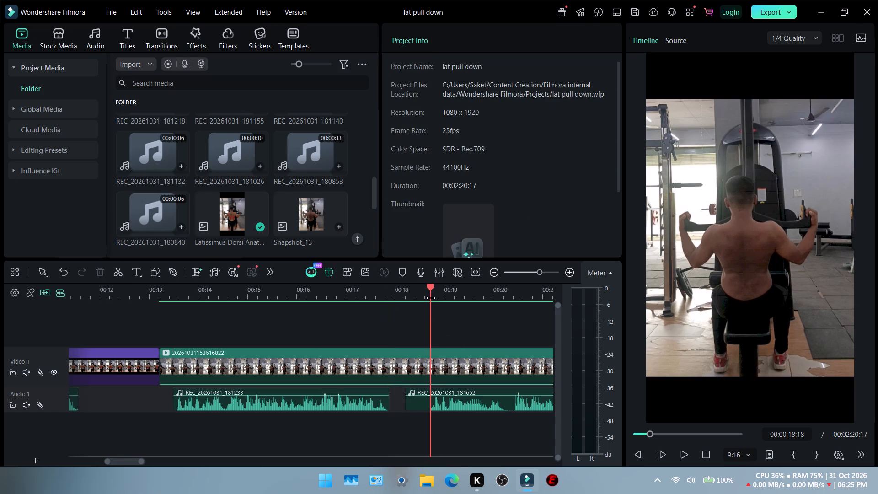
{"action": "key", "text": "Left"}
{"action": "left_click", "coordinate": [422, 403]}
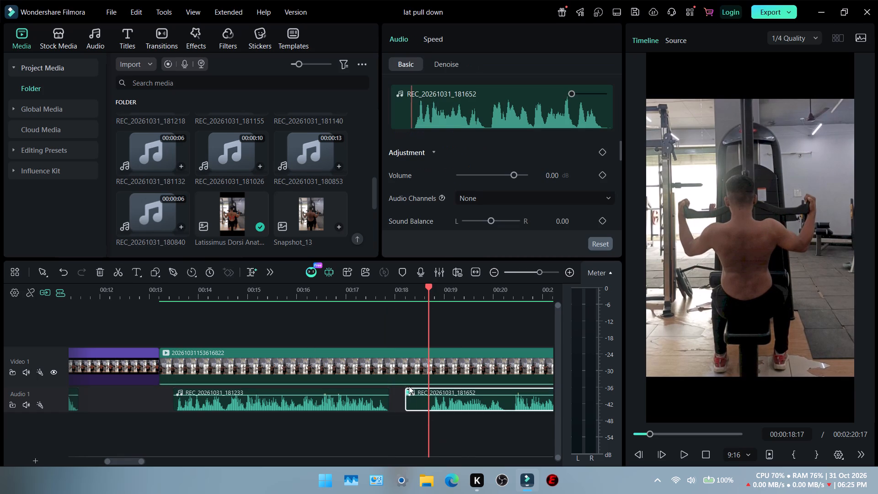
{"action": "left_click", "coordinate": [118, 269]}
{"action": "left_click", "coordinate": [413, 403]}
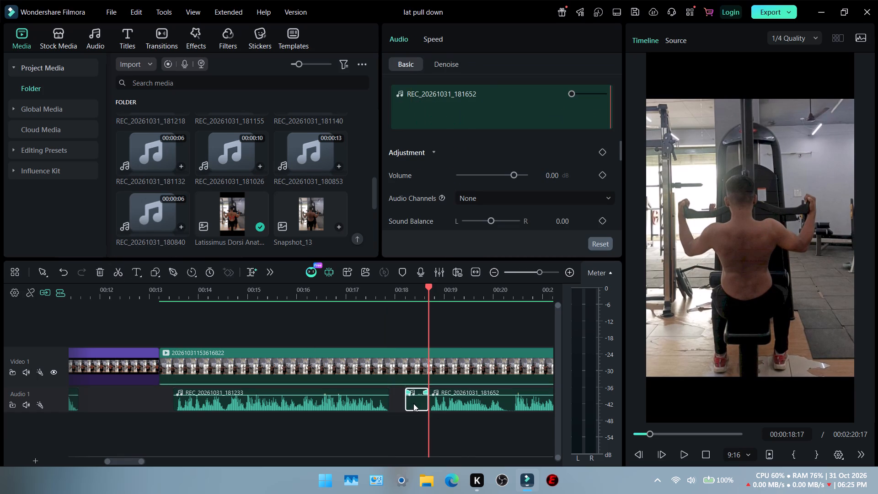
{"action": "key", "text": "Delete"}
Split Video 1 and REC_20261031_181652 at 00:00:22:22 and delete only the silent trailing audio piece.
{"action": "scroll", "coordinate": [414, 408], "scroll_direction": "left", "scroll_amount": 2}
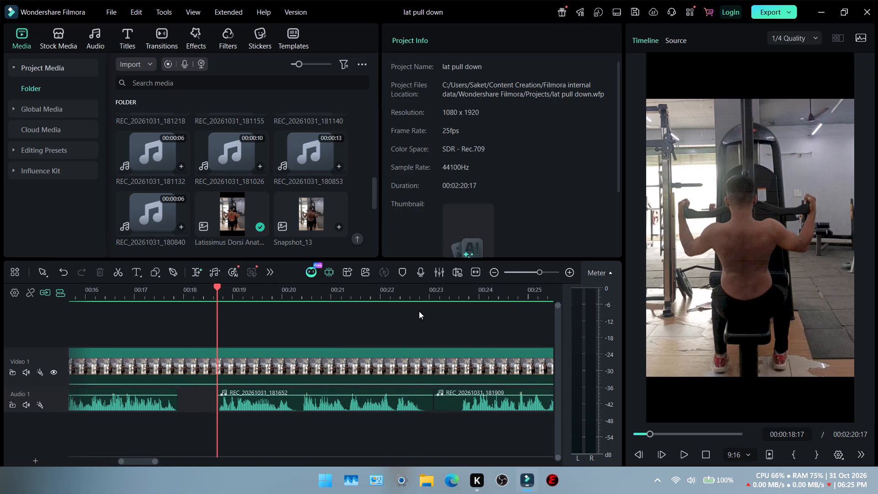
{"action": "left_click", "coordinate": [418, 297]}
{"action": "key", "text": "Right"}
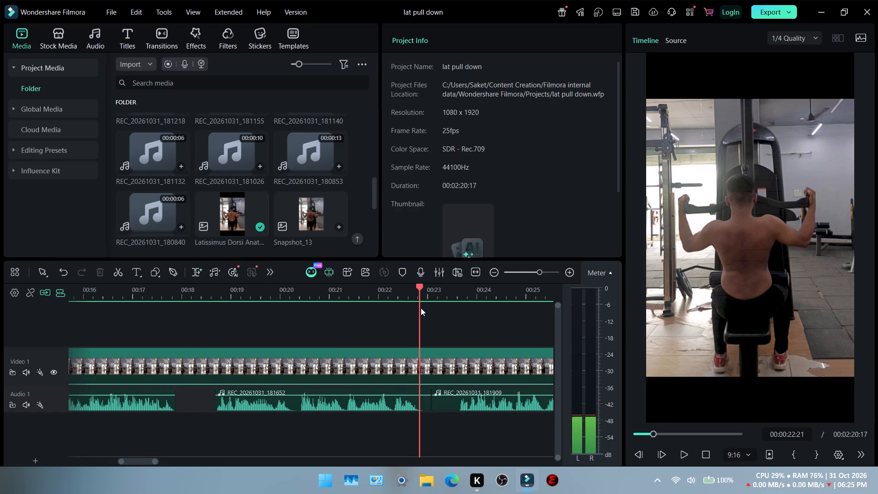
{"action": "key", "text": "Right"}
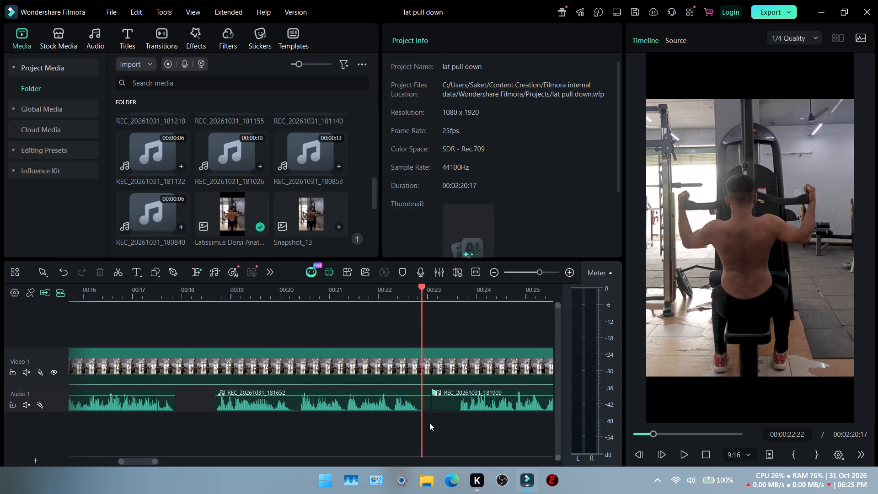
{"action": "left_click", "coordinate": [122, 268]}
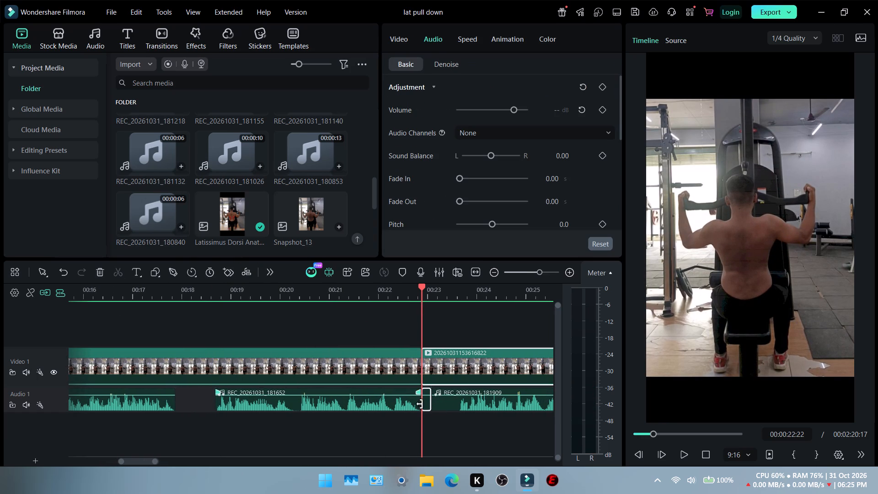
{"action": "key", "text": "Delete"}
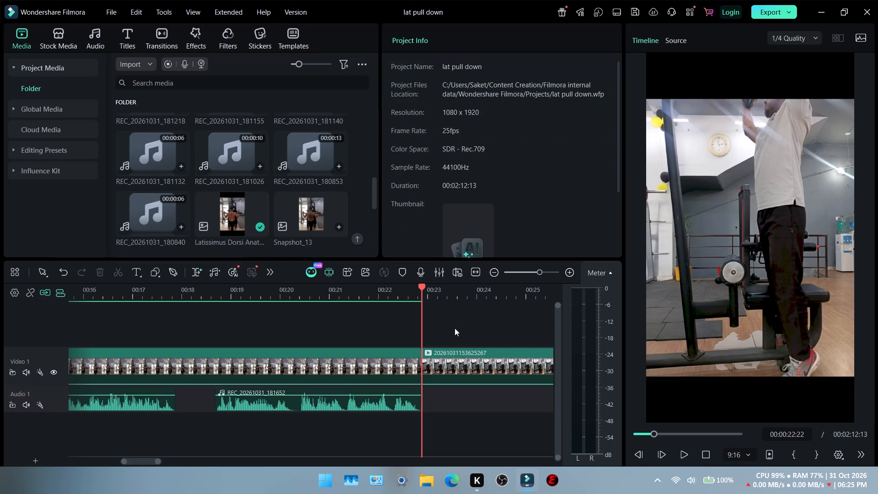
{"action": "key", "text": "ctrl+z"}
{"action": "left_click", "coordinate": [430, 405]}
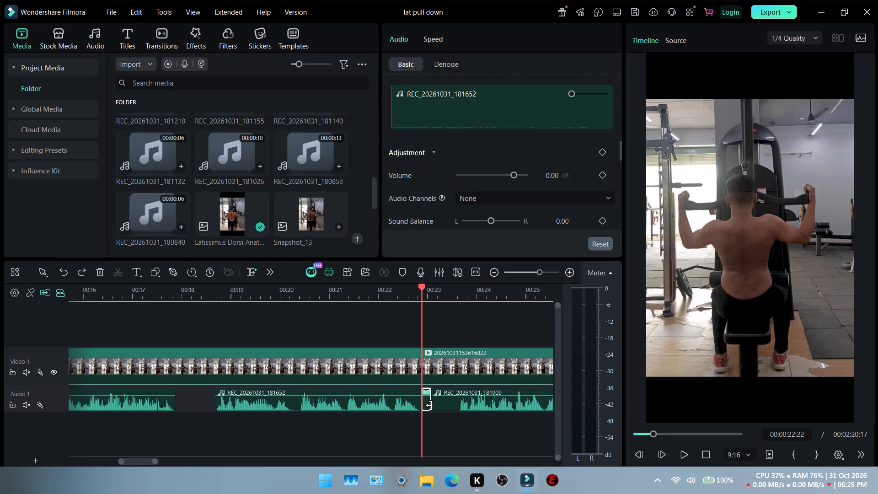
{"action": "key", "text": "Delete"}
Trim the silent start of REC_20261031_181909 by splitting it at 00:00:23:15, where the speech begins, and deleting the leading piece.
{"action": "left_click", "coordinate": [463, 297]}
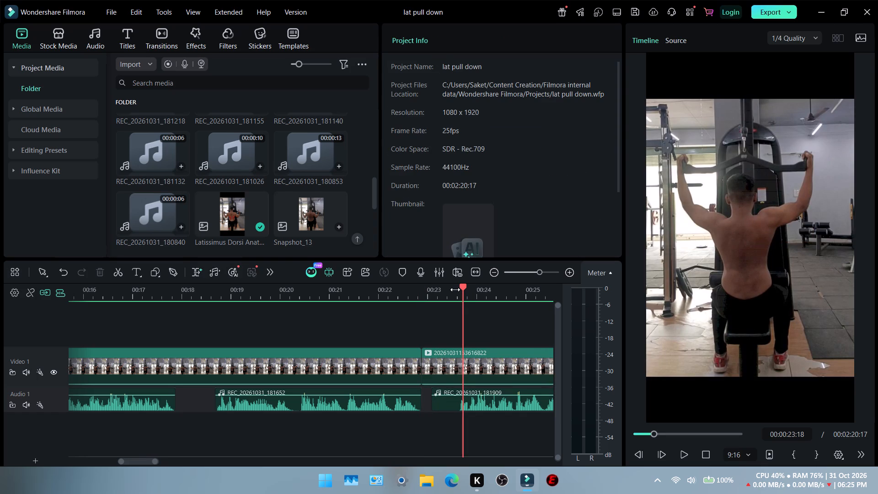
{"action": "key", "text": "space"}
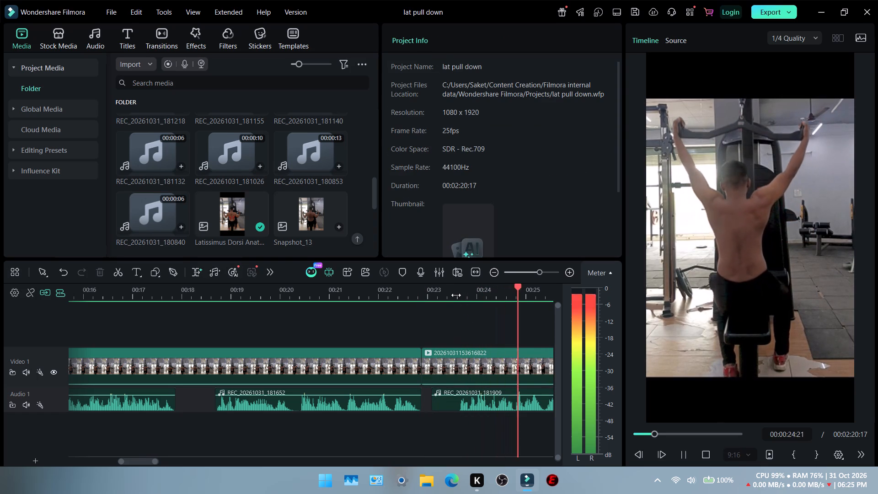
{"action": "key", "text": "space"}
{"action": "left_click", "coordinate": [456, 294]}
{"action": "key", "text": "Right"}
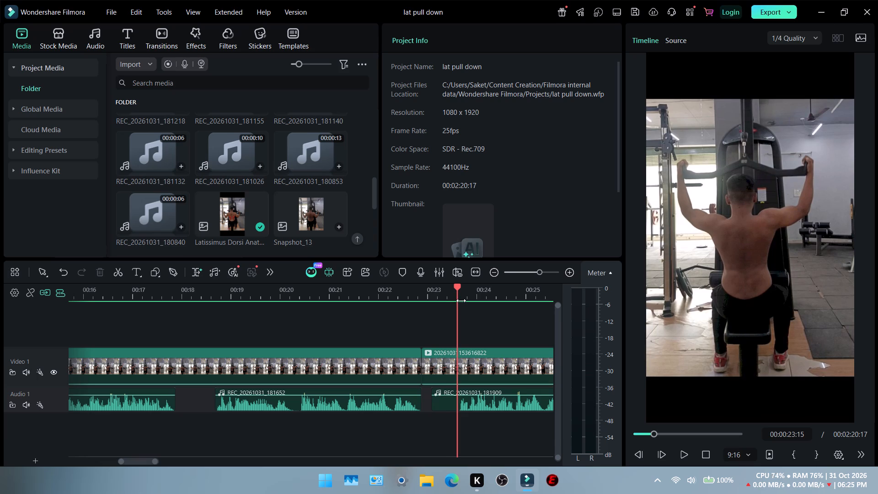
{"action": "left_click", "coordinate": [455, 399]}
{"action": "left_click", "coordinate": [119, 268]}
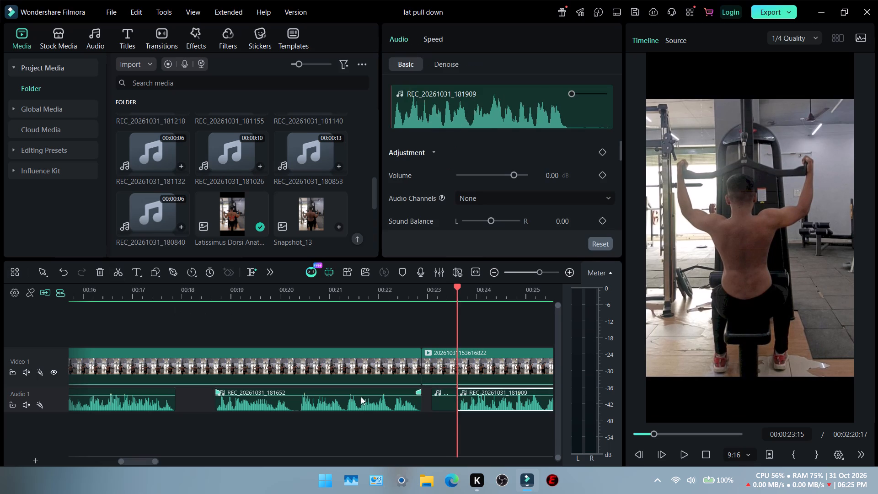
{"action": "left_click", "coordinate": [445, 403]}
{"action": "key", "text": "Delete"}
Trim the silent end of REC_20261031_181909 by splitting it at 00:00:27:14 and deleting the trailing piece.
{"action": "scroll", "coordinate": [445, 403], "scroll_direction": "left", "scroll_amount": 1}
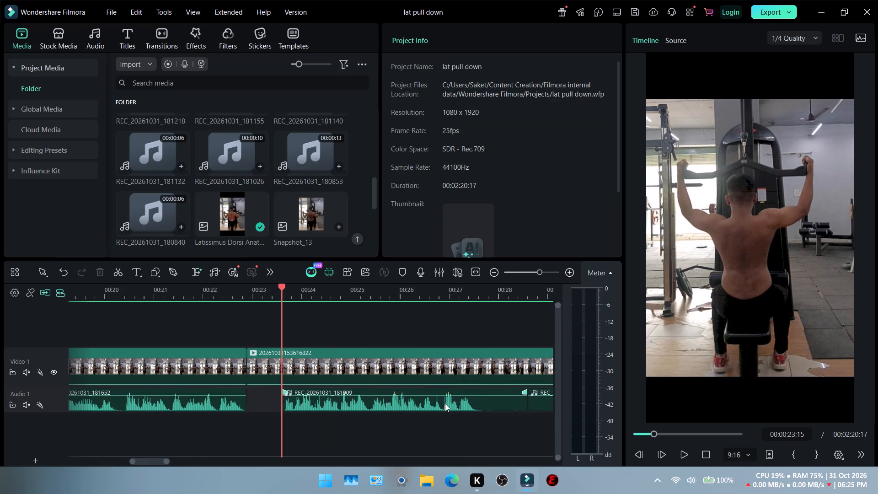
{"action": "scroll", "coordinate": [445, 403], "scroll_direction": "left", "scroll_amount": 1}
{"action": "left_click", "coordinate": [460, 296]}
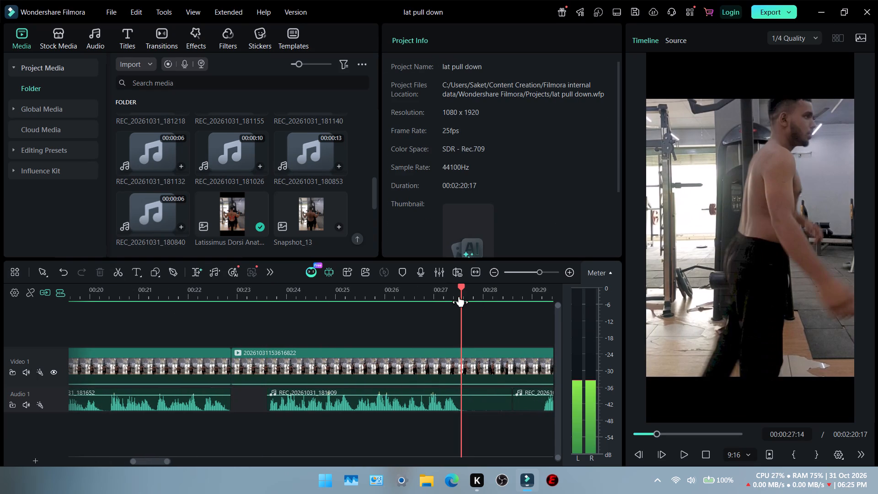
{"action": "left_click", "coordinate": [471, 402]}
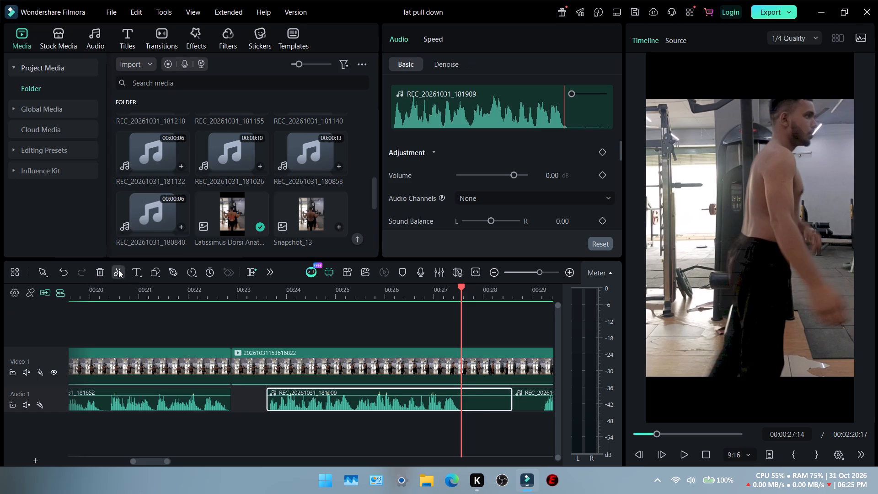
{"action": "left_click", "coordinate": [118, 270]}
{"action": "left_click", "coordinate": [487, 404]}
{"action": "key", "text": "Delete"}
Trim the silent start of REC_20261031_182202 by splitting it at 00:00:29:05 and deleting the leading piece.
{"action": "scroll", "coordinate": [487, 404], "scroll_direction": "left", "scroll_amount": 2}
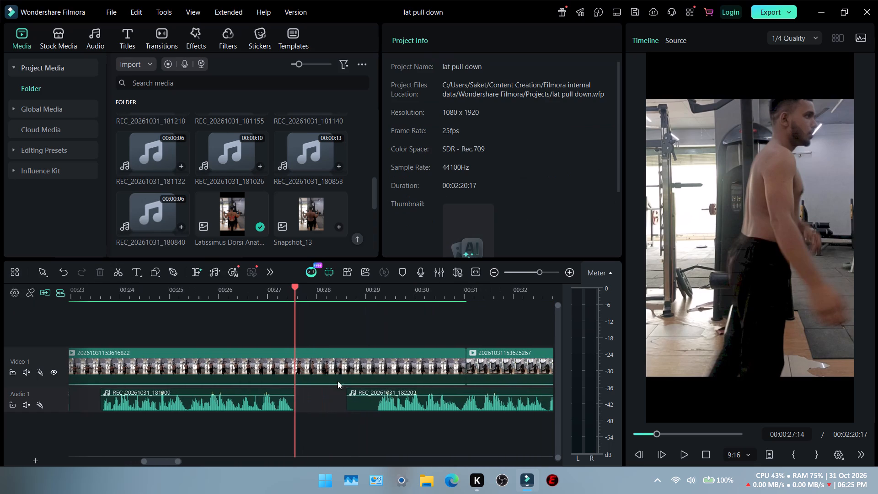
{"action": "left_click", "coordinate": [373, 298]}
{"action": "key", "text": "Right"}
{"action": "key", "text": "Right"}
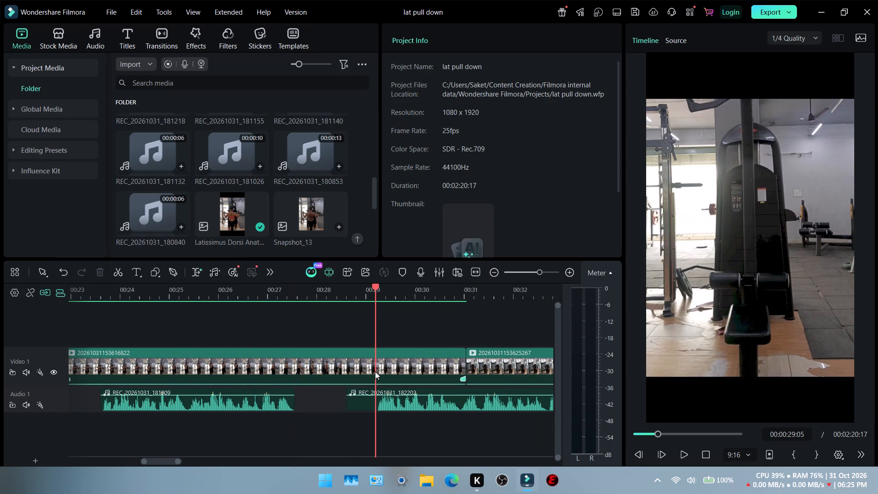
{"action": "left_click", "coordinate": [372, 390]}
{"action": "left_click", "coordinate": [121, 272]}
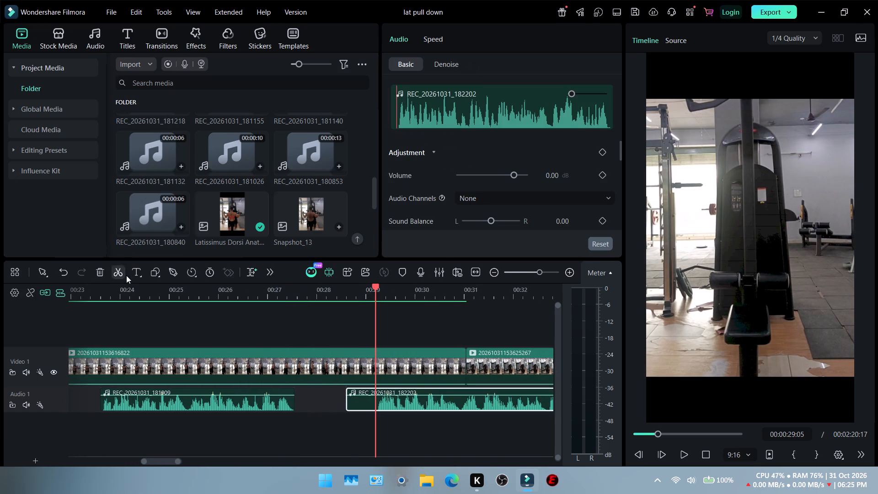
{"action": "left_click", "coordinate": [361, 402]}
{"action": "key", "text": "Delete"}
Trim the silent end of REC_20261031_182202 by splitting it at 00:00:48:01 and deleting the trailing piece.
{"action": "scroll", "coordinate": [361, 402], "scroll_direction": "left", "scroll_amount": 1}
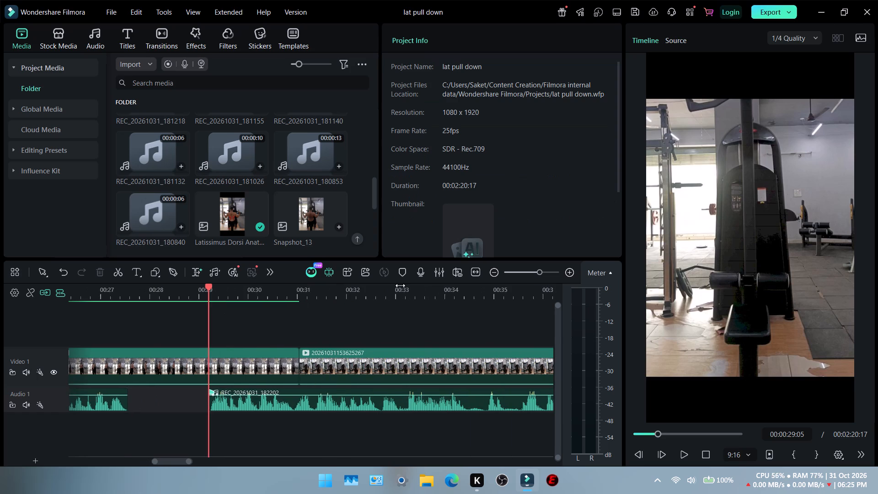
{"action": "scroll", "coordinate": [400, 285], "scroll_direction": "left", "scroll_amount": 1}
{"action": "scroll", "coordinate": [397, 334], "scroll_direction": "left", "scroll_amount": 4}
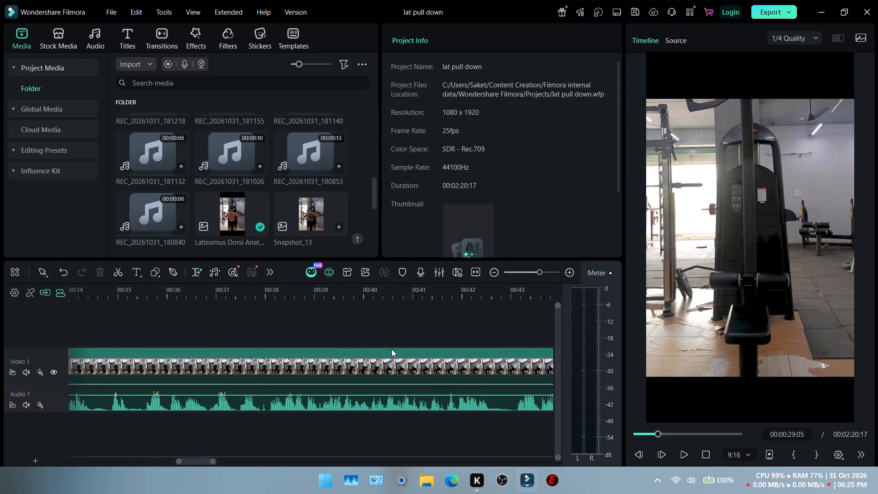
{"action": "scroll", "coordinate": [402, 346], "scroll_direction": "left", "scroll_amount": 3}
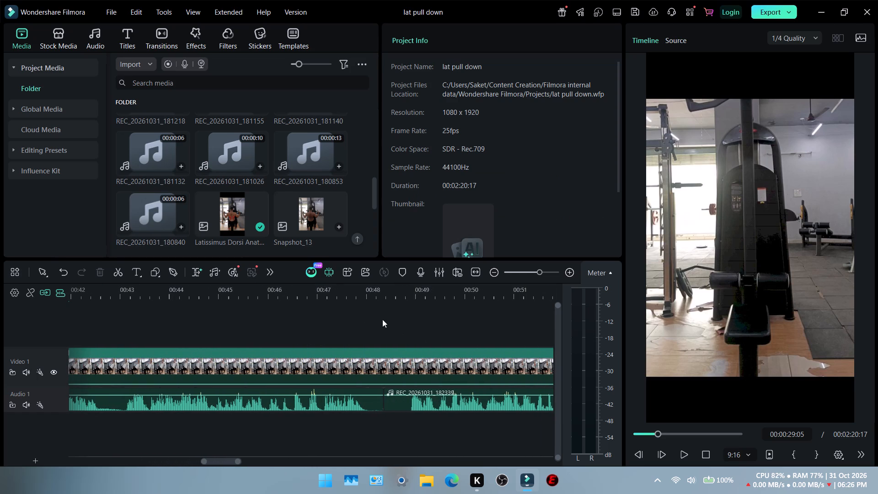
{"action": "left_click", "coordinate": [364, 295]}
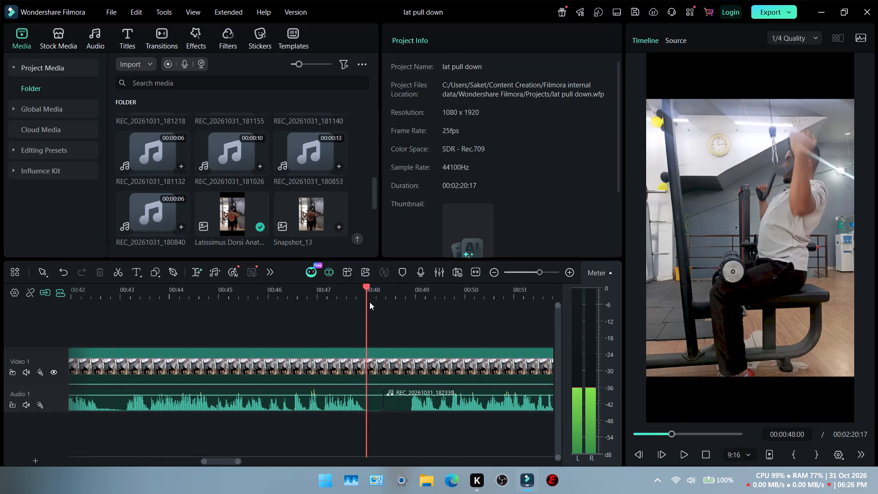
{"action": "key", "text": "Right"}
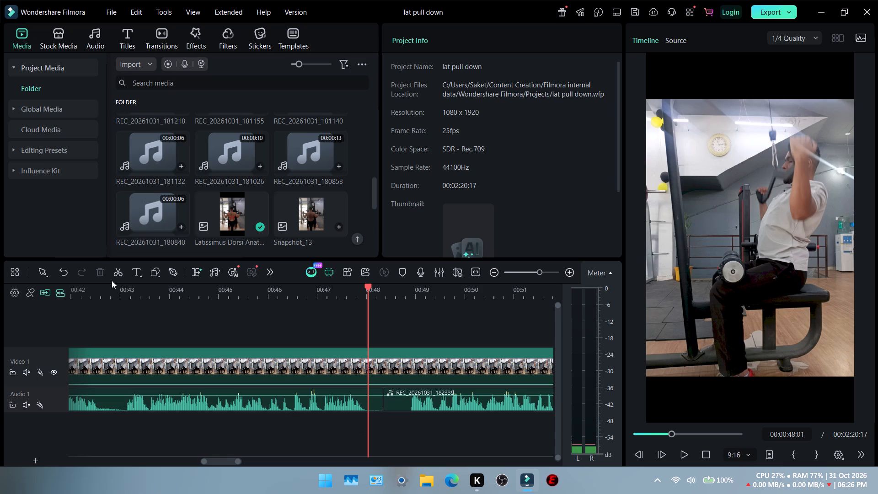
{"action": "left_click", "coordinate": [368, 400]}
{"action": "left_click", "coordinate": [120, 271]}
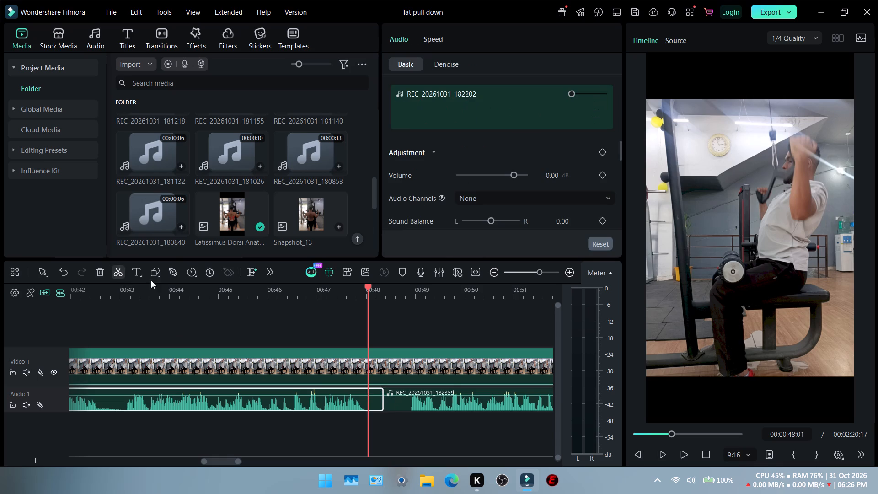
{"action": "left_click", "coordinate": [375, 401]}
{"action": "key", "text": "Delete"}
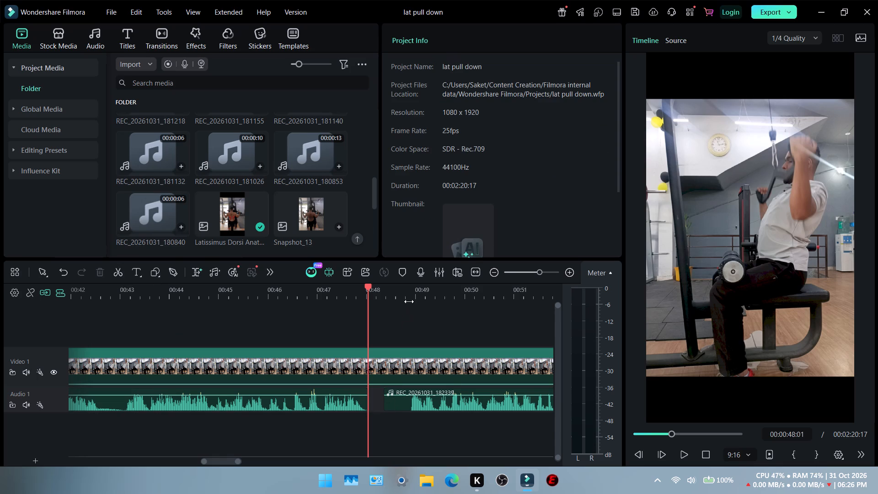
Split REC_20261031_182339 at 00:00:54:01, where its first spoken phrase ends.
{"action": "key", "text": "space"}
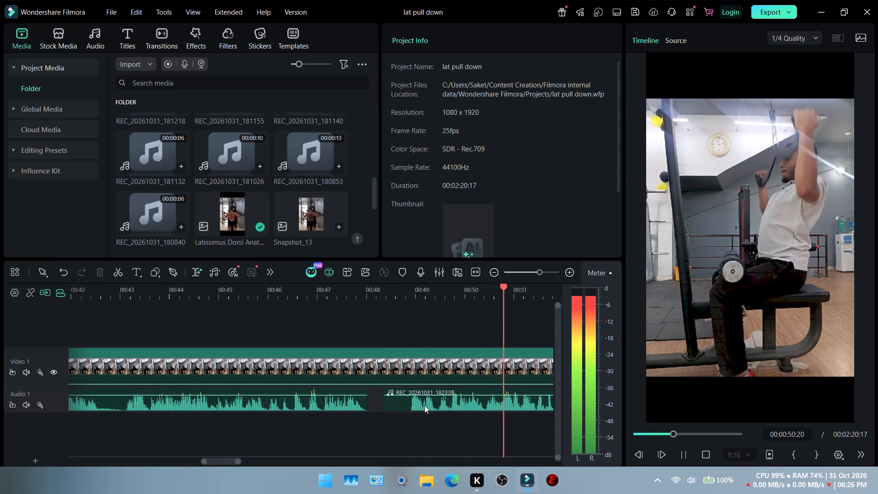
{"action": "scroll", "coordinate": [389, 391], "scroll_direction": "down", "scroll_amount": 3, "text": "ctrl"}
{"action": "scroll", "coordinate": [389, 391], "scroll_direction": "left", "scroll_amount": 1}
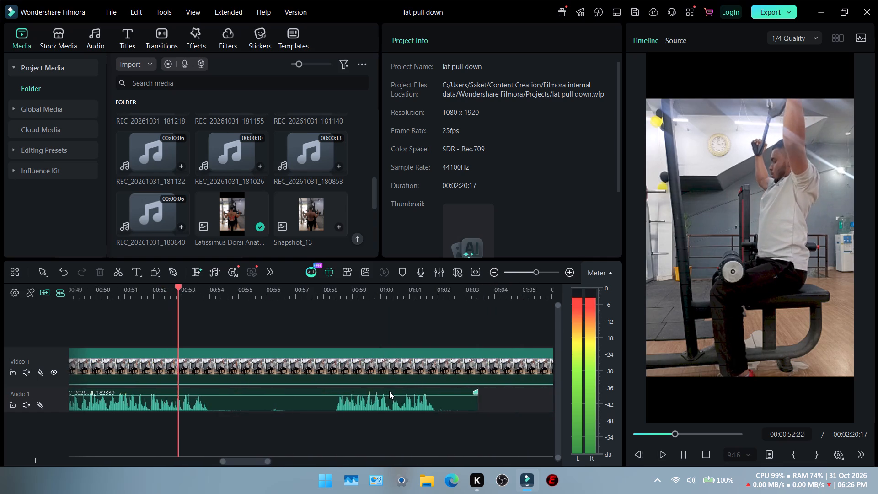
{"action": "scroll", "coordinate": [389, 391], "scroll_direction": "left", "scroll_amount": 1}
{"action": "key", "text": "space"}
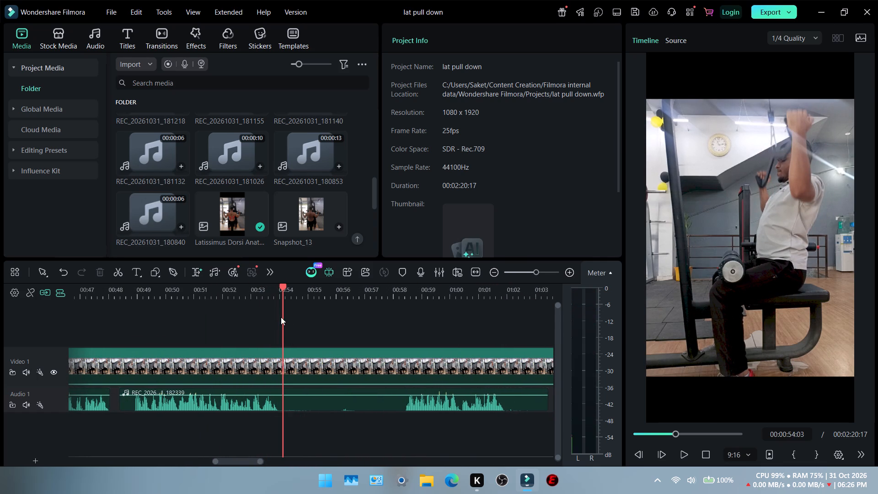
{"action": "scroll", "coordinate": [288, 335], "scroll_direction": "up", "scroll_amount": 3, "text": "ctrl"}
{"action": "key", "text": "Left"}
{"action": "key", "text": "Left"}
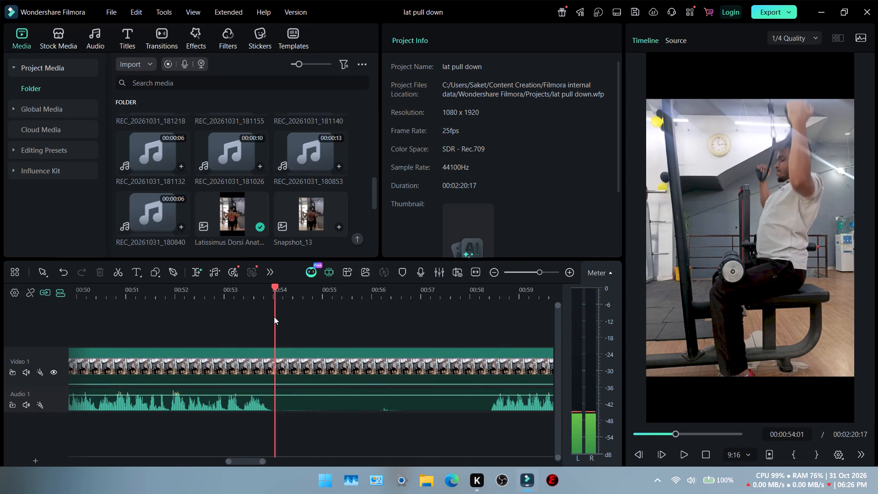
{"action": "left_click", "coordinate": [278, 399]}
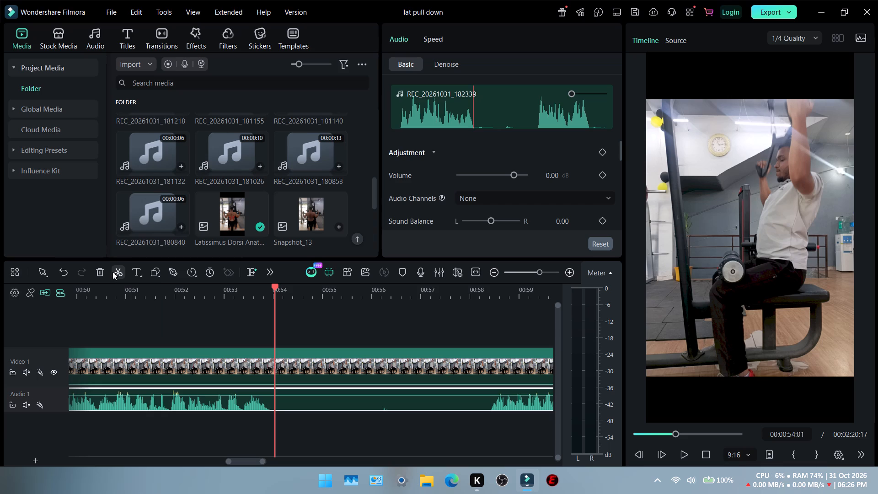
{"action": "left_click", "coordinate": [112, 272]}
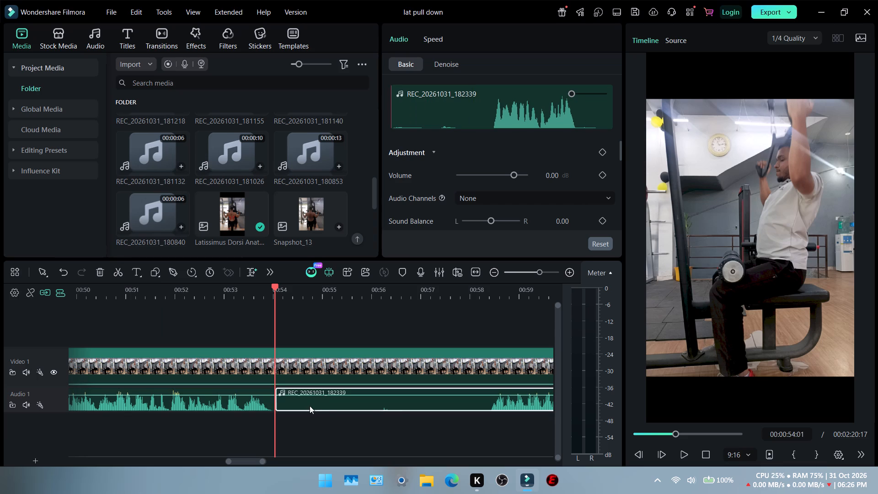
Play the second spoken phrase of REC_20261031_182339 and look over the clips around it on the timeline.
{"action": "left_click", "coordinate": [311, 400]}
{"action": "scroll", "coordinate": [467, 399], "scroll_direction": "left", "scroll_amount": 1}
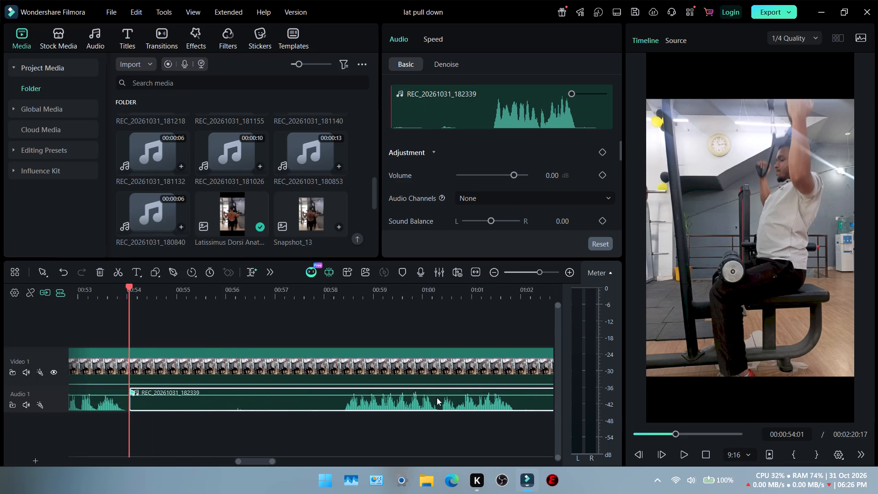
{"action": "scroll", "coordinate": [437, 397], "scroll_direction": "left", "scroll_amount": 1}
{"action": "left_click", "coordinate": [348, 298]}
{"action": "key", "text": "space"}
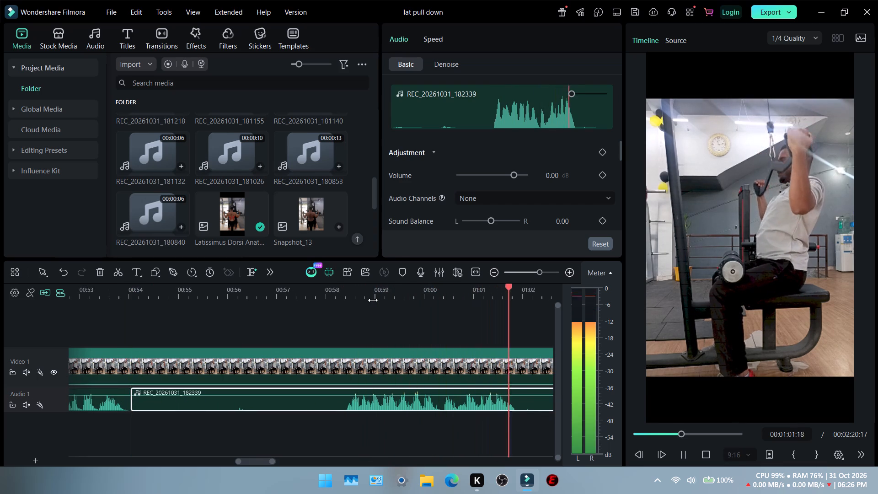
{"action": "scroll", "coordinate": [287, 297], "scroll_direction": "right", "scroll_amount": 1}
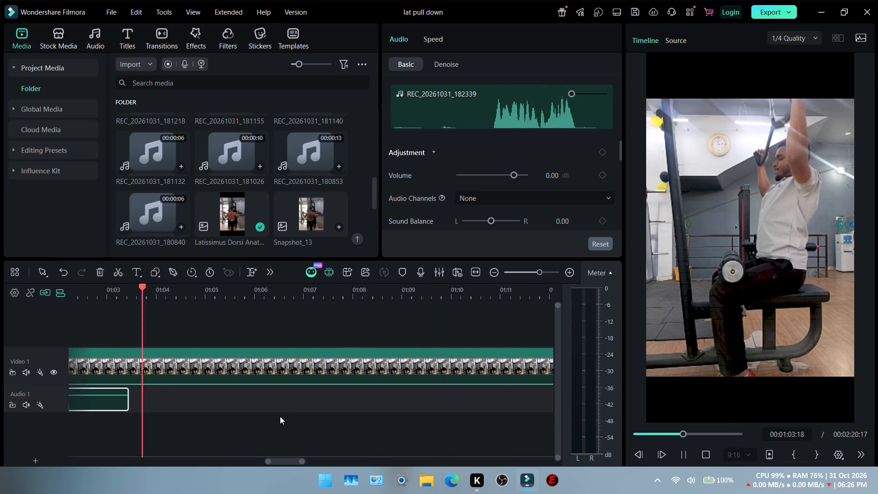
{"action": "scroll", "coordinate": [278, 418], "scroll_direction": "down", "scroll_amount": 7, "text": "ctrl"}
{"action": "scroll", "coordinate": [207, 365], "scroll_direction": "right", "scroll_amount": 1}
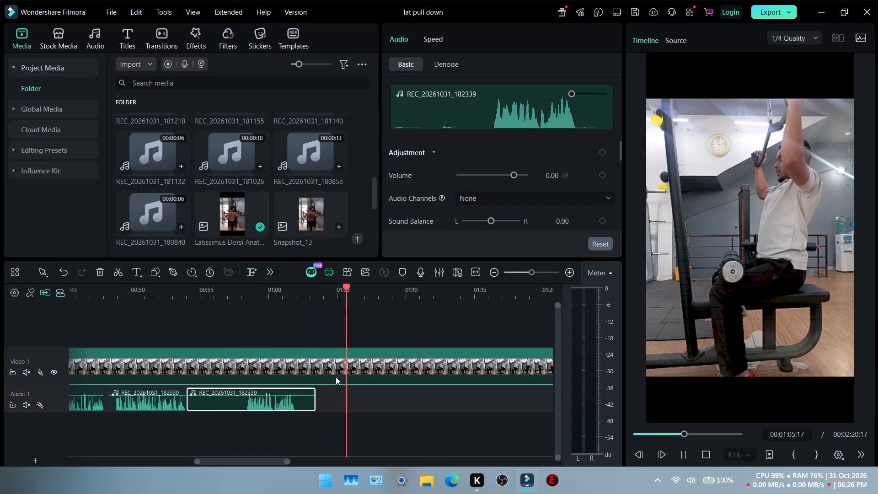
{"action": "scroll", "coordinate": [336, 378], "scroll_direction": "left", "scroll_amount": 1}
{"action": "scroll", "coordinate": [324, 378], "scroll_direction": "down", "scroll_amount": 6, "text": "ctrl"}
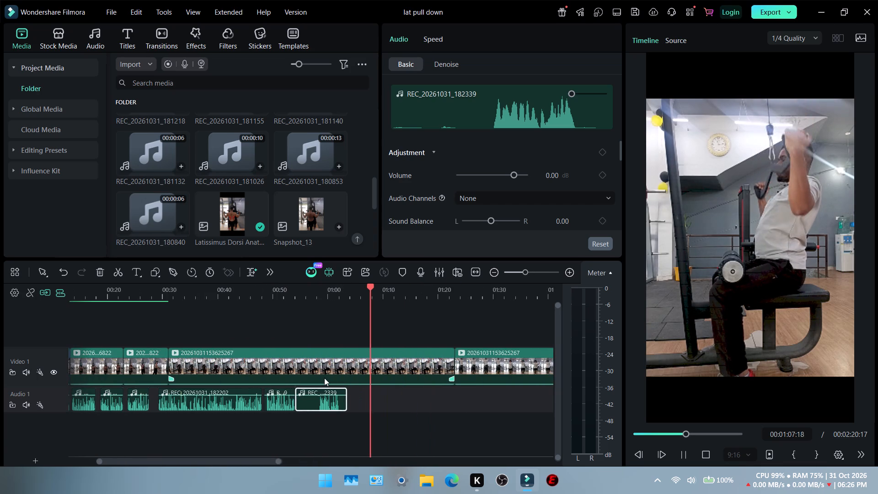
{"action": "scroll", "coordinate": [324, 378], "scroll_direction": "down", "scroll_amount": 1}
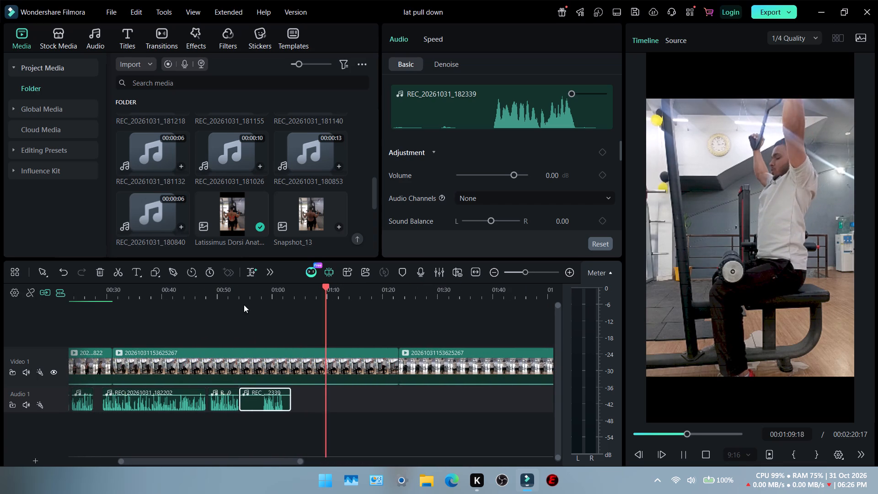
Split the second piece of REC_20261031_182339 at 00:00:58:09, just before the speech, and delete the silent stretch between the two phrases.
{"action": "left_click", "coordinate": [252, 299]}
{"action": "scroll", "coordinate": [253, 408], "scroll_direction": "up", "scroll_amount": 14, "text": "ctrl"}
{"action": "left_click", "coordinate": [253, 298]}
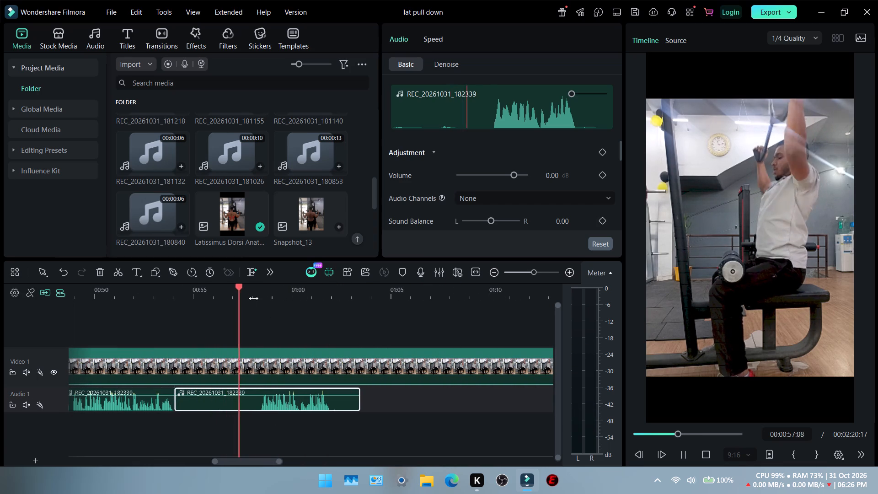
{"action": "key", "text": "space"}
{"action": "scroll", "coordinate": [246, 342], "scroll_direction": "up", "scroll_amount": 8, "text": "ctrl"}
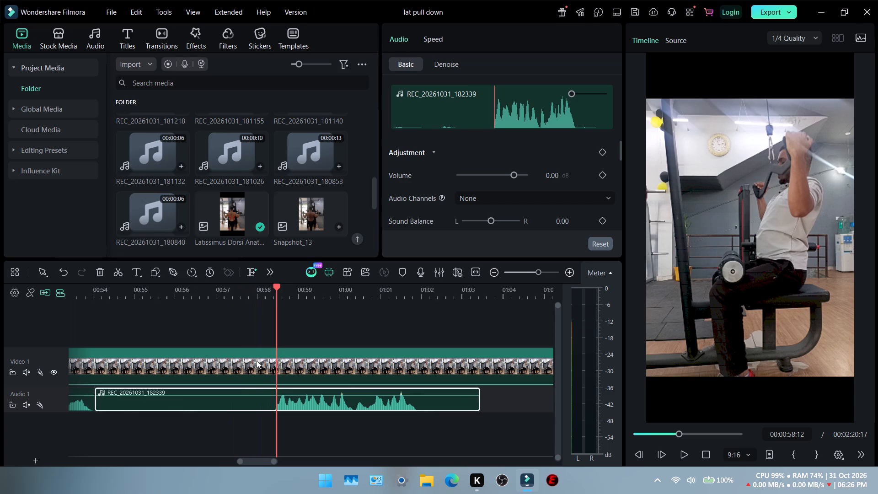
{"action": "key", "text": "Left"}
{"action": "key", "text": "Left"}
{"action": "key", "text": "Left"}
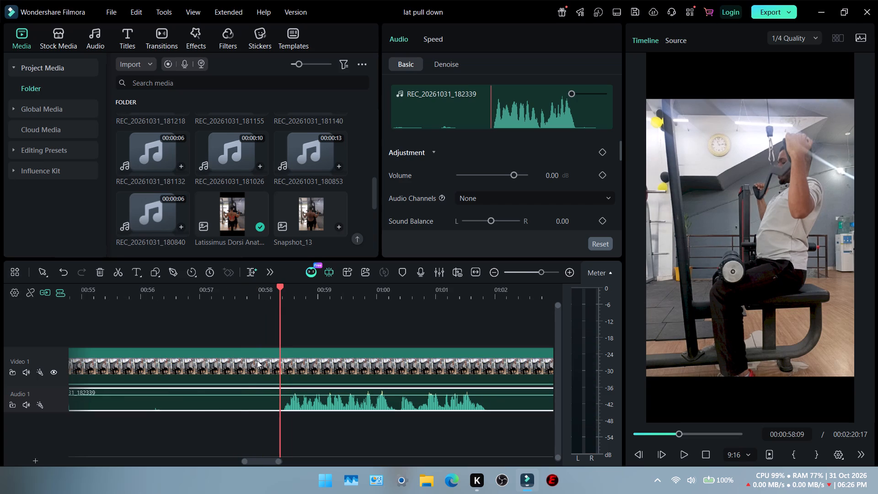
{"action": "left_click", "coordinate": [193, 390]}
{"action": "left_click", "coordinate": [118, 272]}
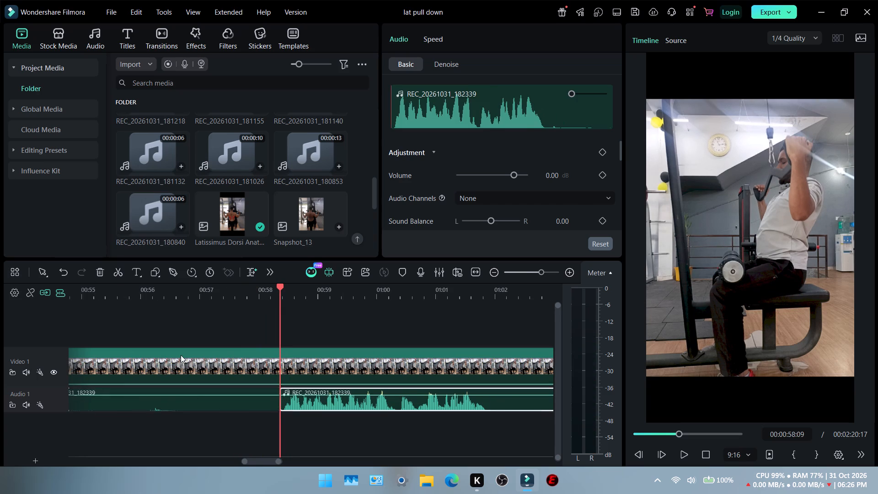
{"action": "scroll", "coordinate": [226, 398], "scroll_direction": "right", "scroll_amount": 1}
{"action": "left_click", "coordinate": [272, 397]}
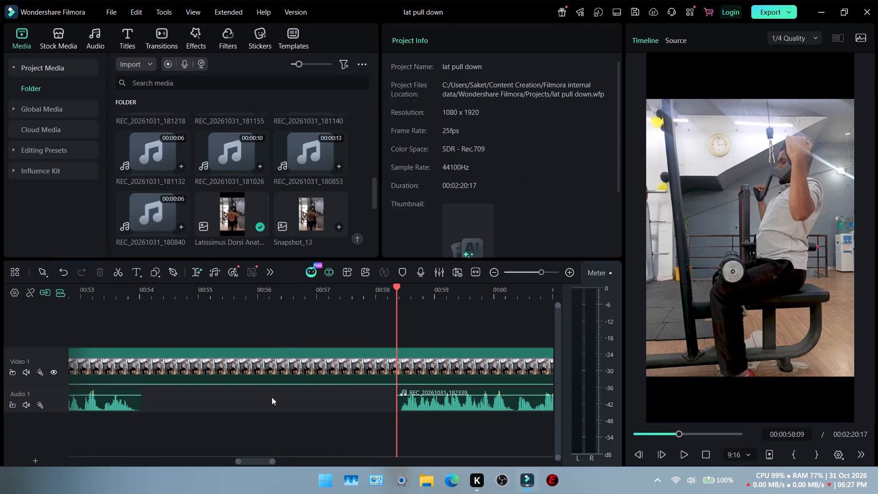
Trim the silent end of the last REC_20261031_182339 piece by splitting it at 00:01:01:24 and deleting the trailing piece.
{"action": "scroll", "coordinate": [272, 397], "scroll_direction": "left", "scroll_amount": 1}
{"action": "left_click", "coordinate": [423, 296]}
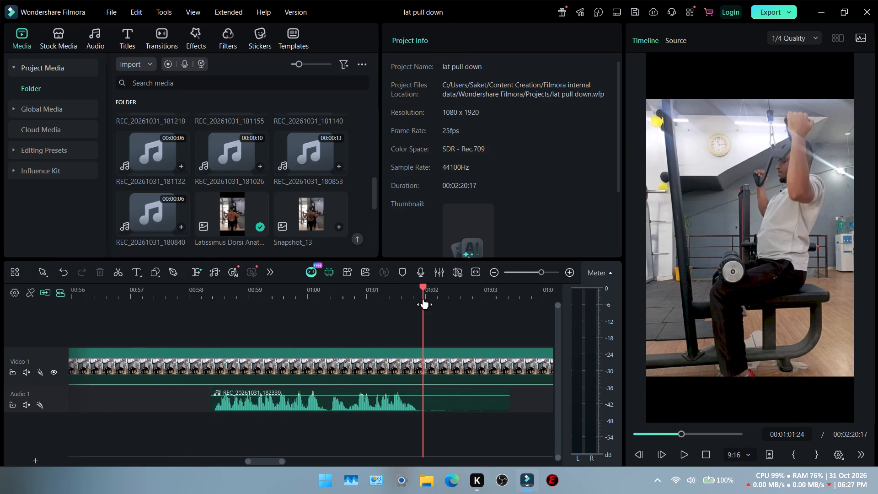
{"action": "left_click", "coordinate": [422, 405]}
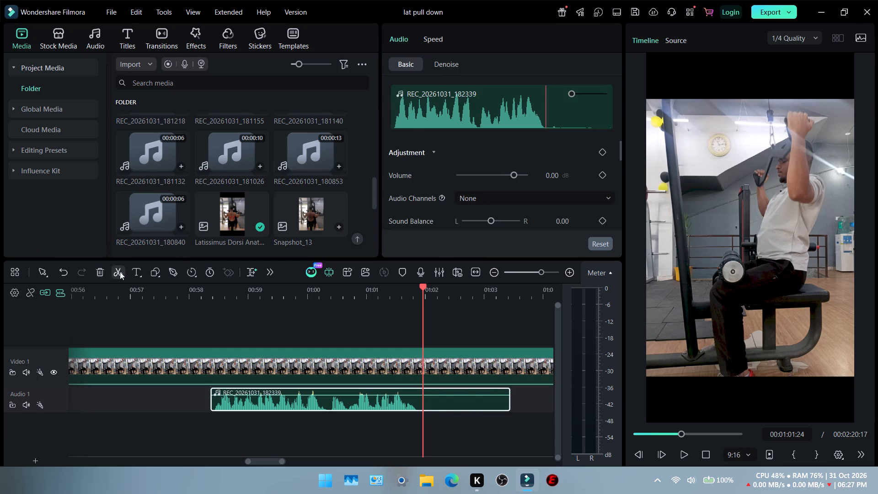
{"action": "left_click", "coordinate": [120, 272]}
{"action": "left_click", "coordinate": [441, 403]}
{"action": "key", "text": "Delete"}
Trim the silent start of the first REC_20261031_182339 piece by splitting it at 00:00:48:22 and deleting the leading piece.
{"action": "scroll", "coordinate": [441, 403], "scroll_direction": "right", "scroll_amount": 2}
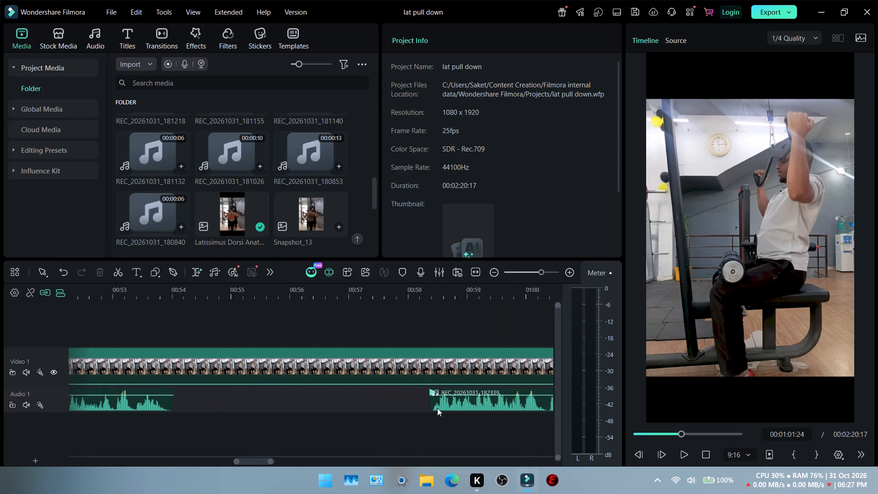
{"action": "scroll", "coordinate": [437, 408], "scroll_direction": "right", "scroll_amount": 4}
{"action": "left_click", "coordinate": [190, 298]}
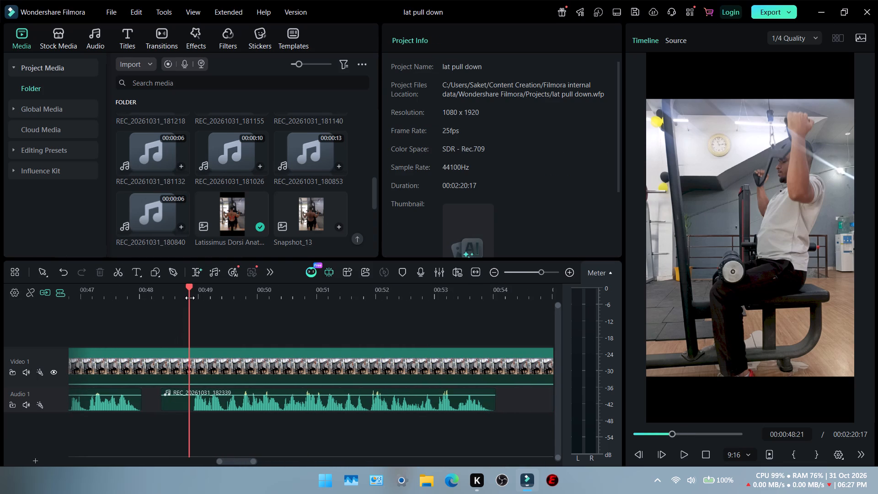
{"action": "key", "text": "Right"}
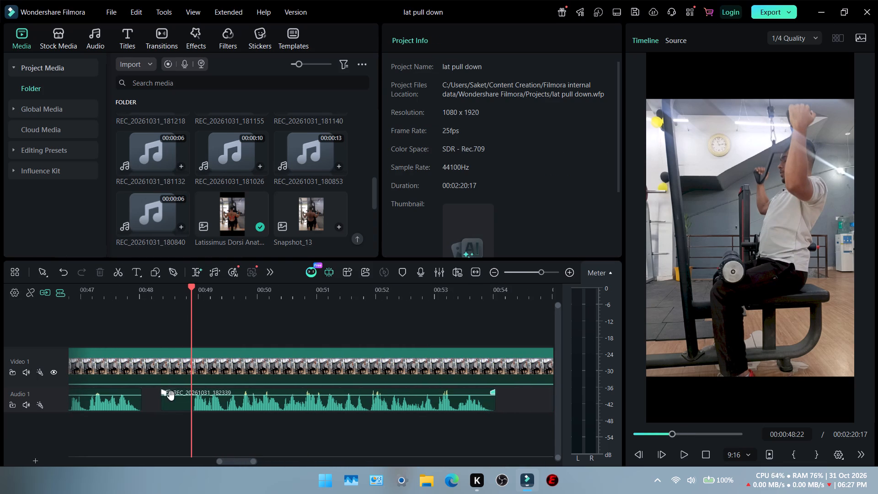
{"action": "left_click", "coordinate": [186, 406]}
{"action": "left_click", "coordinate": [118, 268]}
{"action": "left_click", "coordinate": [177, 404]}
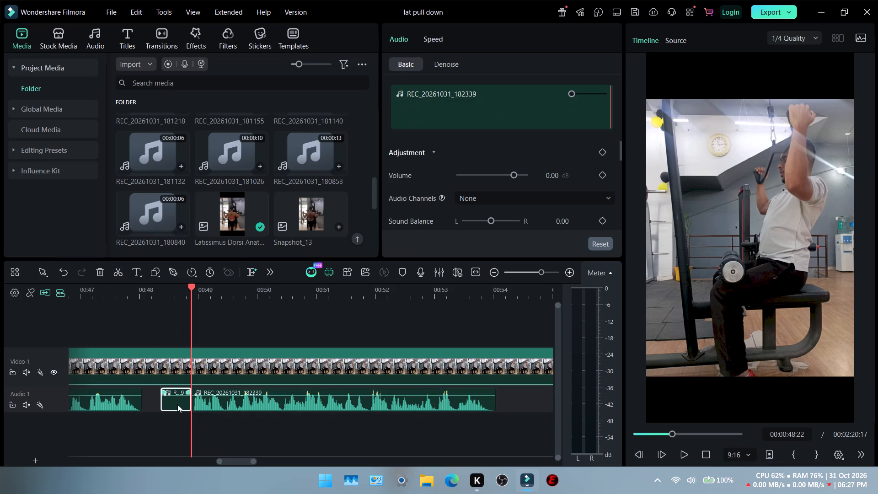
{"action": "key", "text": "Delete"}
Move the first REC_20261031_182339 piece earlier on Audio 1 so it directly follows REC_20261031_182202.
{"action": "scroll", "coordinate": [216, 400], "scroll_direction": "down", "scroll_amount": 10, "text": "ctrl"}
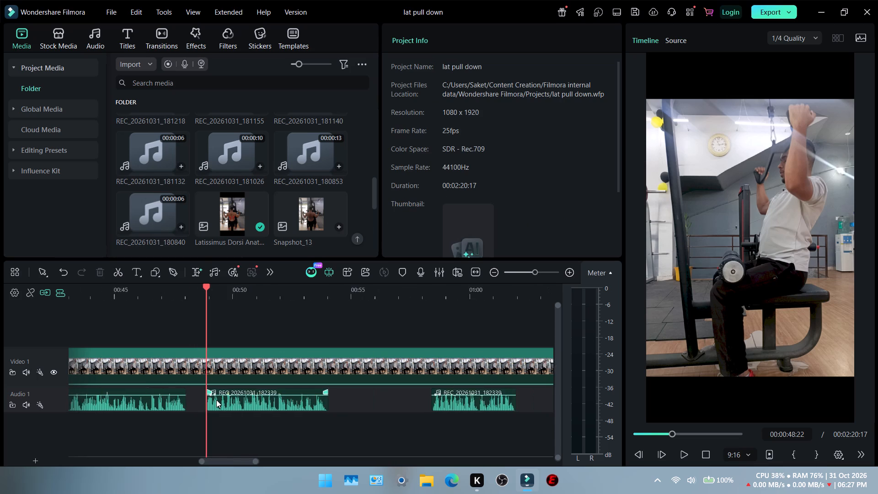
{"action": "scroll", "coordinate": [216, 400], "scroll_direction": "down", "scroll_amount": 3, "text": "ctrl"}
{"action": "scroll", "coordinate": [218, 417], "scroll_direction": "up", "scroll_amount": 7, "text": "ctrl"}
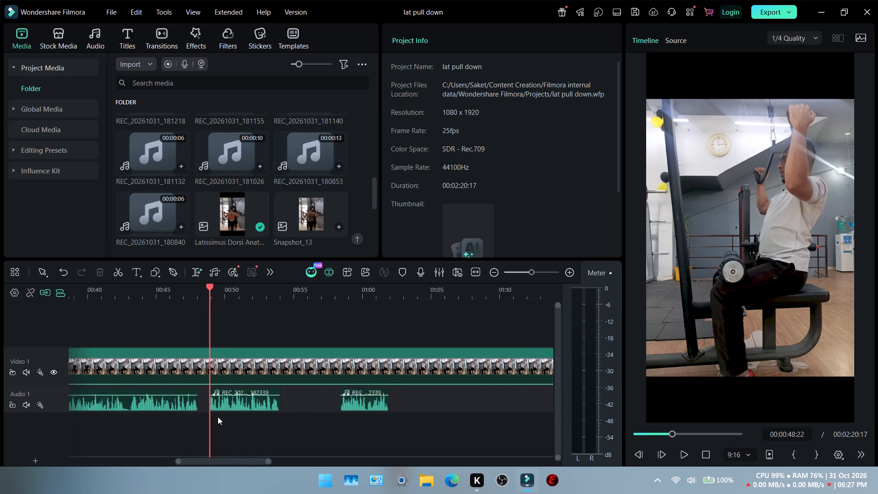
{"action": "scroll", "coordinate": [246, 401], "scroll_direction": "right", "scroll_amount": 2}
{"action": "left_click", "coordinate": [285, 293]}
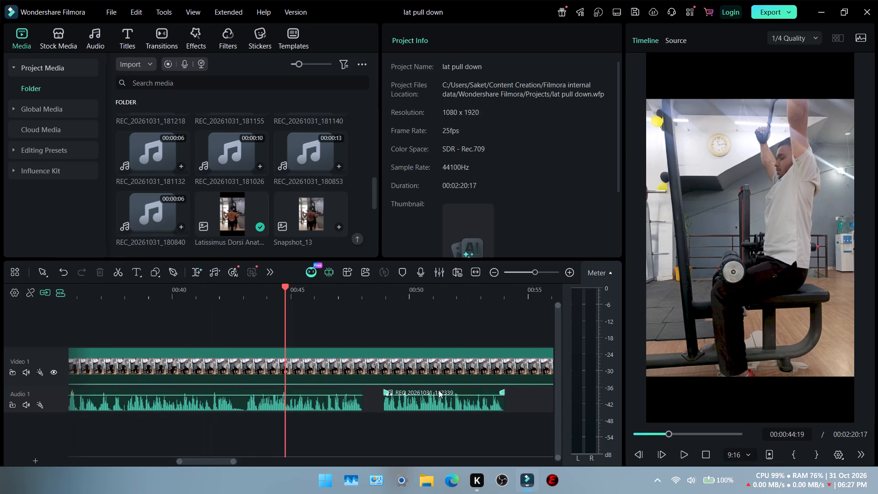
{"action": "left_click", "coordinate": [439, 390]}
{"action": "left_click_drag", "start_coordinate": [441, 392], "coordinate": [423, 388]}
Move the last REC_20261031_182339 piece earlier on Audio 1 so it directly follows the first REC_20261031_182339 piece.
{"action": "scroll", "coordinate": [355, 410], "scroll_direction": "down", "scroll_amount": 7, "text": "ctrl"}
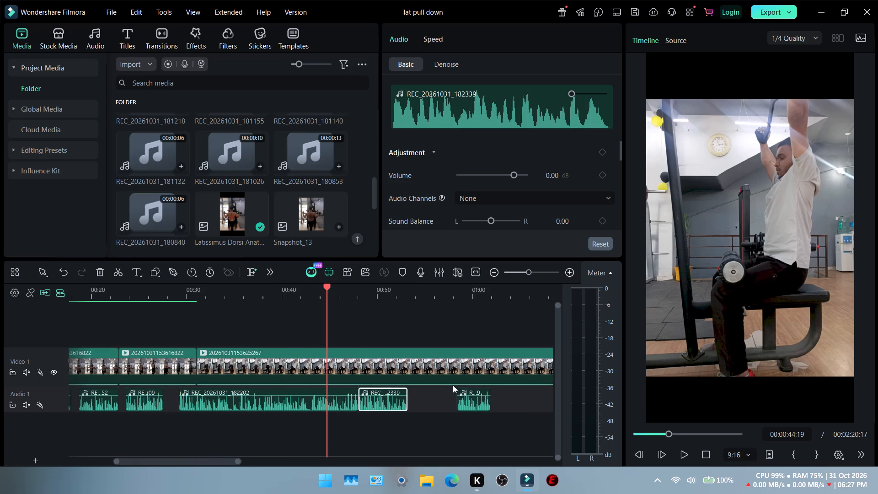
{"action": "left_click", "coordinate": [464, 392]}
{"action": "left_click_drag", "start_coordinate": [473, 390], "coordinate": [424, 394]}
{"action": "scroll", "coordinate": [184, 421], "scroll_direction": "right", "scroll_amount": 1}
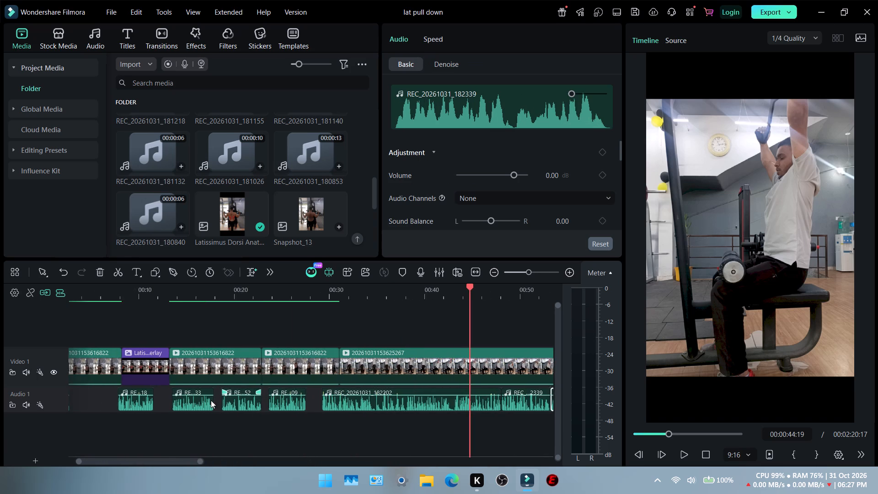
Close the gaps on Audio 1 by moving REC_20261031_181233, the clip ending in 52 and REC_20261031_181909 earlier, end to end.
{"action": "scroll", "coordinate": [211, 400], "scroll_direction": "right", "scroll_amount": 2}
{"action": "left_click", "coordinate": [220, 392]}
{"action": "left_click_drag", "start_coordinate": [212, 391], "coordinate": [197, 392]}
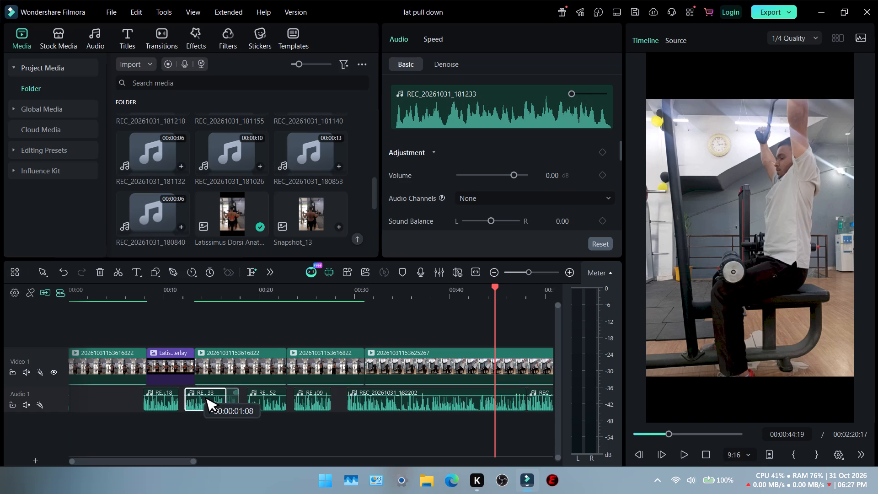
{"action": "left_click_drag", "start_coordinate": [197, 392], "coordinate": [194, 392]}
{"action": "left_click", "coordinate": [263, 392]}
{"action": "left_click_drag", "start_coordinate": [264, 392], "coordinate": [242, 391]}
{"action": "left_click_drag", "start_coordinate": [260, 392], "coordinate": [235, 393]}
{"action": "left_click", "coordinate": [307, 396]}
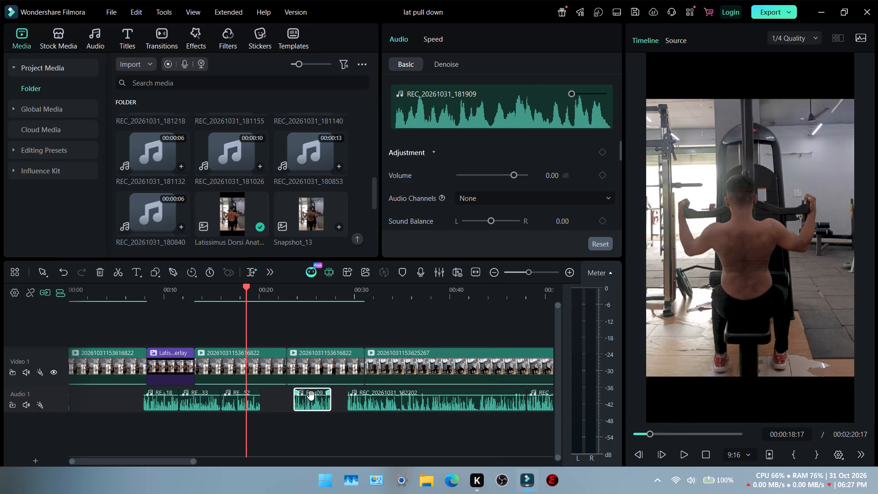
{"action": "left_click_drag", "start_coordinate": [316, 392], "coordinate": [282, 392]}
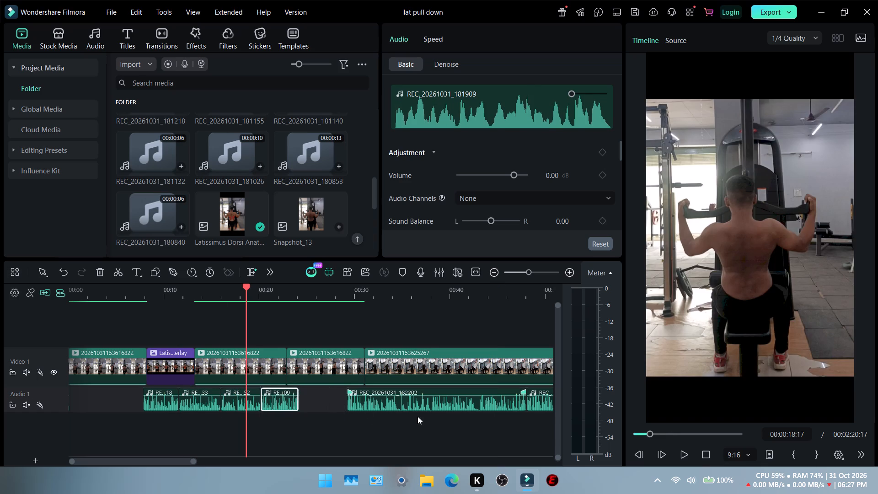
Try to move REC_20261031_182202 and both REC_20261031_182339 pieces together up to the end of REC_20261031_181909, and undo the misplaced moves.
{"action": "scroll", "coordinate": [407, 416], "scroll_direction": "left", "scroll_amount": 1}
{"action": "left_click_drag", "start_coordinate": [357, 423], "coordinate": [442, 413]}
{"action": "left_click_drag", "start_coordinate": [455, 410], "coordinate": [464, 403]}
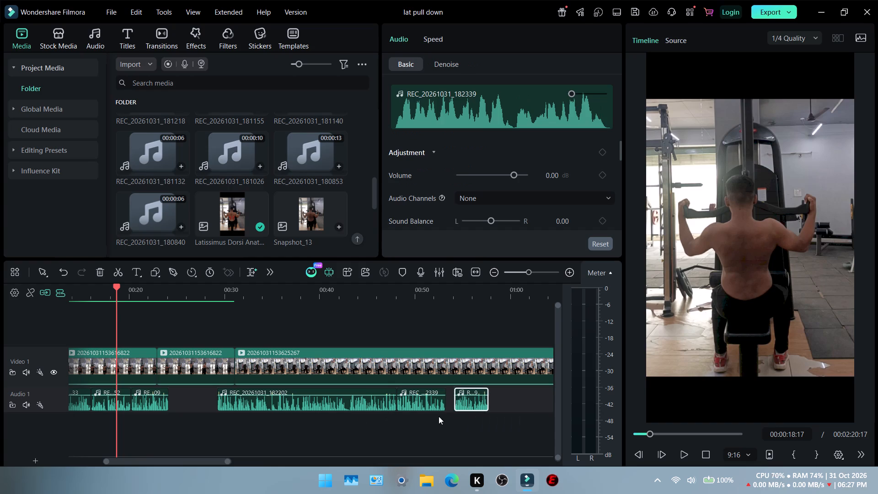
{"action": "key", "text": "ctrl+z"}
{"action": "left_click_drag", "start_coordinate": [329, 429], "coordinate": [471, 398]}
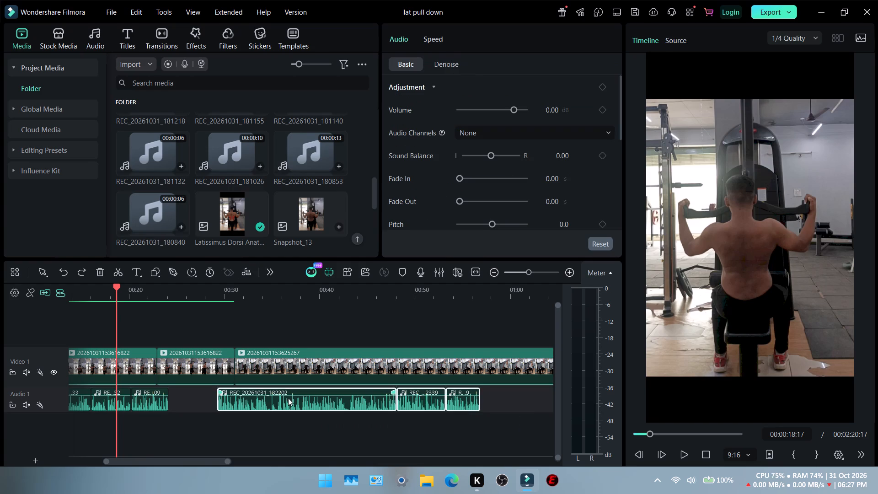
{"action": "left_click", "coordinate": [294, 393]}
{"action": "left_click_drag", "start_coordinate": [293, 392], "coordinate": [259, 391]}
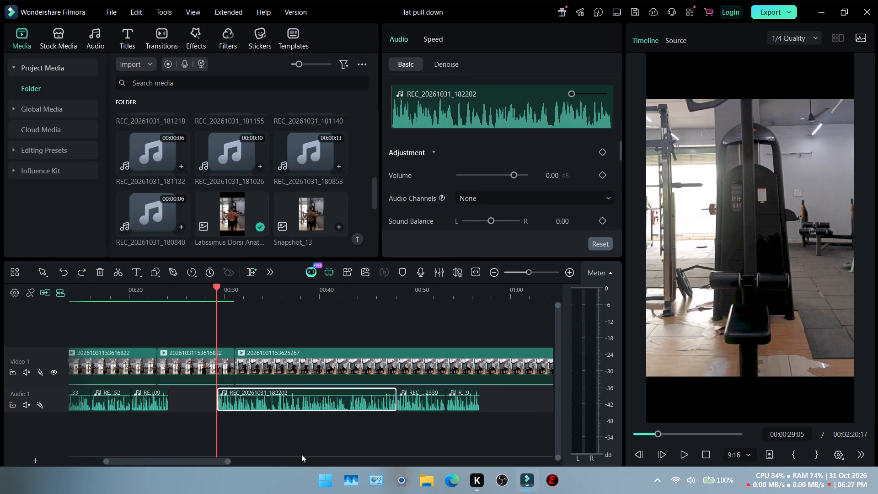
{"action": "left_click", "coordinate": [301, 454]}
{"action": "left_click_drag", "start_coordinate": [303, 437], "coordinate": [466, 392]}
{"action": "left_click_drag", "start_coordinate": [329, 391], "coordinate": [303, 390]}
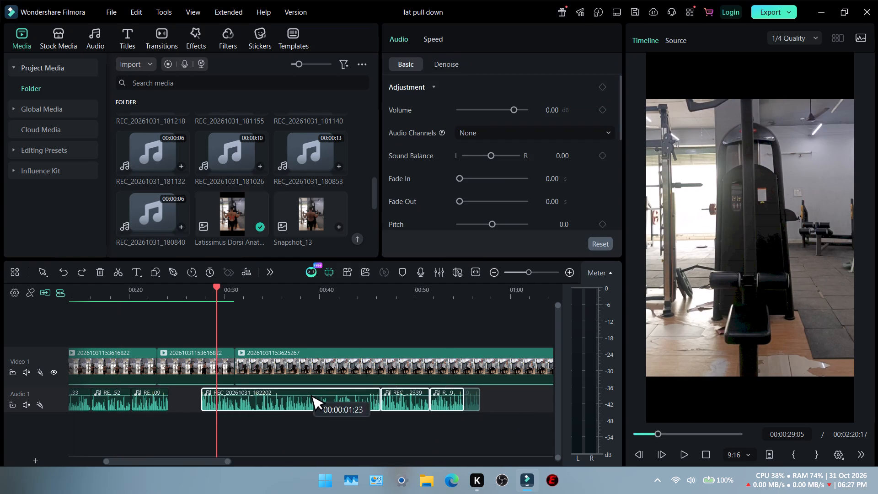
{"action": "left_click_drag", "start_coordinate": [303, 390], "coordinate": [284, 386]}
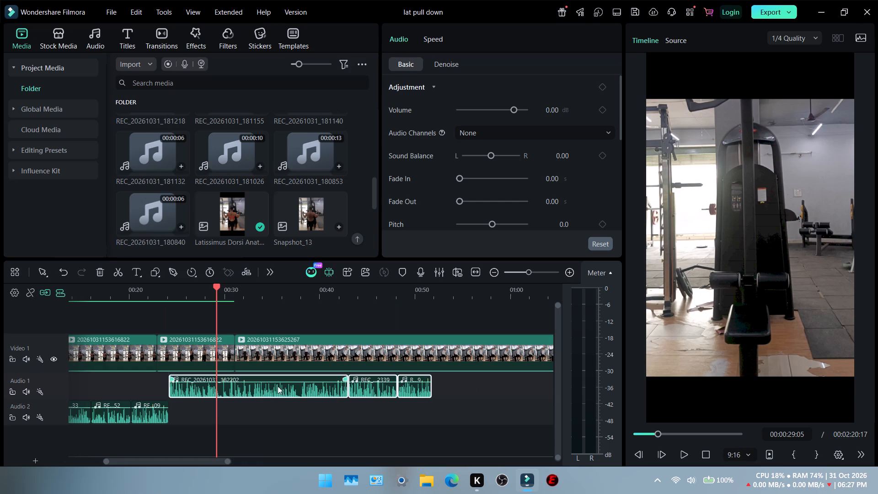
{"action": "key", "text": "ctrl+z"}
Move REC_20261031_182202 and both REC_20261031_182339 pieces together earlier on Audio 1 so they directly follow REC_20261031_181909.
{"action": "left_click", "coordinate": [262, 435]}
{"action": "left_click_drag", "start_coordinate": [279, 430], "coordinate": [387, 403]}
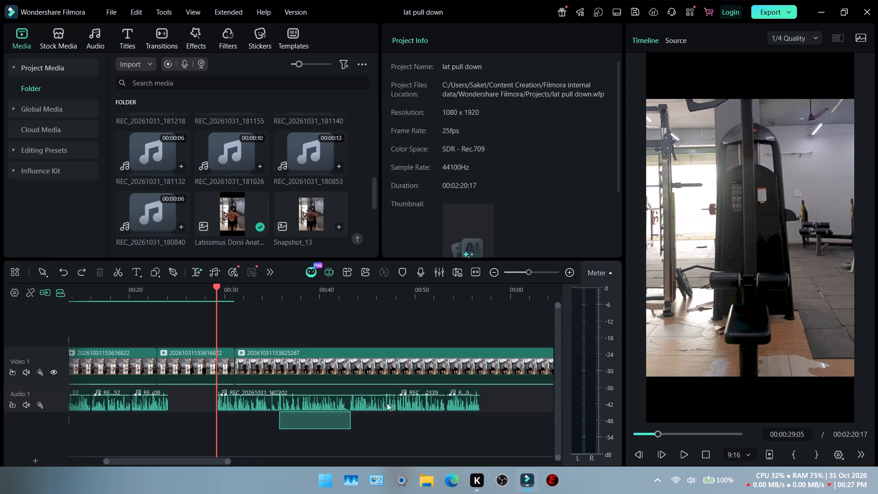
{"action": "left_click_drag", "start_coordinate": [387, 403], "coordinate": [456, 396]}
{"action": "left_click", "coordinate": [328, 396]}
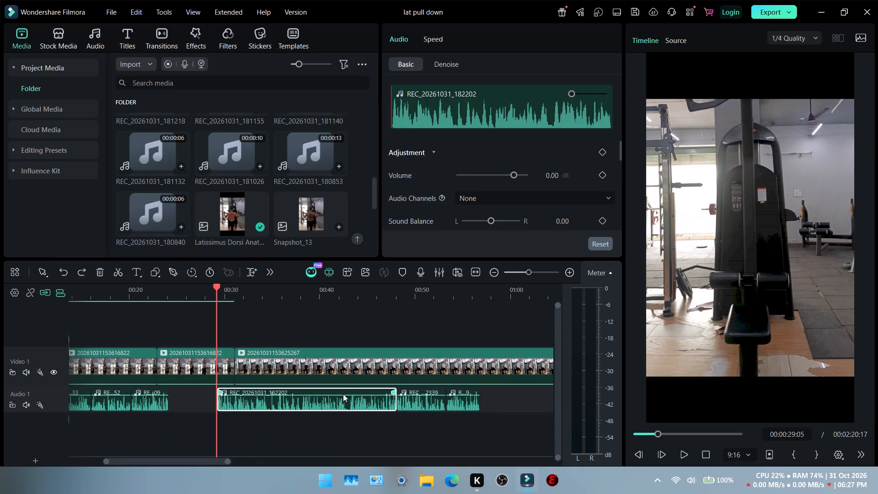
{"action": "left_click_drag", "start_coordinate": [337, 436], "coordinate": [479, 404]}
{"action": "left_click_drag", "start_coordinate": [292, 391], "coordinate": [290, 391]}
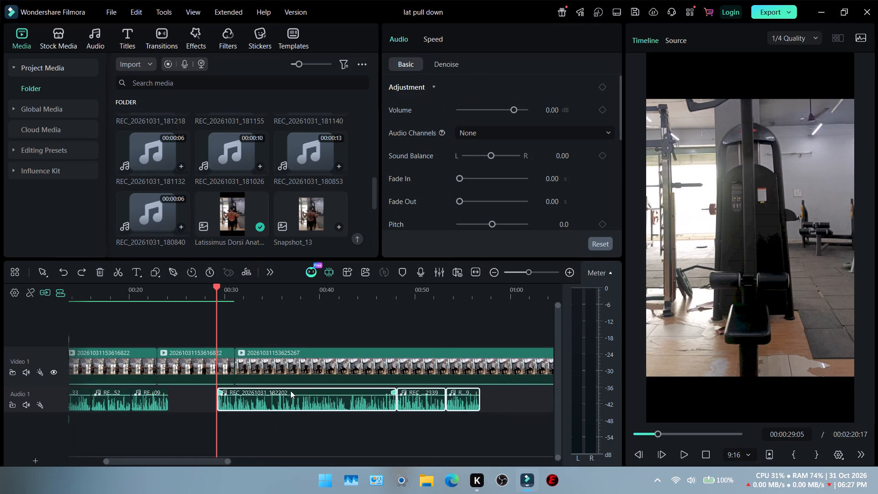
{"action": "left_click_drag", "start_coordinate": [290, 391], "coordinate": [245, 389]}
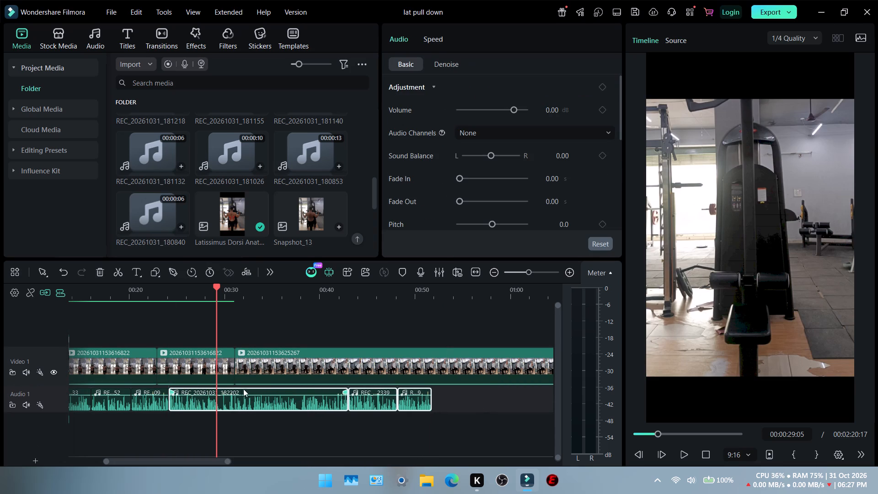
Move all the voice-over clips on Audio 1 together so the first one starts at the beginning of the timeline.
{"action": "scroll", "coordinate": [201, 423], "scroll_direction": "right", "scroll_amount": 1}
{"action": "scroll", "coordinate": [234, 427], "scroll_direction": "down", "scroll_amount": 4, "text": "ctrl"}
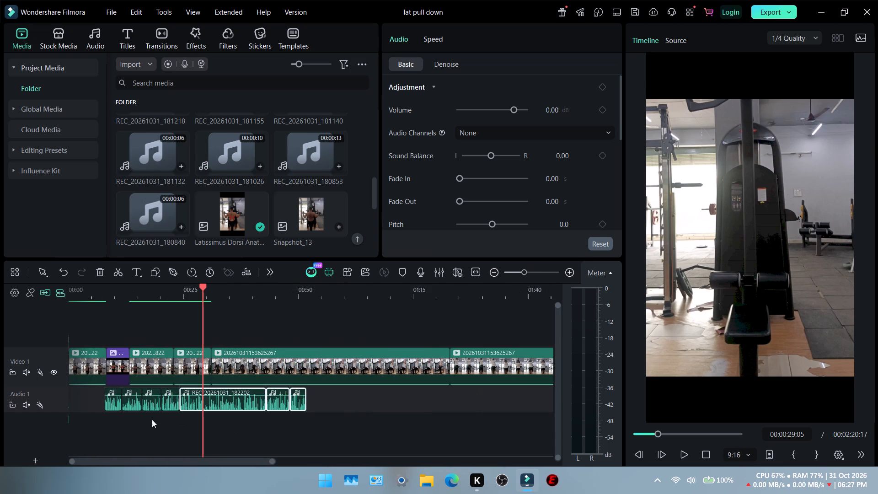
{"action": "left_click_drag", "start_coordinate": [111, 417], "coordinate": [305, 397]}
{"action": "left_click_drag", "start_coordinate": [195, 389], "coordinate": [151, 387]}
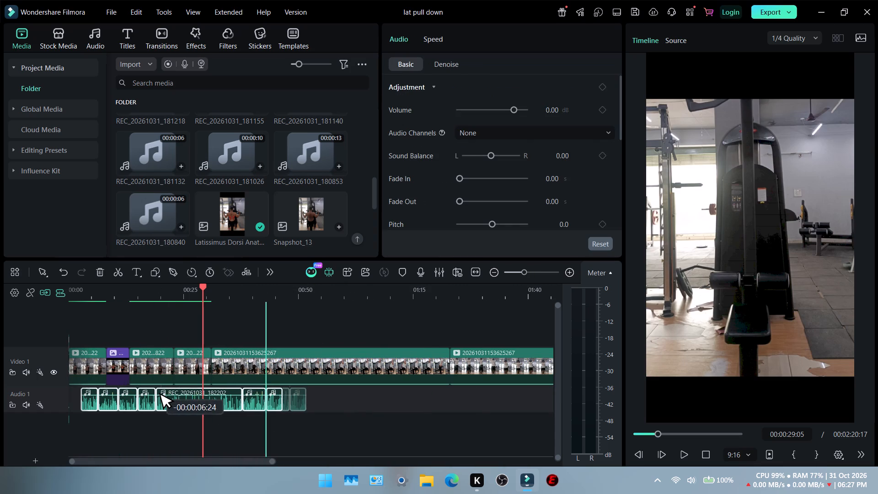
{"action": "left_click_drag", "start_coordinate": [151, 387], "coordinate": [137, 386]}
{"action": "left_click", "coordinate": [166, 432]}
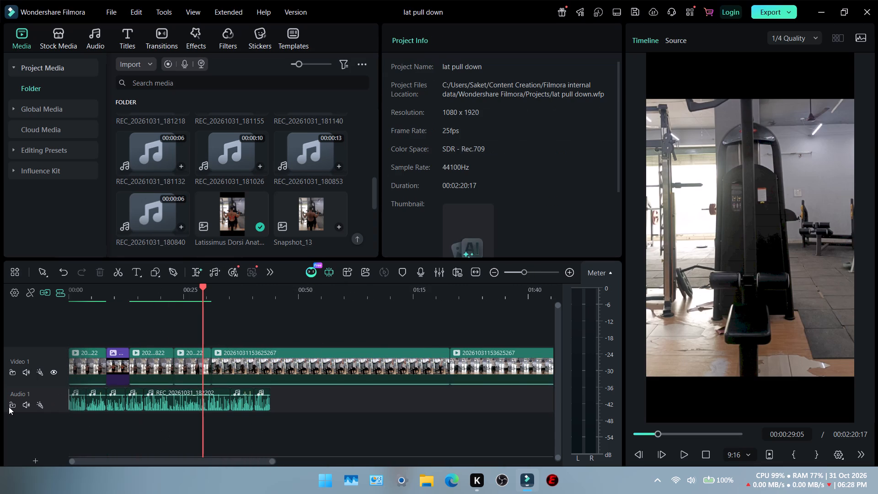
Lock the Audio 1 track.
{"action": "left_click", "coordinate": [10, 403]}
Play the edit from the beginning of the timeline to review the voice-over against the video.
{"action": "left_click", "coordinate": [94, 297]}
{"action": "left_click_drag", "start_coordinate": [94, 288], "coordinate": [23, 291]}
{"action": "key", "text": "space"}
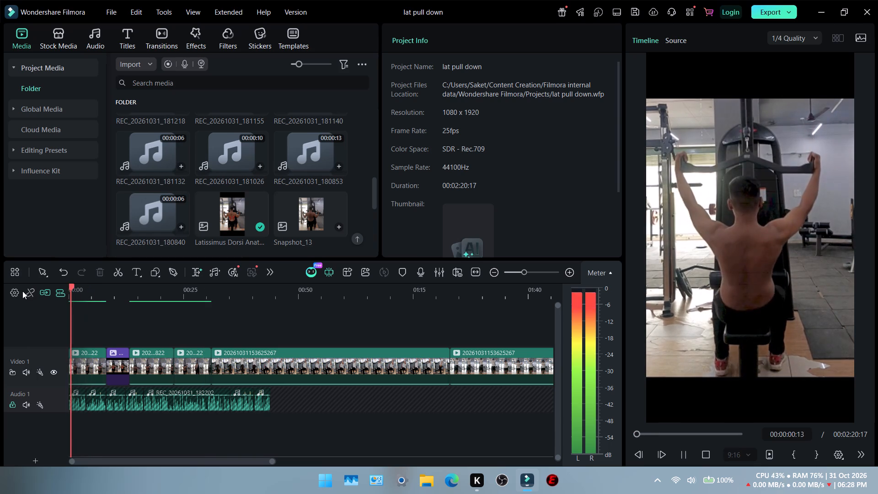
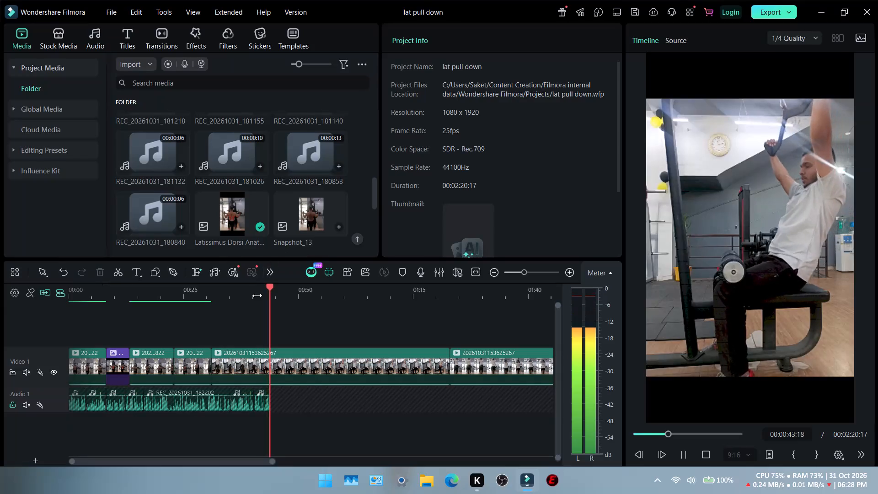
Replay the last REC_20261031_182339 piece from about 40 seconds, unlock Audio 1 and delete that piece.
{"action": "left_click", "coordinate": [257, 295]}
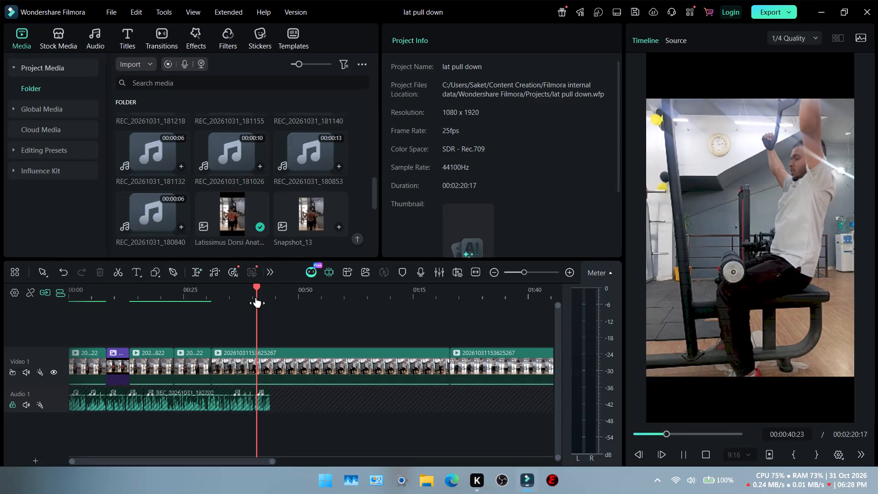
{"action": "left_click", "coordinate": [253, 298]}
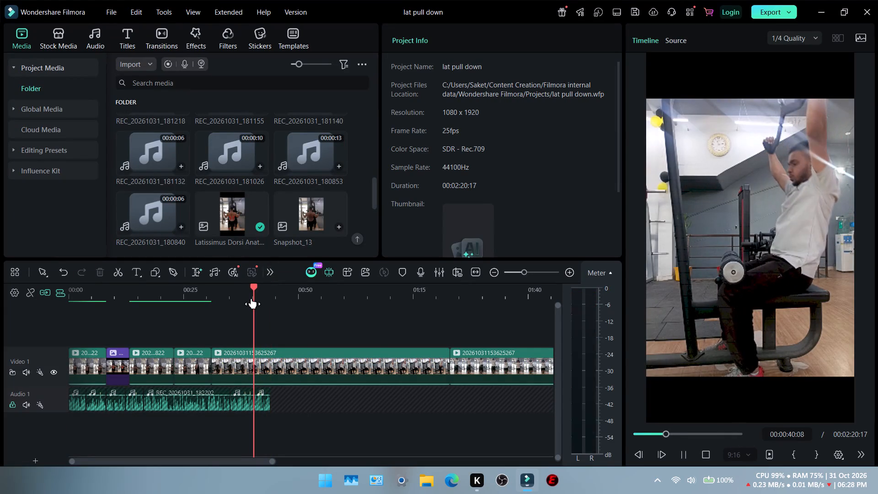
{"action": "left_click", "coordinate": [251, 293]}
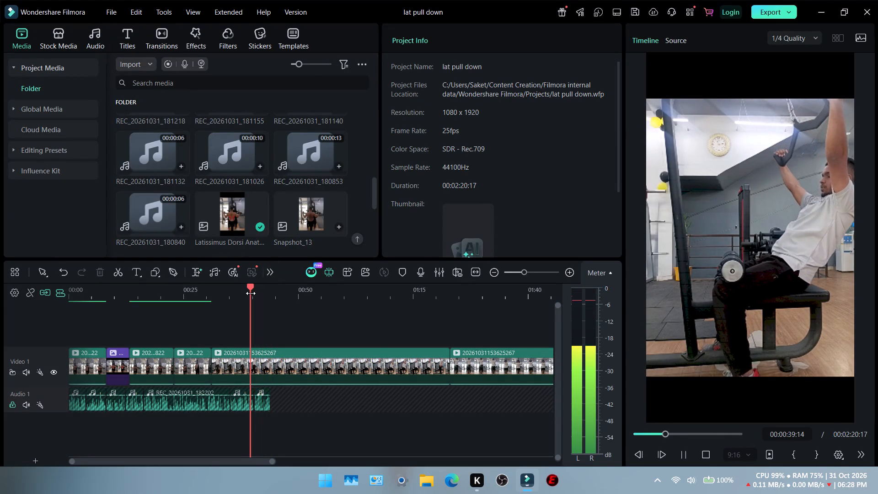
{"action": "key", "text": "space"}
{"action": "left_click", "coordinate": [260, 397]}
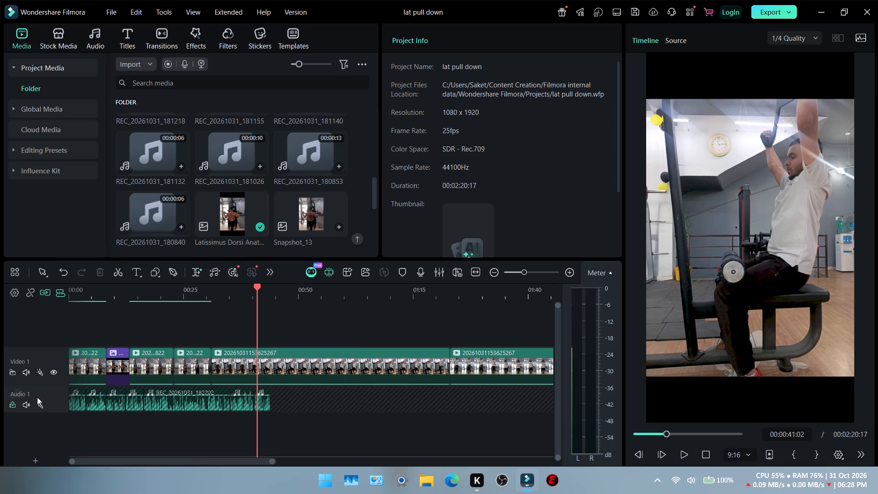
{"action": "left_click", "coordinate": [13, 403]}
{"action": "left_click", "coordinate": [259, 404]}
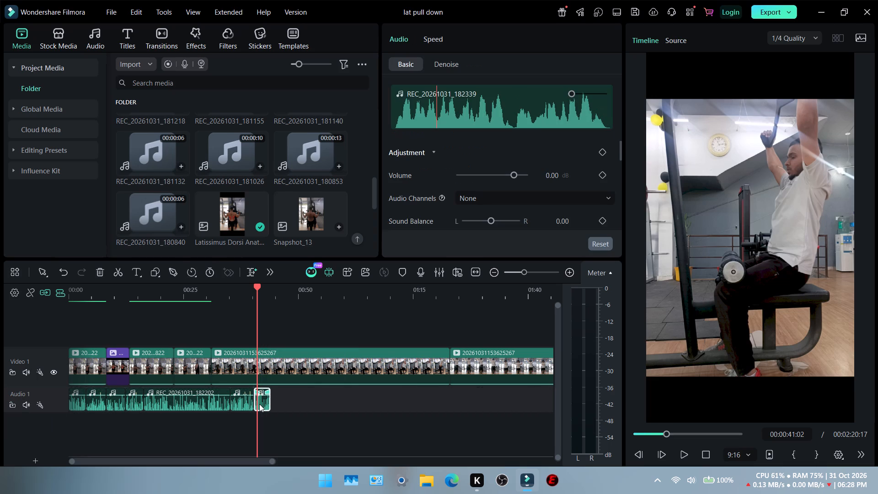
{"action": "key", "text": "Delete"}
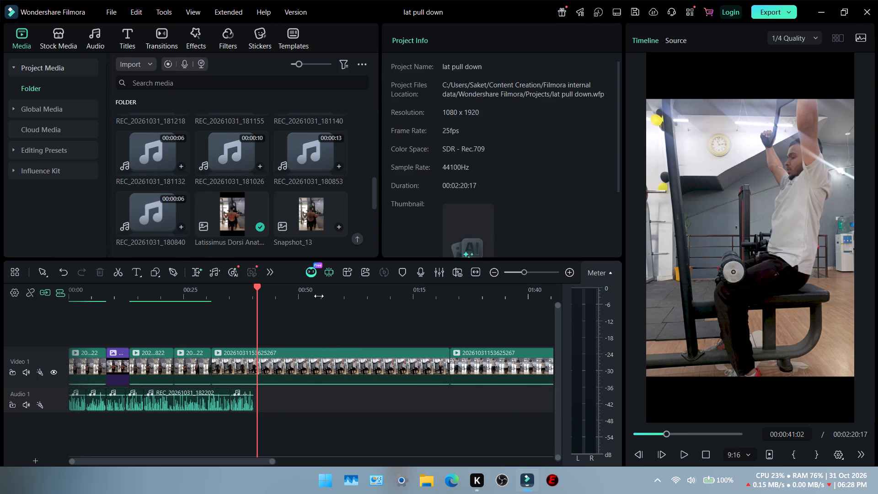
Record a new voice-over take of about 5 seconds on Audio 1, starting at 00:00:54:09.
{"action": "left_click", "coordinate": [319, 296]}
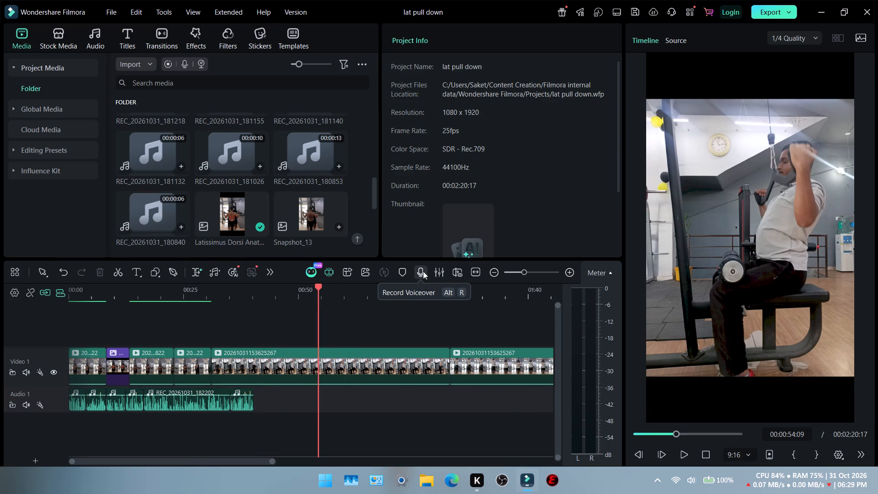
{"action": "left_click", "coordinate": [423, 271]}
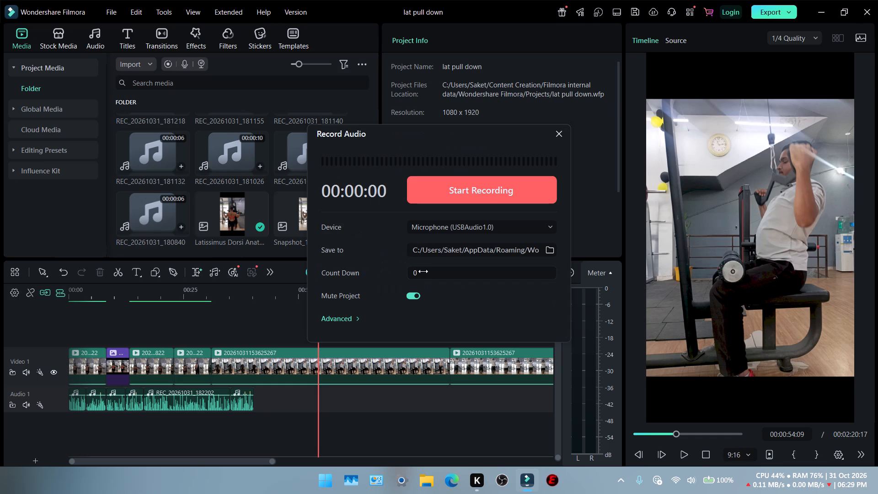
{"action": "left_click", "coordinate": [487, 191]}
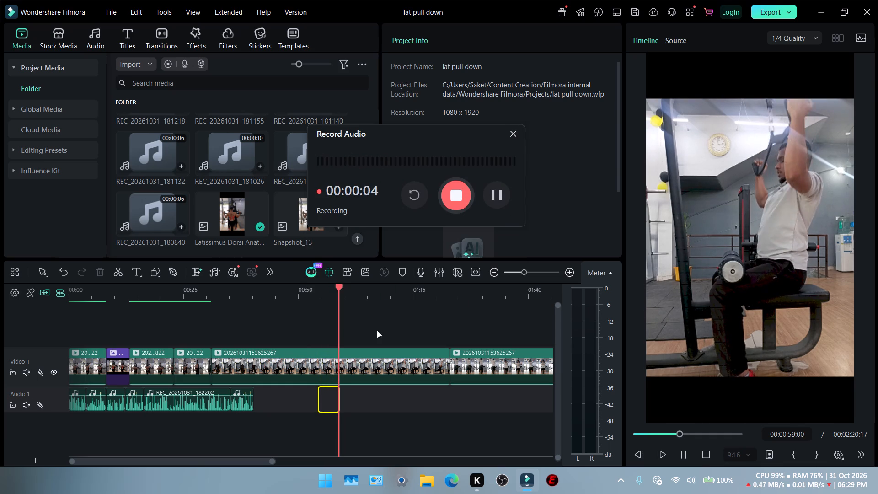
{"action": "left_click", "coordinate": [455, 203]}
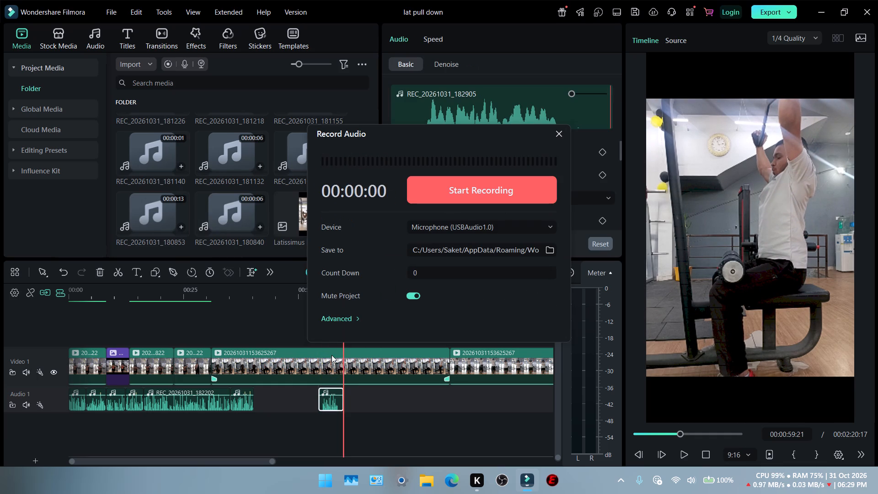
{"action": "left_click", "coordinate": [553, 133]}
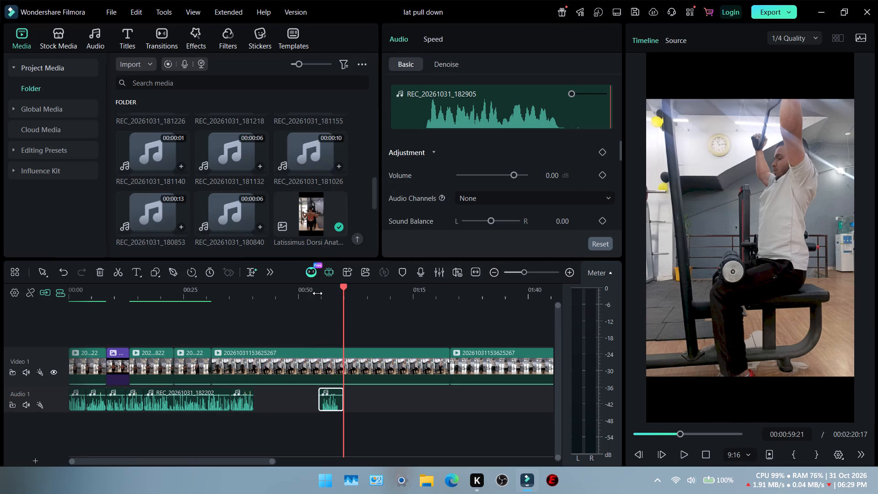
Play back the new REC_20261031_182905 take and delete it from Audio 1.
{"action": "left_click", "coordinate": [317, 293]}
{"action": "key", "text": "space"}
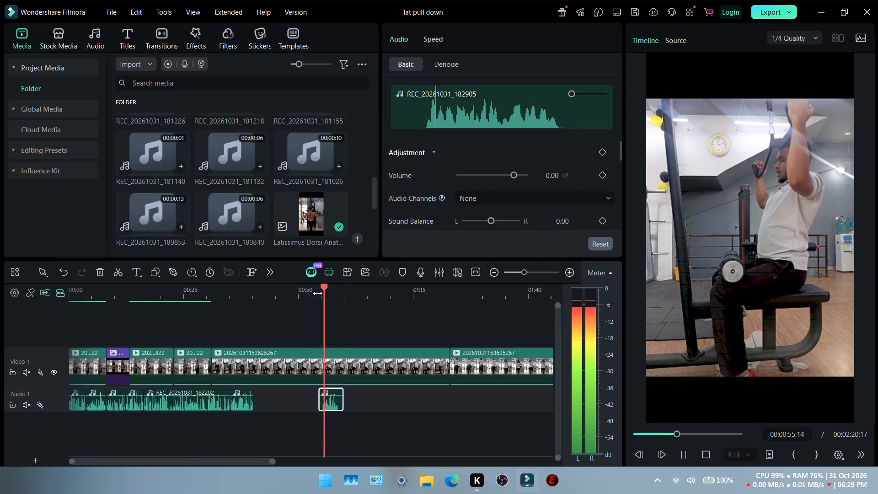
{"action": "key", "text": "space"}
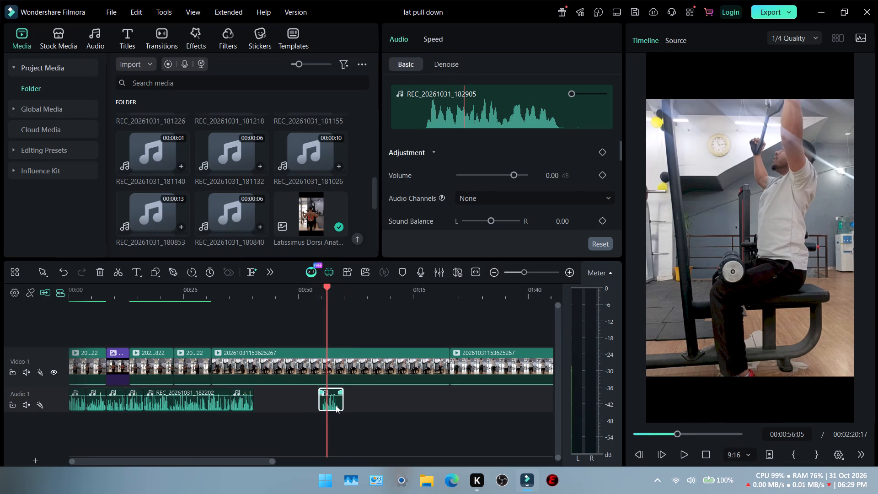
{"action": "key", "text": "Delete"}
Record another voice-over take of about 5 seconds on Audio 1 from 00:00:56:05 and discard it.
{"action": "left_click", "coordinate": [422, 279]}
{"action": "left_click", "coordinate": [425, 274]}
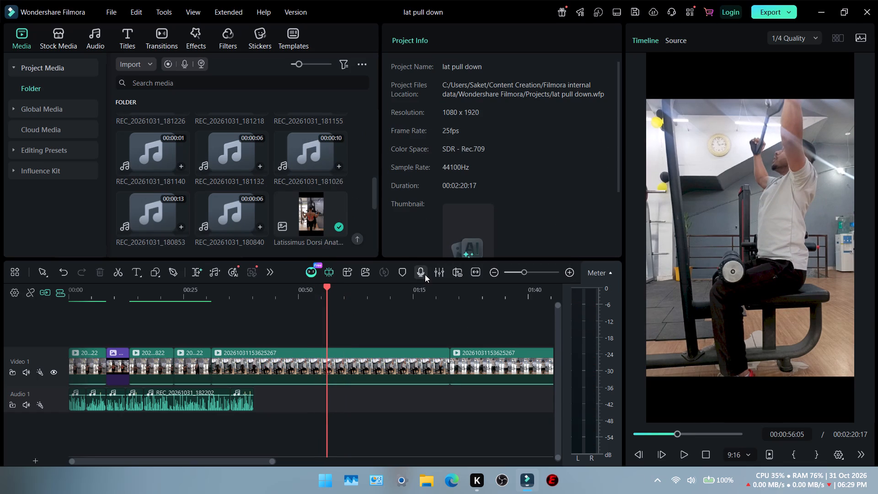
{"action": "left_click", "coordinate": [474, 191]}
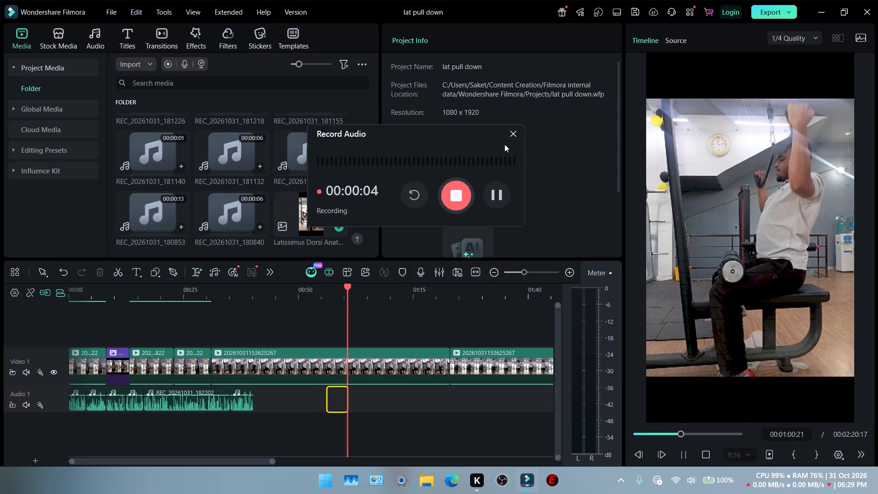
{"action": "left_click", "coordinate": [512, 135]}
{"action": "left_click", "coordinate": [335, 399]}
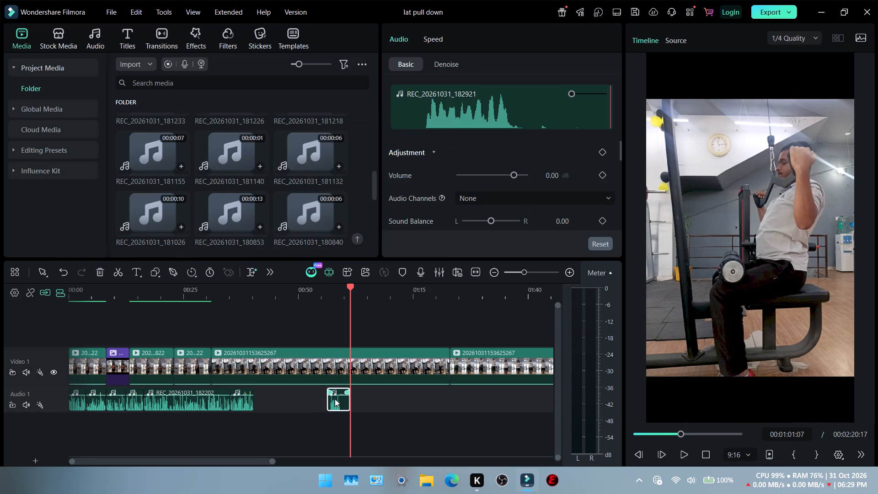
Record a voice-over take of about 4 seconds on Audio 1 from 00:00:44:16 and play it back.
{"action": "left_click", "coordinate": [274, 300]}
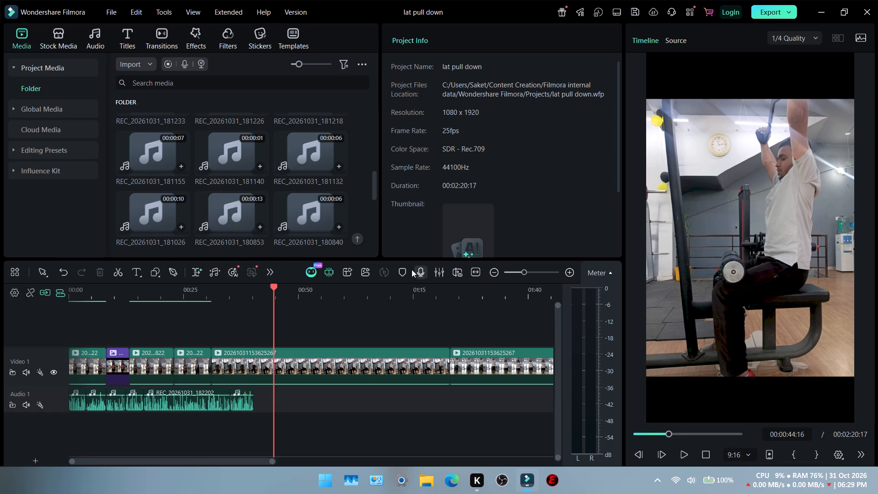
{"action": "left_click", "coordinate": [421, 271]}
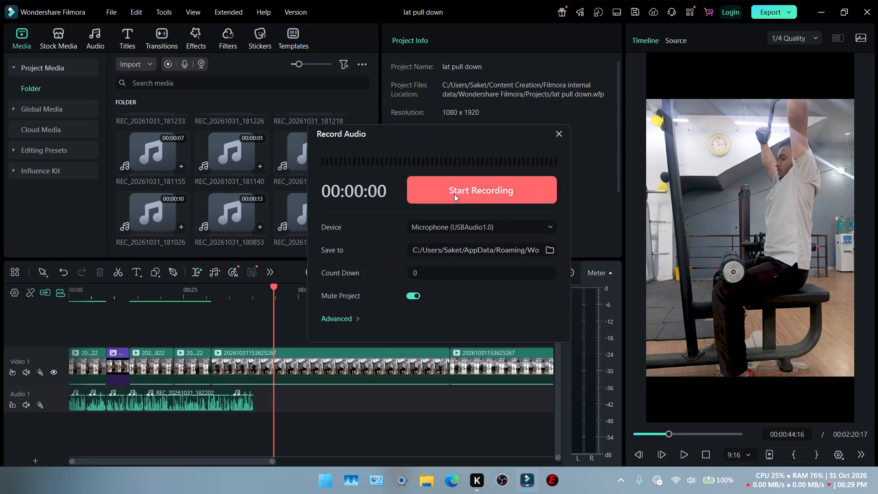
{"action": "left_click", "coordinate": [454, 194]}
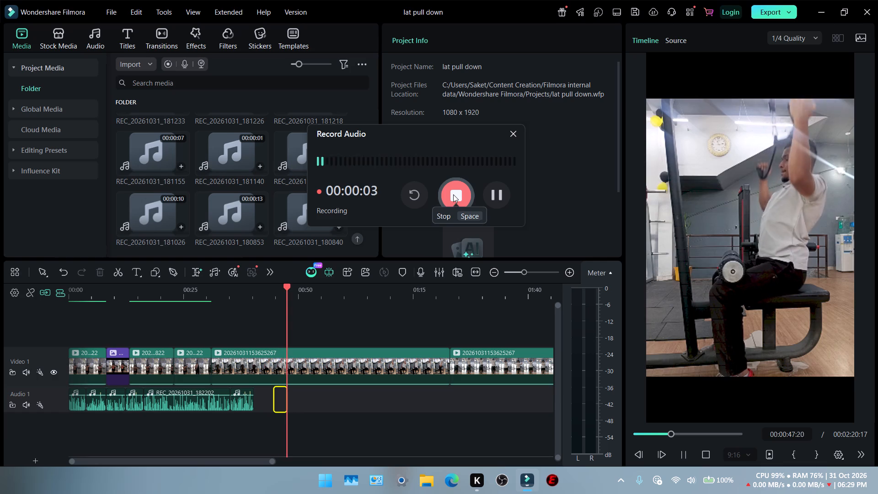
{"action": "double_click", "coordinate": [453, 197]}
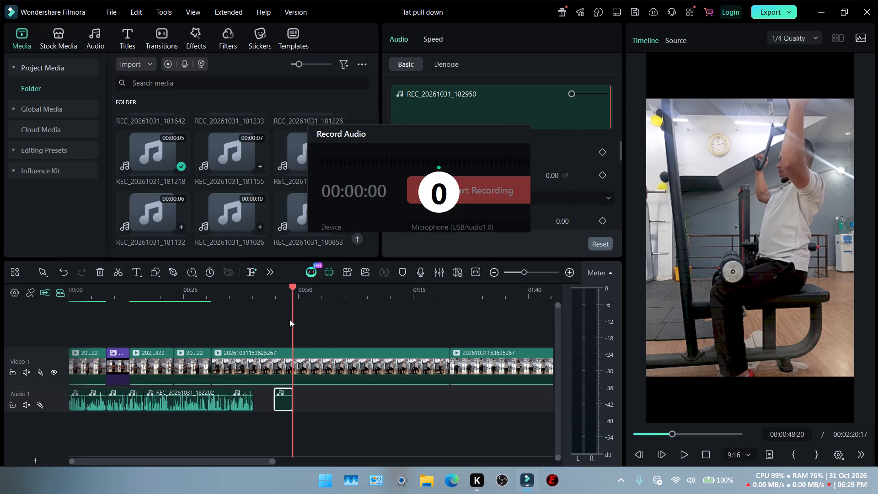
{"action": "left_click", "coordinate": [272, 295]}
{"action": "left_click", "coordinate": [278, 298]}
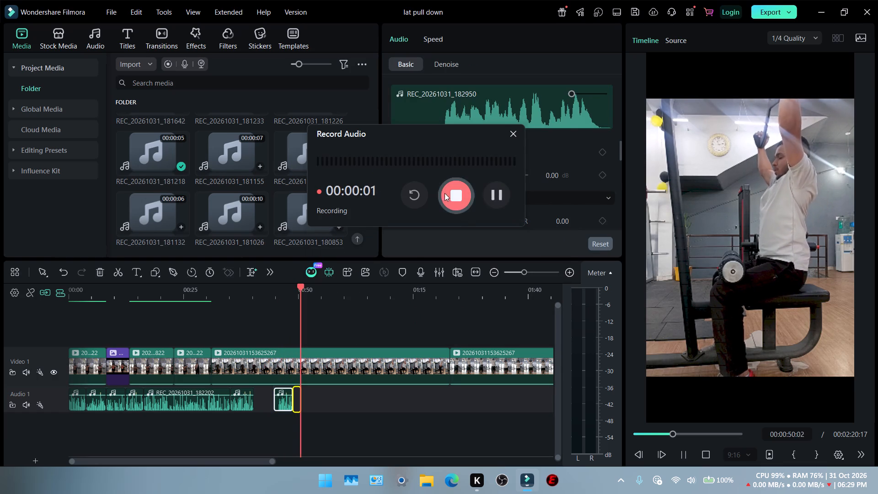
{"action": "left_click", "coordinate": [444, 193]}
{"action": "left_click", "coordinate": [561, 134]}
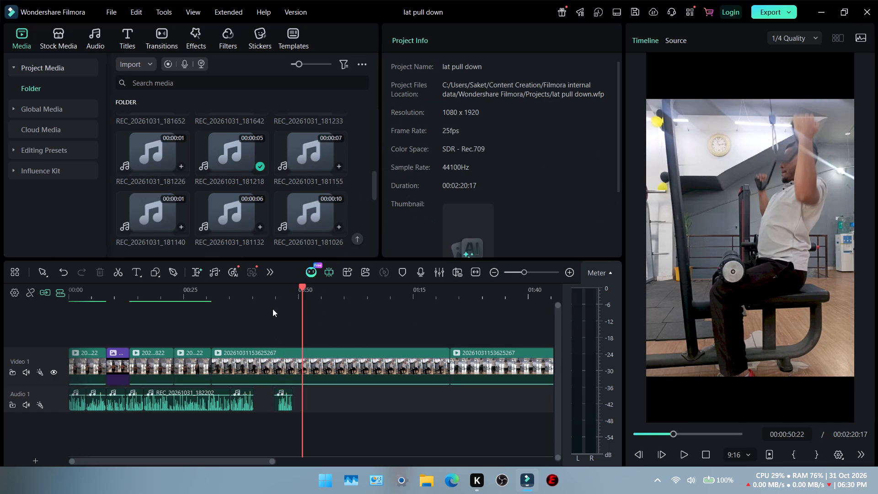
{"action": "left_click", "coordinate": [276, 297]}
{"action": "key", "text": "space"}
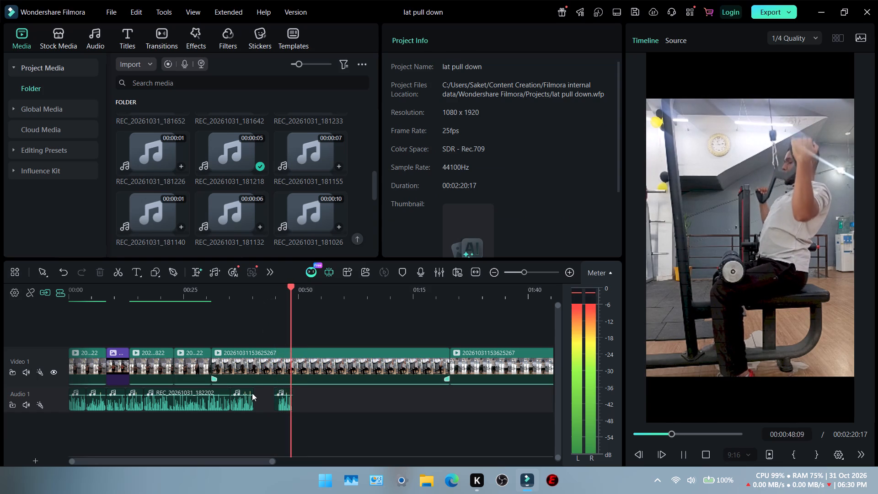
{"action": "key", "text": "space"}
Move REC_20261031_182950 earlier on Audio 1 so it directly follows the remaining REC_20261031_182339 piece.
{"action": "left_click", "coordinate": [283, 390]}
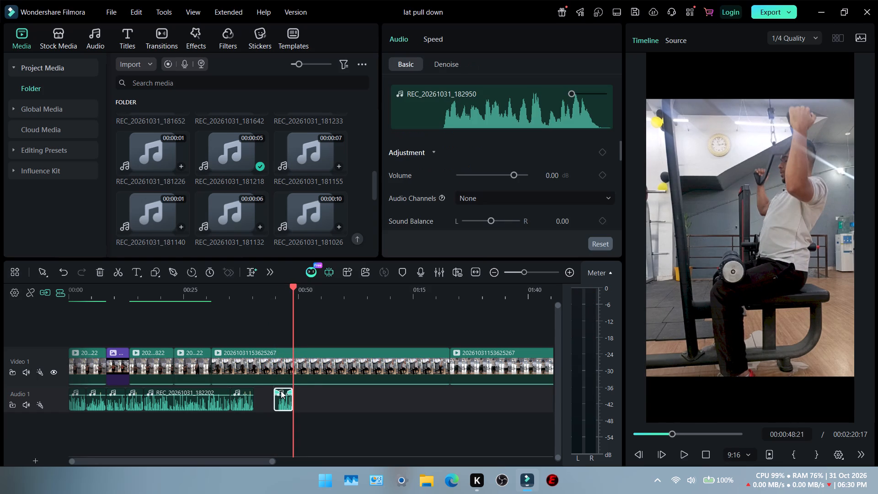
{"action": "left_click", "coordinate": [281, 391]}
{"action": "left_click_drag", "start_coordinate": [278, 392], "coordinate": [268, 394]}
{"action": "scroll", "coordinate": [280, 349], "scroll_direction": "up", "scroll_amount": 7, "text": "ctrl"}
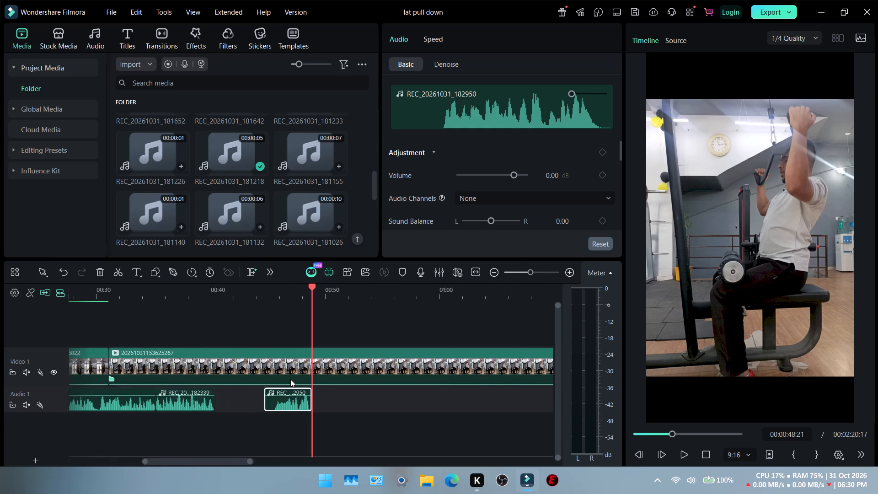
{"action": "left_click", "coordinate": [291, 394]}
{"action": "left_click", "coordinate": [282, 446]}
{"action": "left_click", "coordinate": [290, 392]}
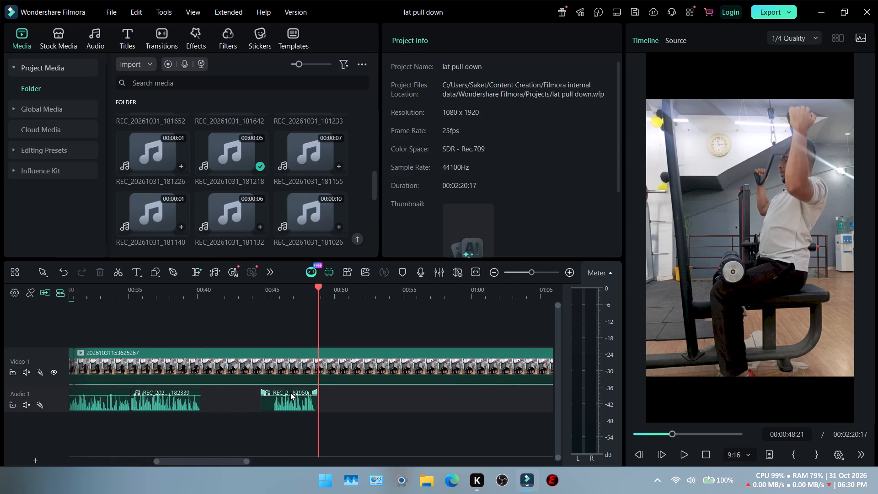
{"action": "left_click_drag", "start_coordinate": [290, 391], "coordinate": [234, 393]}
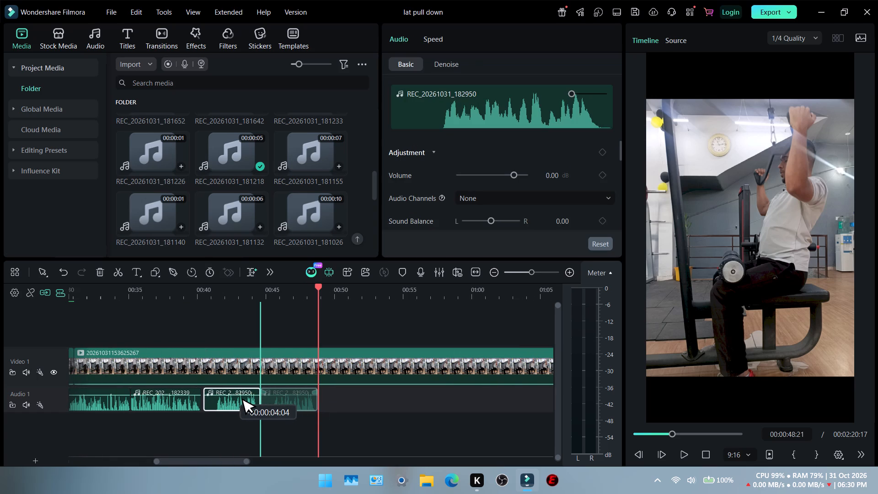
{"action": "left_click_drag", "start_coordinate": [234, 393], "coordinate": [230, 393]}
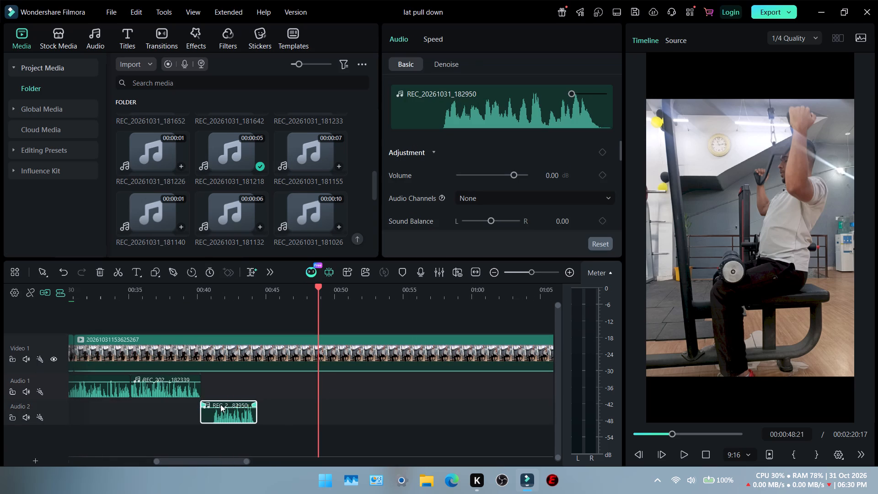
{"action": "left_click_drag", "start_coordinate": [220, 404], "coordinate": [222, 394]}
{"action": "left_click_drag", "start_coordinate": [215, 401], "coordinate": [216, 390]}
{"action": "scroll", "coordinate": [215, 395], "scroll_direction": "up", "scroll_amount": 5, "text": "ctrl"}
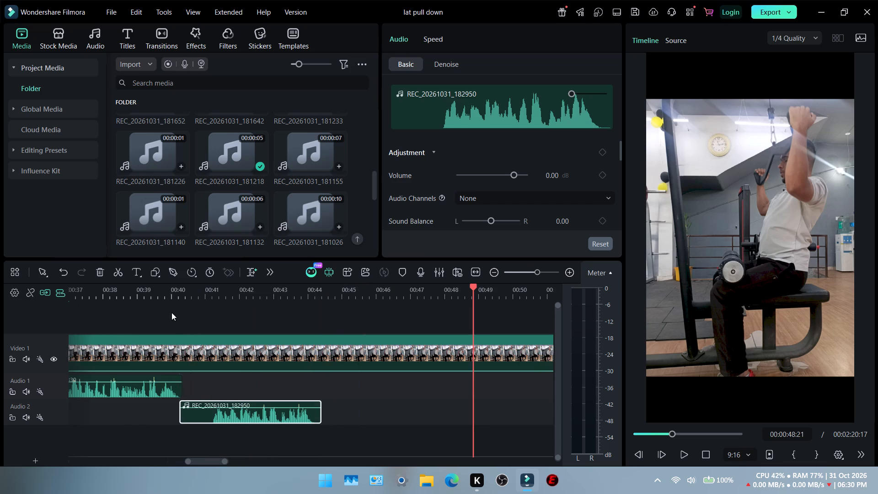
{"action": "left_click_drag", "start_coordinate": [211, 403], "coordinate": [215, 394]}
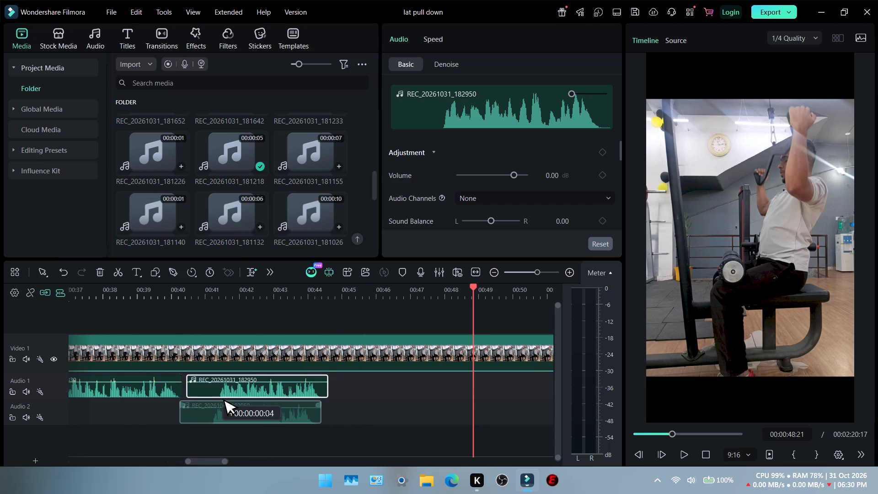
{"action": "left_click_drag", "start_coordinate": [215, 394], "coordinate": [214, 394]}
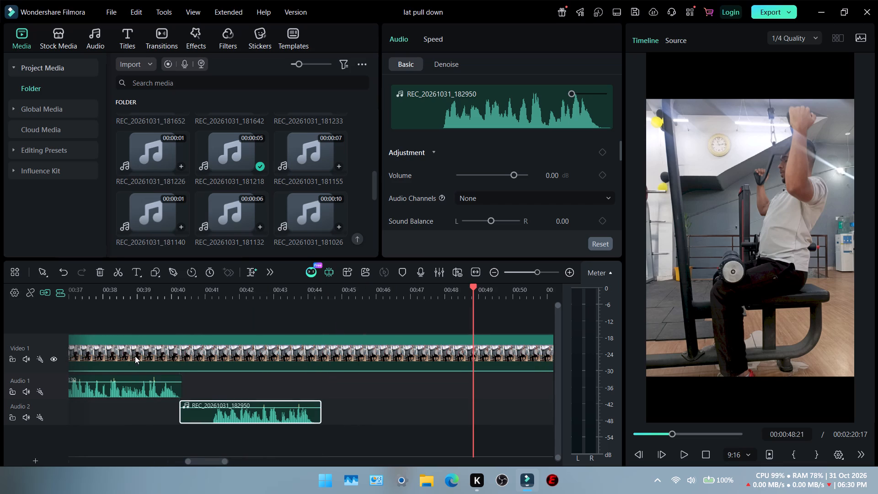
{"action": "left_click", "coordinate": [168, 296]}
{"action": "scroll", "coordinate": [180, 392], "scroll_direction": "up", "scroll_amount": 11, "text": "ctrl"}
{"action": "left_click_drag", "start_coordinate": [193, 403], "coordinate": [205, 390]}
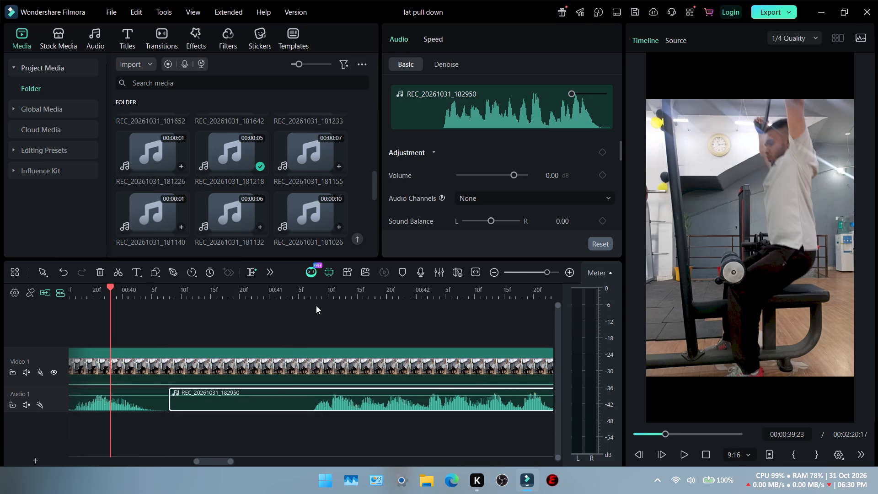
Trim the silent start off REC_20261031_182950 on Audio 1 up to 00:00:41:07, just before its waveform begins.
{"action": "left_click", "coordinate": [316, 296]}
{"action": "key", "text": "Left"}
{"action": "key", "text": "Left"}
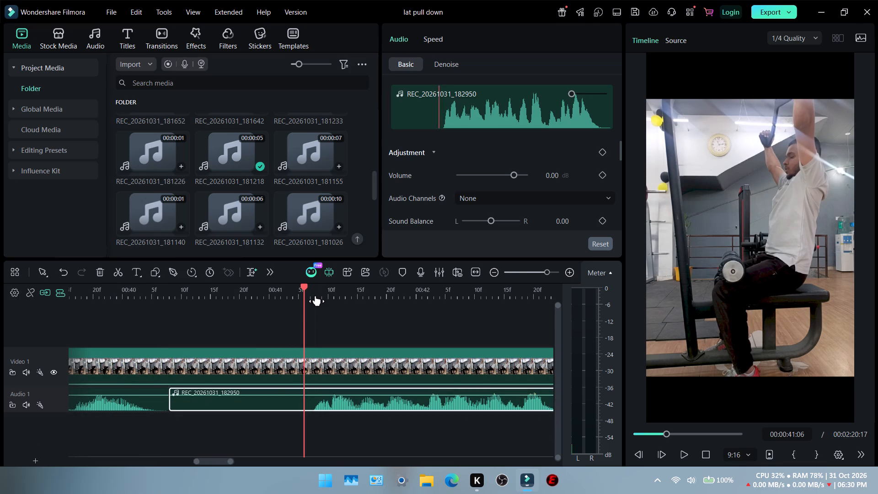
{"action": "key", "text": "Right"}
{"action": "left_click", "coordinate": [268, 389]}
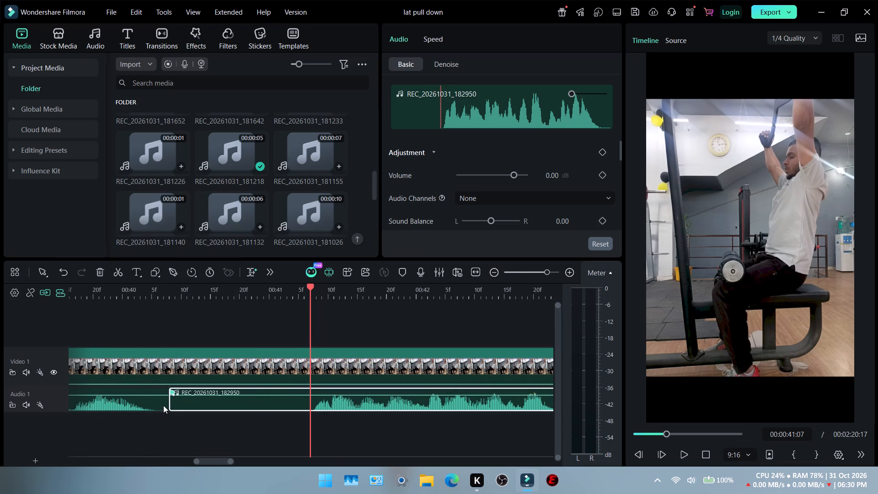
{"action": "left_click_drag", "start_coordinate": [171, 403], "coordinate": [316, 399]}
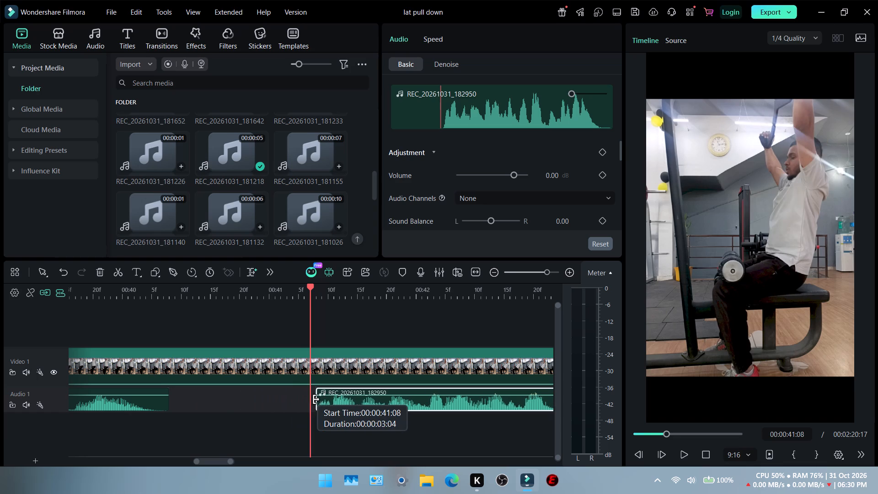
{"action": "left_click_drag", "start_coordinate": [316, 399], "coordinate": [315, 399]}
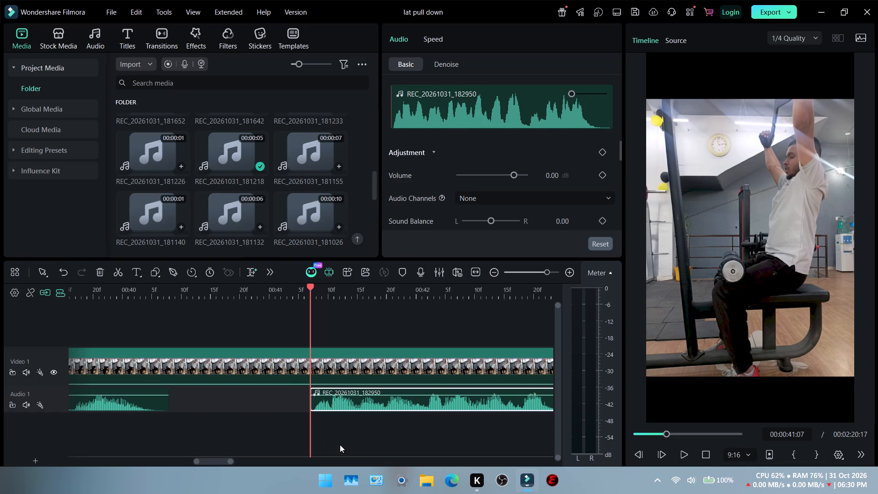
Move the trimmed REC_20261031_182950 back to 00:00:40:08 on Audio 1 so it directly follows the preceding voice-over piece.
{"action": "left_click", "coordinate": [340, 445]}
{"action": "left_click", "coordinate": [349, 388]}
{"action": "left_click_drag", "start_coordinate": [349, 392], "coordinate": [229, 388]}
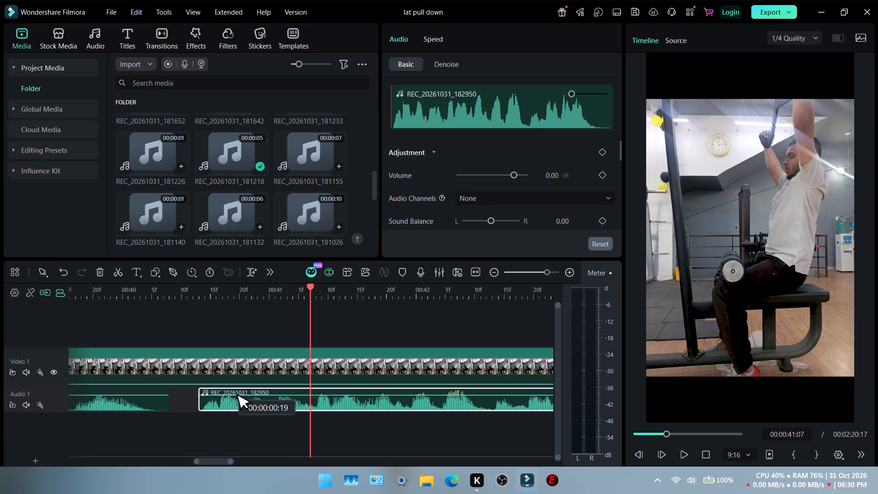
{"action": "left_click_drag", "start_coordinate": [229, 388], "coordinate": [205, 388]}
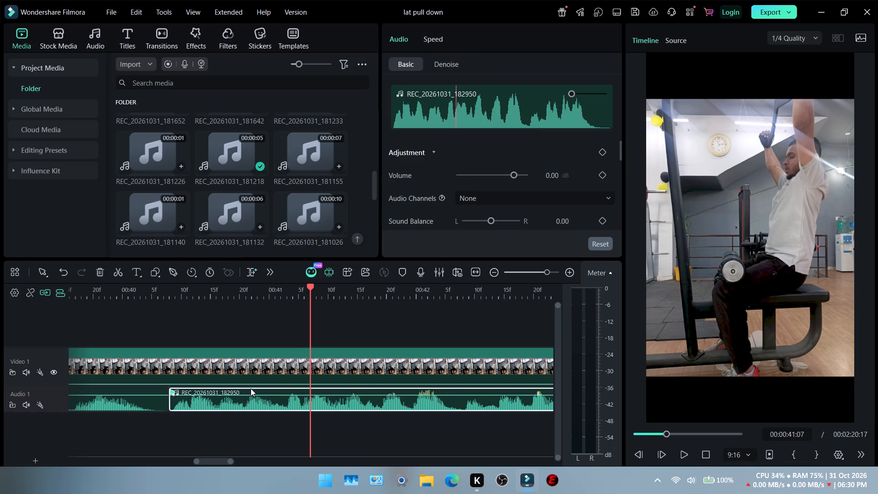
{"action": "left_click", "coordinate": [171, 294]}
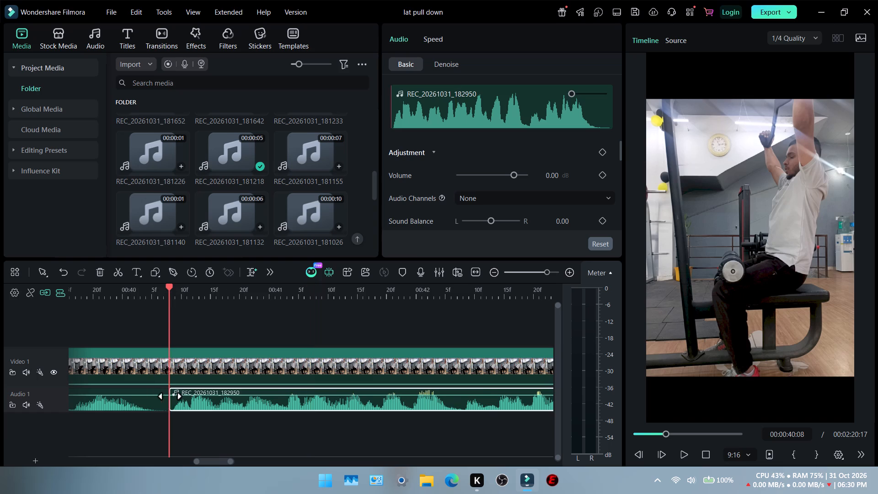
Trim the silent tail off REC_20261031_182950 on Audio 1 so the clip ends at 00:00:43:05.
{"action": "scroll", "coordinate": [167, 394], "scroll_direction": "up", "scroll_amount": 13, "text": "ctrl"}
{"action": "scroll", "coordinate": [207, 406], "scroll_direction": "left", "scroll_amount": 6}
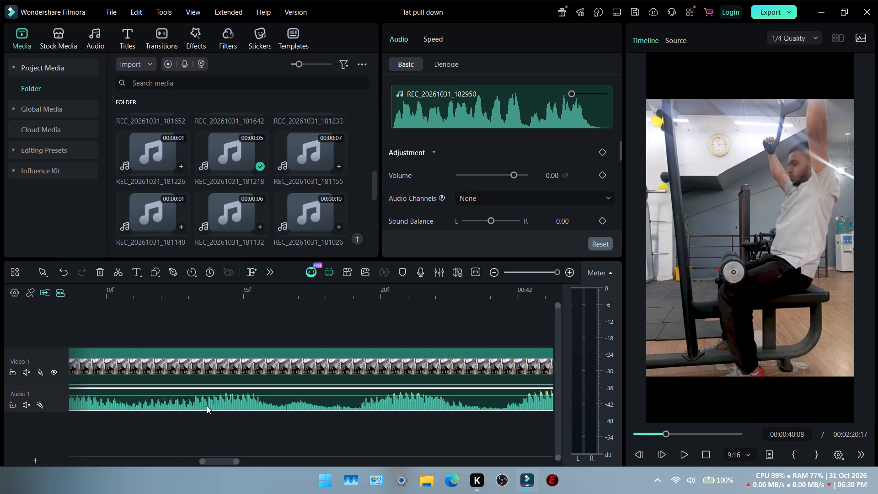
{"action": "scroll", "coordinate": [207, 406], "scroll_direction": "left", "scroll_amount": 8}
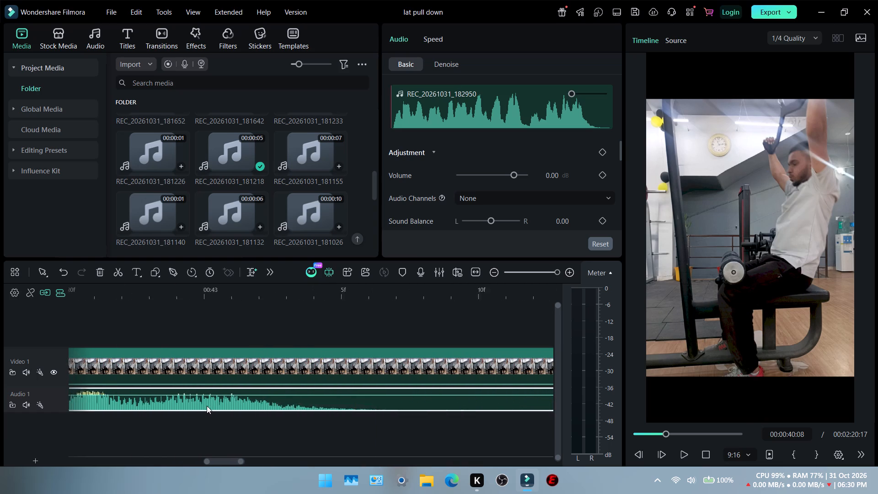
{"action": "scroll", "coordinate": [207, 406], "scroll_direction": "left", "scroll_amount": 1}
{"action": "left_click", "coordinate": [314, 295]}
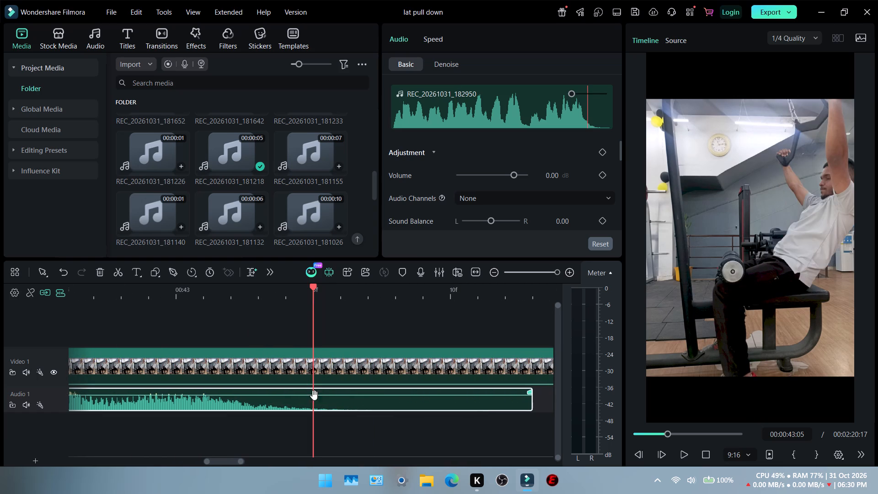
{"action": "left_click", "coordinate": [320, 399]}
{"action": "left_click_drag", "start_coordinate": [532, 400], "coordinate": [530, 402]}
{"action": "left_click_drag", "start_coordinate": [530, 402], "coordinate": [316, 404]}
{"action": "left_click", "coordinate": [320, 429]}
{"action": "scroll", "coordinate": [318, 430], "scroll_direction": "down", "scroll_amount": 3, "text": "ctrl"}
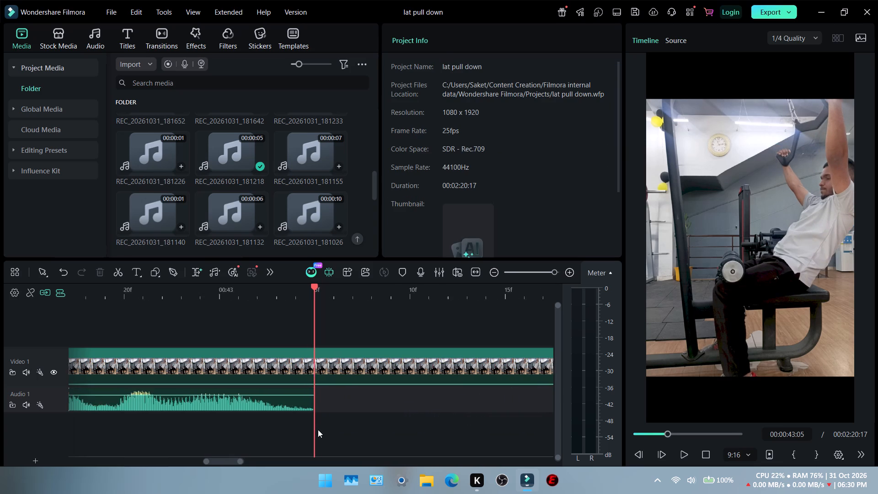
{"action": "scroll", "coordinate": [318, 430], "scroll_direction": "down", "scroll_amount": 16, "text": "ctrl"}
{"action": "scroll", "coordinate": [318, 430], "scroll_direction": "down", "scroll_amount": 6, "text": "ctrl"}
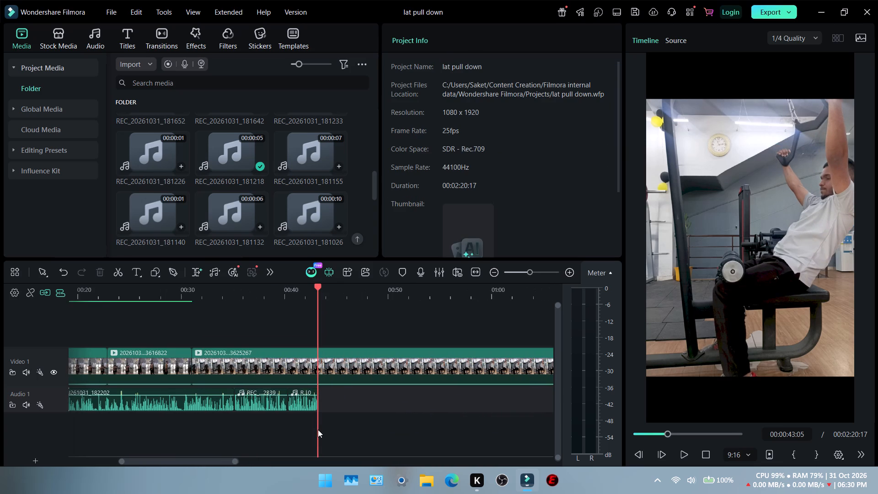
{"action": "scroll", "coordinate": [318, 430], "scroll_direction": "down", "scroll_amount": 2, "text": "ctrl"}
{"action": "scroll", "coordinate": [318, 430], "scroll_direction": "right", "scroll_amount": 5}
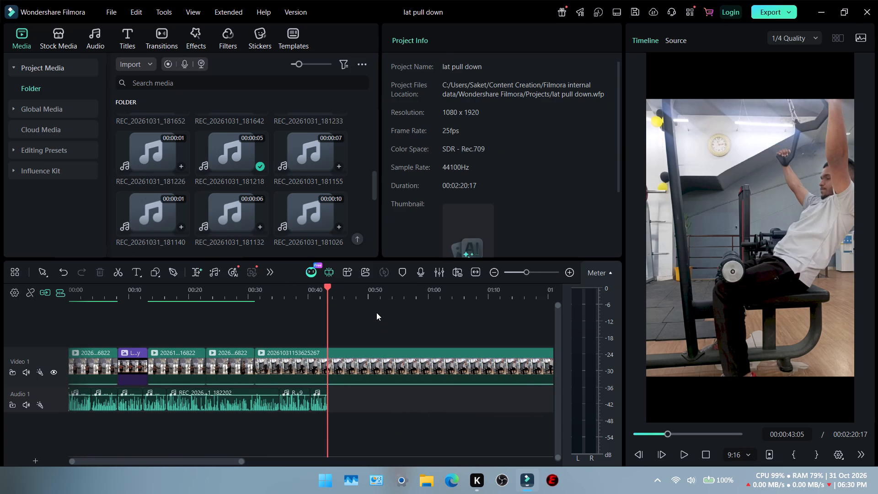
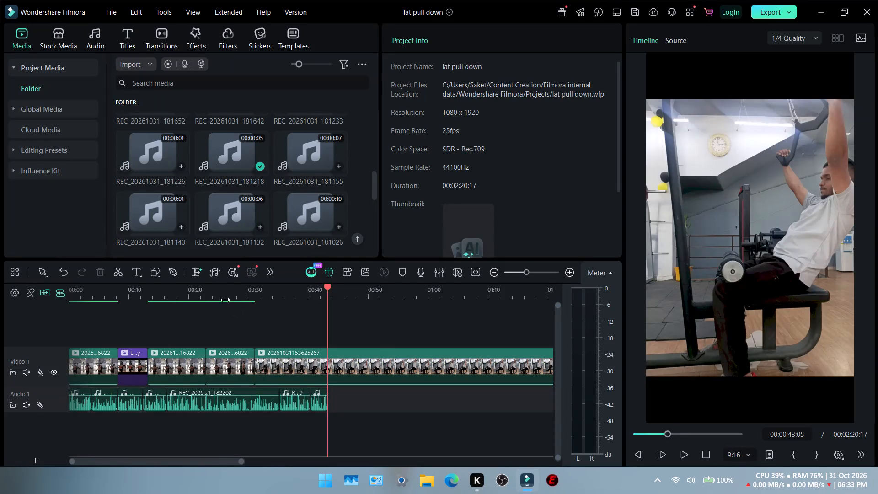
Play back the last voice-over pieces and delete the remaining REC_20261031_182339 piece from Audio 1.
{"action": "left_click", "coordinate": [223, 298]}
{"action": "key", "text": "space"}
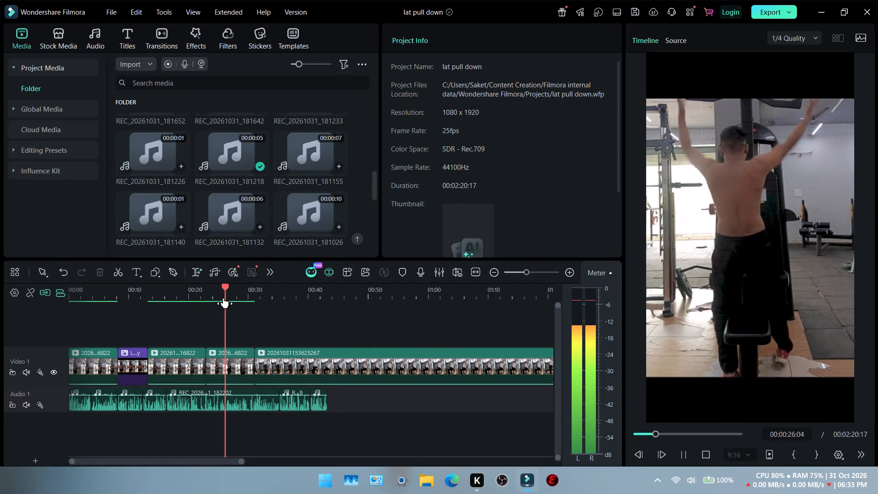
{"action": "left_click", "coordinate": [279, 295]}
{"action": "key", "text": "space"}
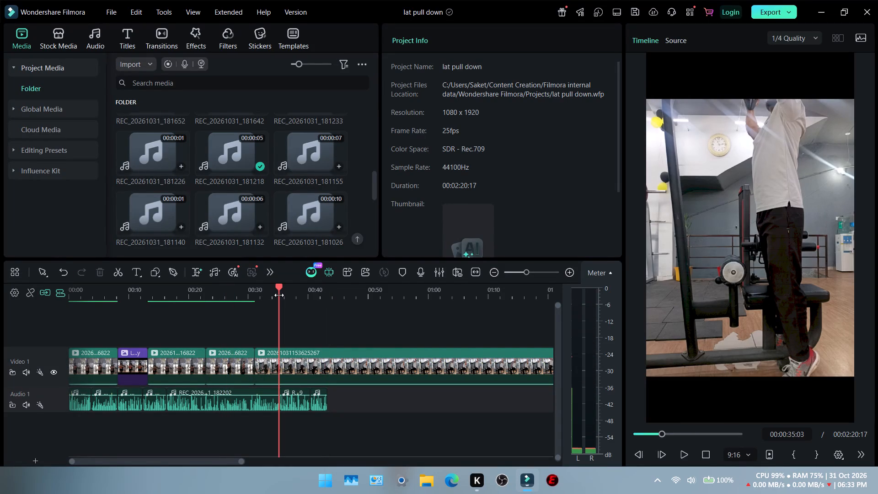
{"action": "key", "text": "space"}
{"action": "left_click", "coordinate": [256, 299]}
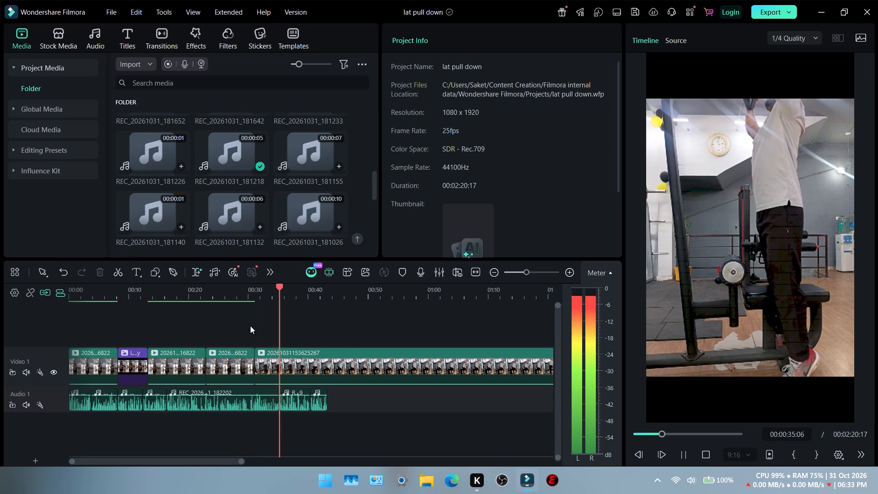
{"action": "left_click", "coordinate": [291, 402]}
{"action": "key", "text": "Delete"}
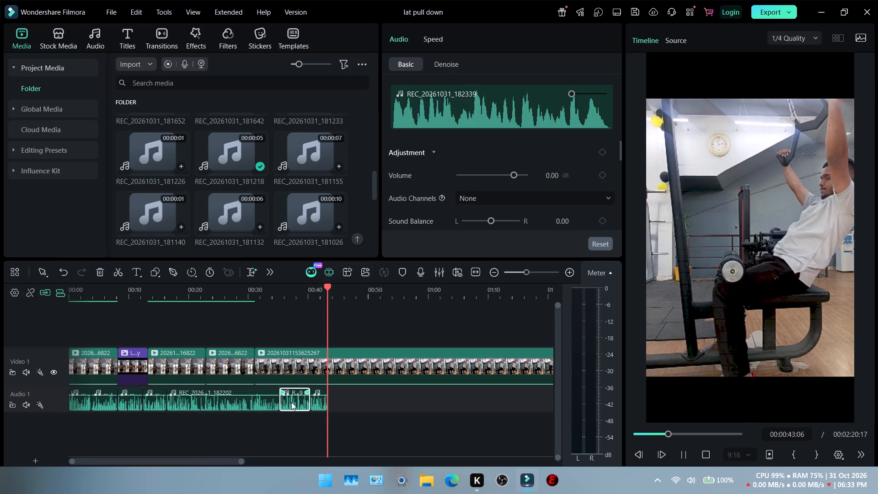
Move REC_20261031_182950 earlier on Audio 1 to 00:00:35:04 so it directly follows REC_20261031_182202.
{"action": "left_click", "coordinate": [317, 392]}
{"action": "left_click_drag", "start_coordinate": [318, 391], "coordinate": [292, 395]}
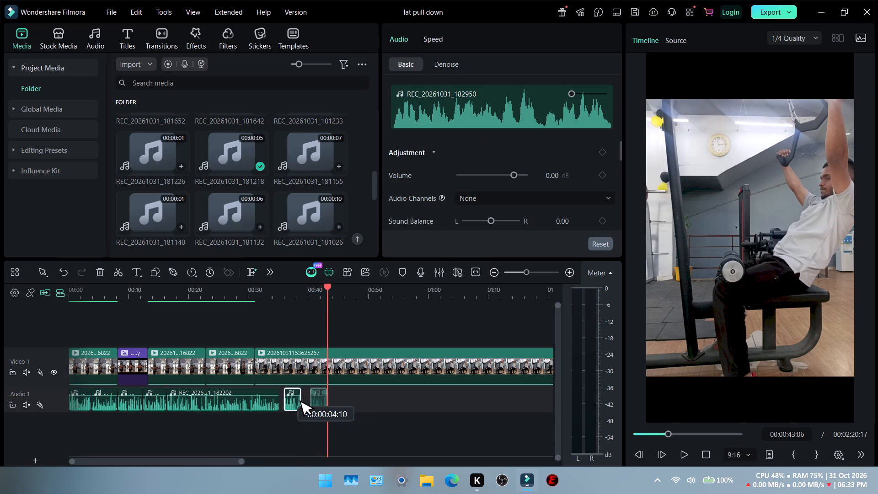
{"action": "left_click_drag", "start_coordinate": [292, 395], "coordinate": [287, 396]}
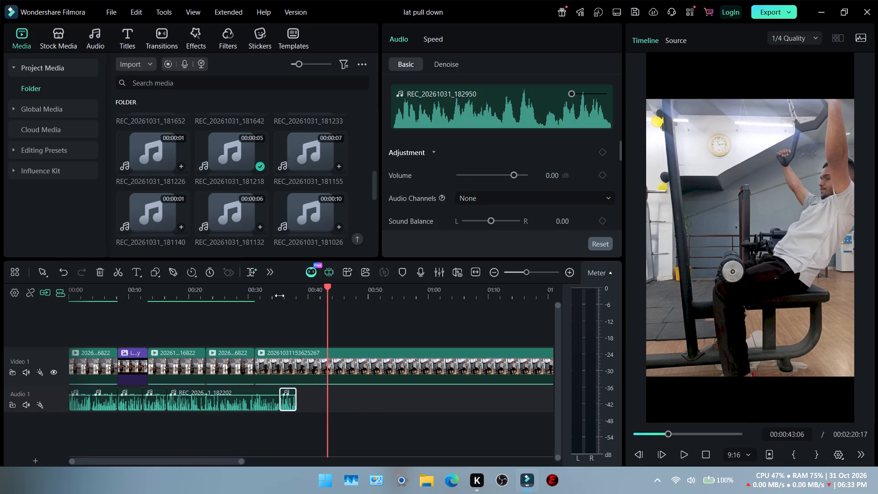
Examine the join between REC_20261031_182202 and REC_20261031_182950 on Audio 1 up close, keeping the closing clip at 00:00:35:04.
{"action": "left_click", "coordinate": [279, 295]}
{"action": "scroll", "coordinate": [289, 386], "scroll_direction": "up", "scroll_amount": 20, "text": "ctrl"}
{"action": "scroll", "coordinate": [289, 386], "scroll_direction": "up", "scroll_amount": 1, "text": "ctrl"}
{"action": "left_click", "coordinate": [219, 424]}
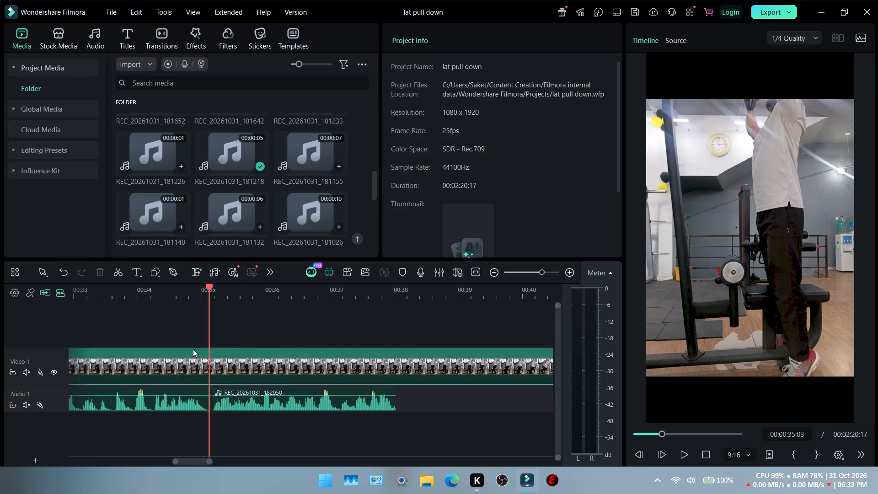
{"action": "left_click", "coordinate": [182, 295]}
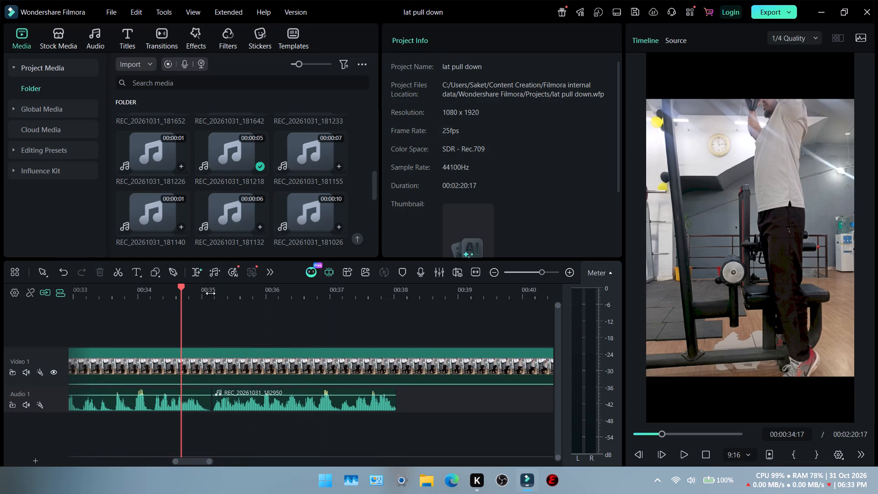
{"action": "left_click", "coordinate": [211, 293]}
{"action": "scroll", "coordinate": [220, 389], "scroll_direction": "up", "scroll_amount": 16, "text": "ctrl"}
{"action": "scroll", "coordinate": [199, 413], "scroll_direction": "right", "scroll_amount": 1}
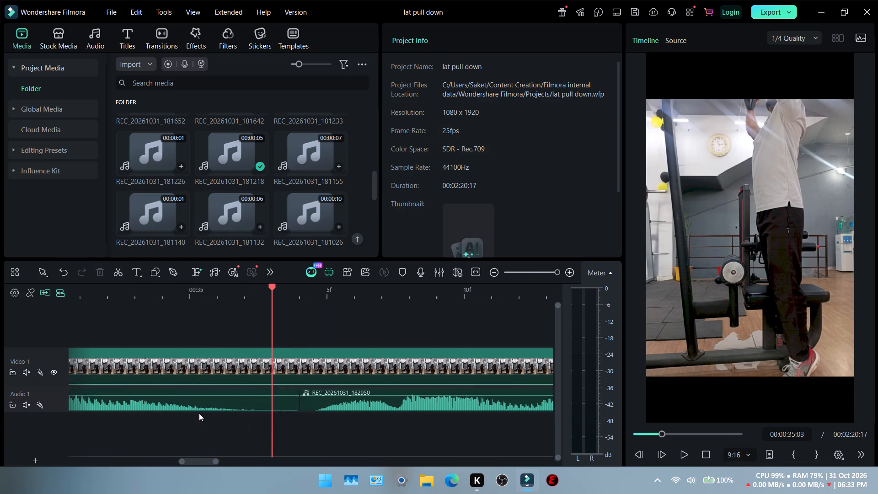
{"action": "scroll", "coordinate": [199, 413], "scroll_direction": "right", "scroll_amount": 1}
{"action": "left_click", "coordinate": [328, 393]}
{"action": "left_click_drag", "start_coordinate": [335, 392], "coordinate": [348, 391]}
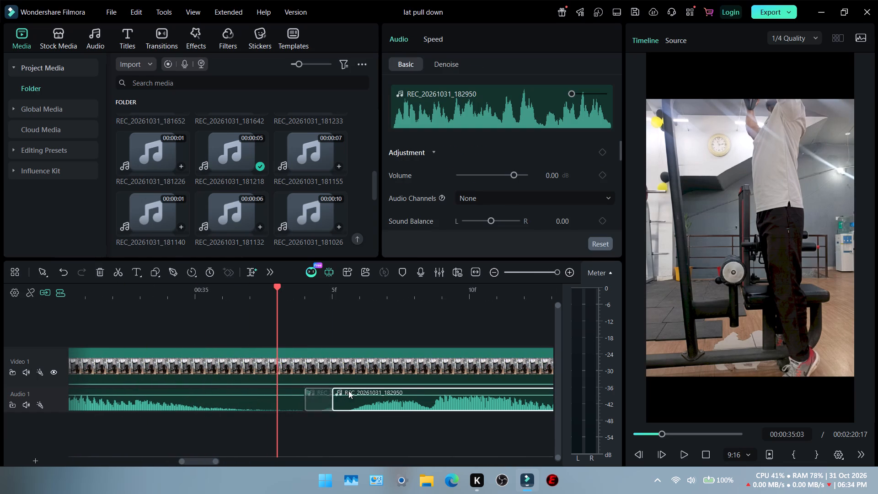
{"action": "left_click_drag", "start_coordinate": [351, 391], "coordinate": [332, 391]}
{"action": "left_click", "coordinate": [317, 446]}
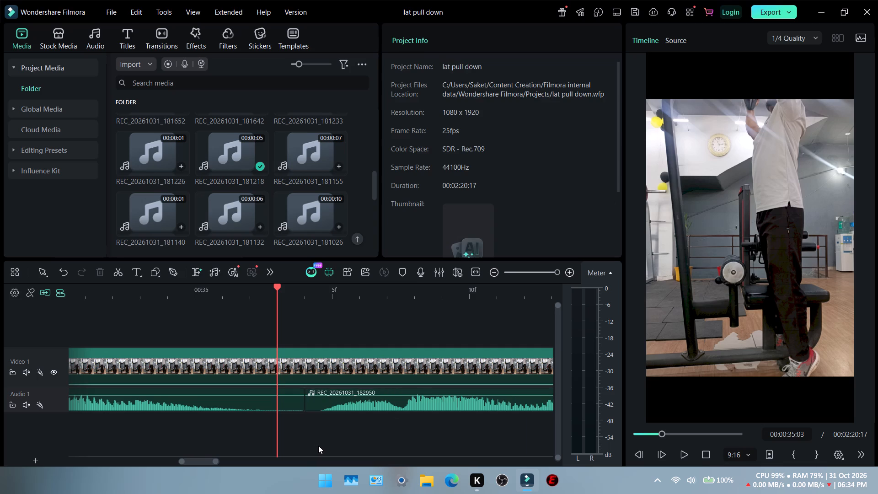
Play the edit from 00:00:00:00 to the lats overlay to review the voice-over against the opening footage.
{"action": "scroll", "coordinate": [336, 329], "scroll_direction": "down", "scroll_amount": 19, "text": "ctrl"}
{"action": "scroll", "coordinate": [523, 404], "scroll_direction": "down", "scroll_amount": 1, "text": "ctrl"}
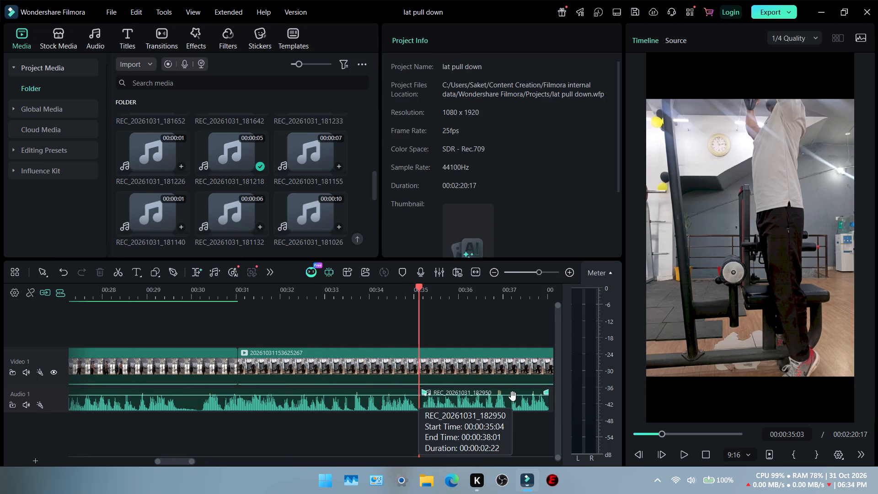
{"action": "scroll", "coordinate": [513, 396], "scroll_direction": "down", "scroll_amount": 13, "text": "ctrl"}
{"action": "scroll", "coordinate": [181, 367], "scroll_direction": "right", "scroll_amount": 2}
{"action": "left_click", "coordinate": [113, 299]}
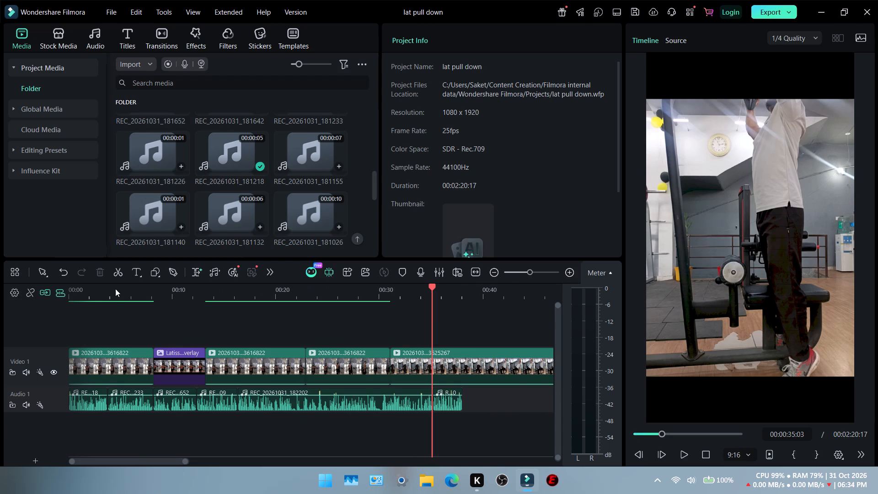
{"action": "left_click_drag", "start_coordinate": [111, 287], "coordinate": [88, 289]}
{"action": "left_click", "coordinate": [88, 289]}
{"action": "right_click", "coordinate": [88, 289]}
{"action": "left_click_drag", "start_coordinate": [88, 289], "coordinate": [77, 289]}
{"action": "left_click_drag", "start_coordinate": [66, 288], "coordinate": [34, 289]}
{"action": "left_click", "coordinate": [34, 289]}
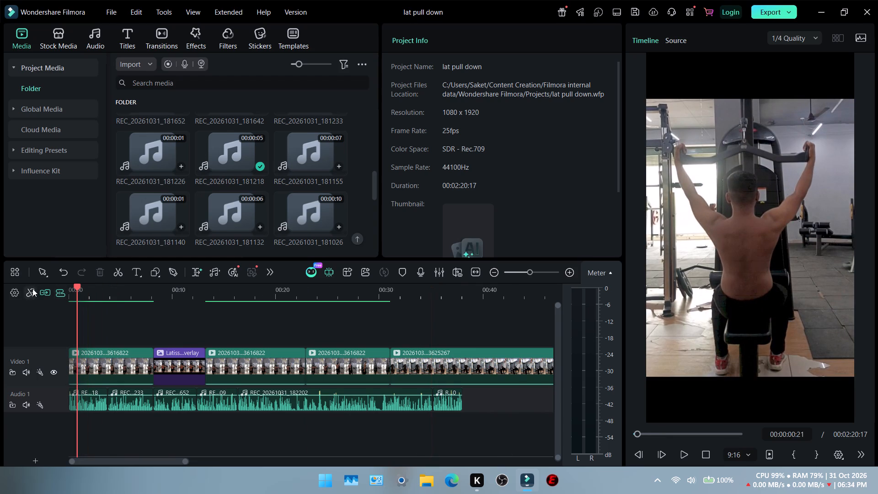
{"action": "left_click", "coordinate": [76, 287]}
{"action": "left_click_drag", "start_coordinate": [76, 287], "coordinate": [27, 288]}
{"action": "scroll", "coordinate": [80, 307], "scroll_direction": "right", "scroll_amount": 2}
{"action": "left_click_drag", "start_coordinate": [76, 286], "coordinate": [59, 287]}
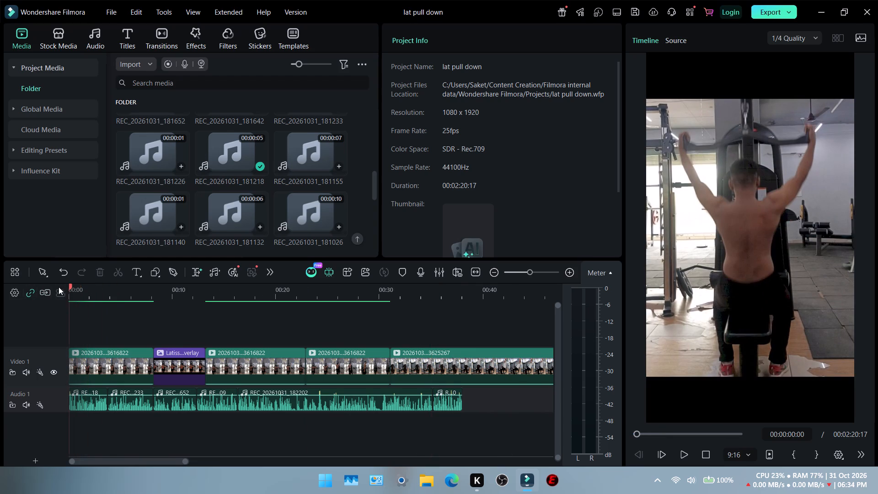
{"action": "left_click_drag", "start_coordinate": [59, 287], "coordinate": [51, 288]}
{"action": "key", "text": "space"}
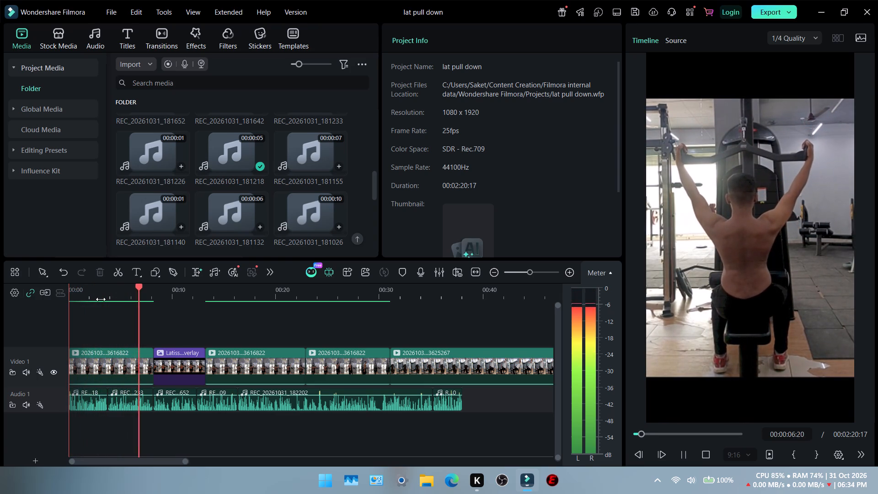
{"action": "key", "text": "space"}
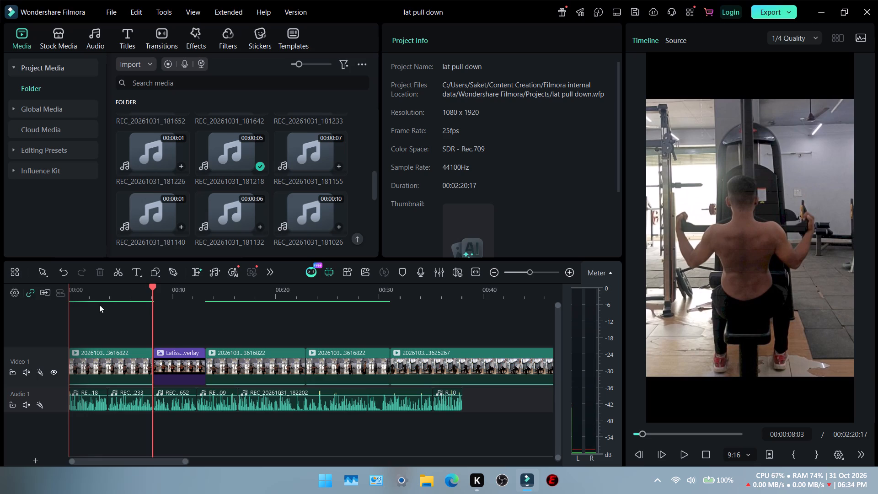
{"action": "left_click", "coordinate": [108, 296]}
{"action": "left_click", "coordinate": [116, 293]}
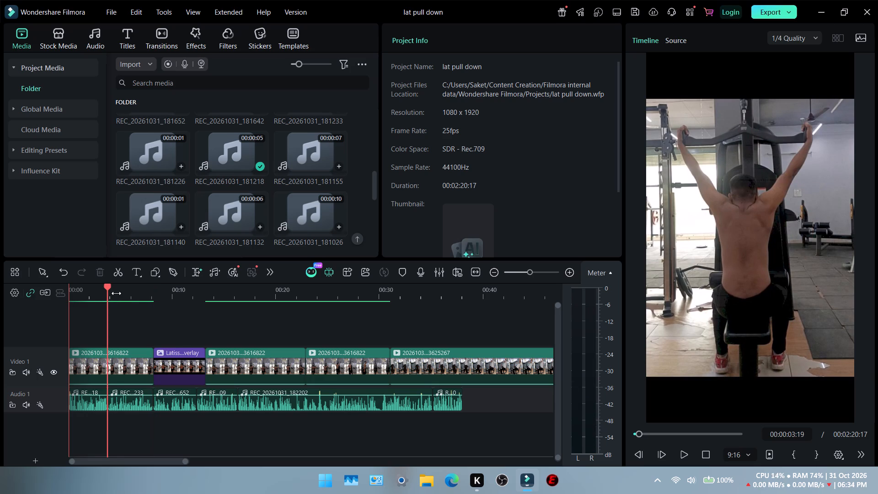
{"action": "left_click", "coordinate": [122, 294]}
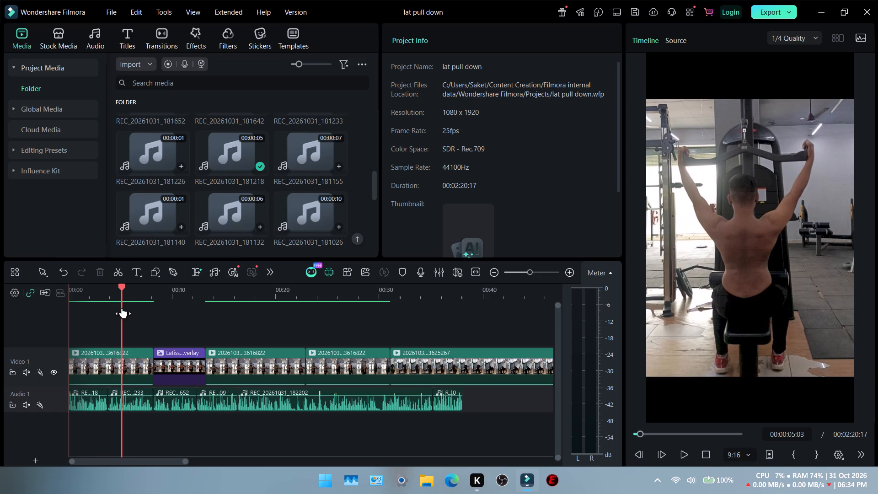
{"action": "scroll", "coordinate": [113, 300], "scroll_direction": "up", "scroll_amount": 5, "text": "ctrl"}
{"action": "scroll", "coordinate": [171, 334], "scroll_direction": "up", "scroll_amount": 4, "text": "ctrl"}
{"action": "scroll", "coordinate": [187, 351], "scroll_direction": "right", "scroll_amount": 5}
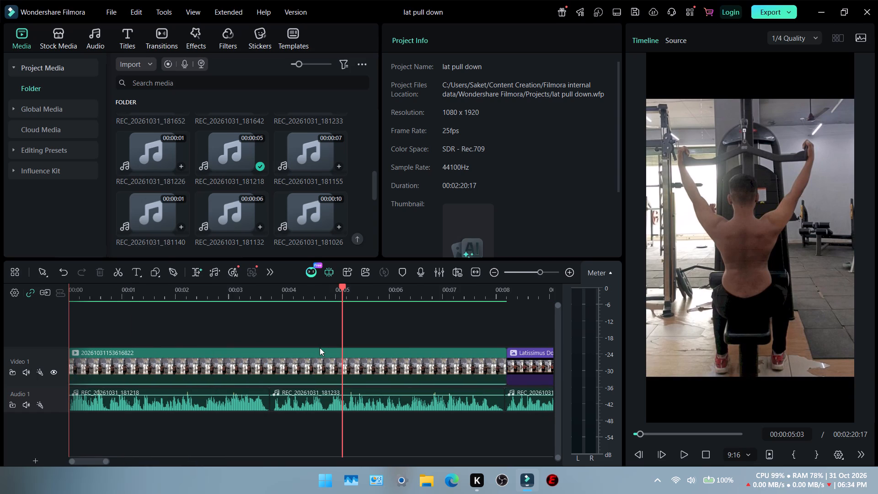
{"action": "left_click", "coordinate": [328, 358]}
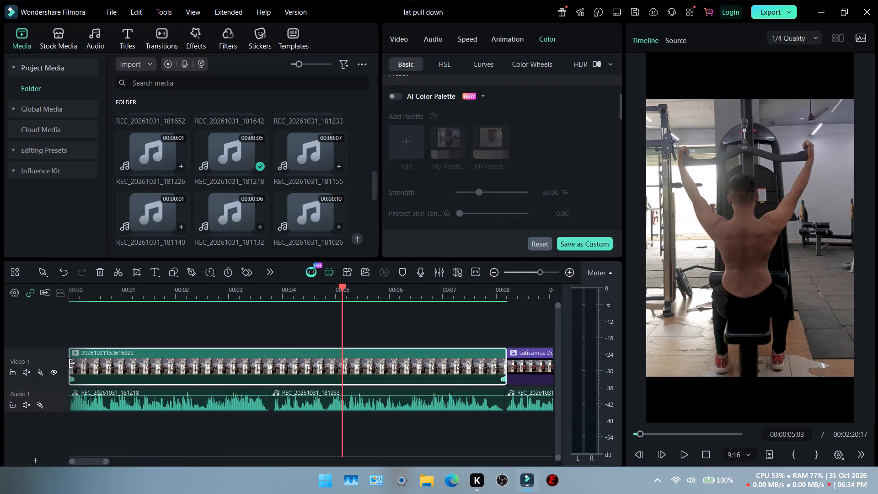
{"action": "left_click", "coordinate": [120, 276]}
Move the first piece of the split opening clip up onto a new Video 2 track and hide that track.
{"action": "left_click", "coordinate": [222, 351]}
{"action": "left_click_drag", "start_coordinate": [215, 352], "coordinate": [214, 332]}
{"action": "left_click", "coordinate": [53, 355]}
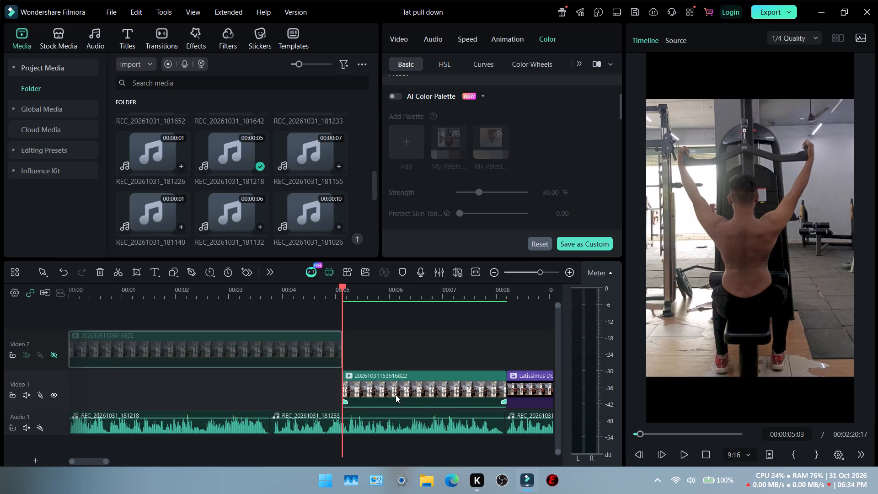
Lock Audio 1 and close the empty gap at the start of Video 1 so its clips shift to 00:00:00:00.
{"action": "left_click", "coordinate": [96, 393]}
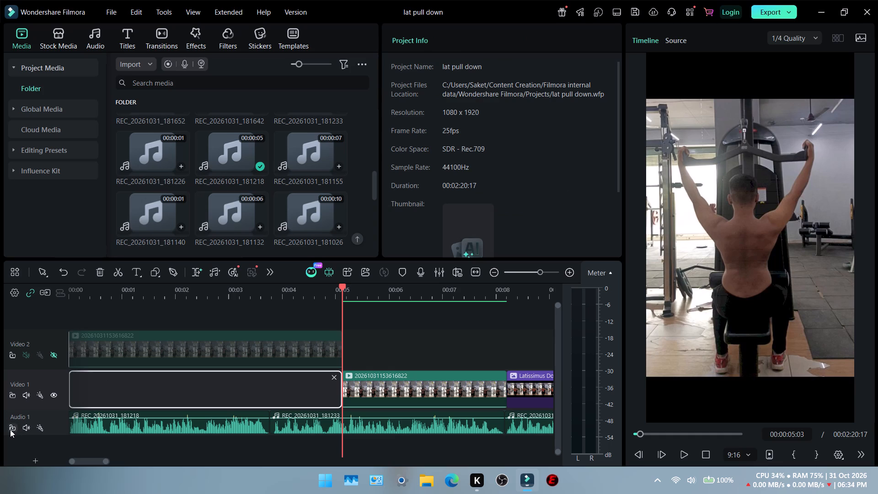
{"action": "left_click", "coordinate": [10, 430]}
{"action": "left_click", "coordinate": [300, 385]}
{"action": "left_click", "coordinate": [334, 376]}
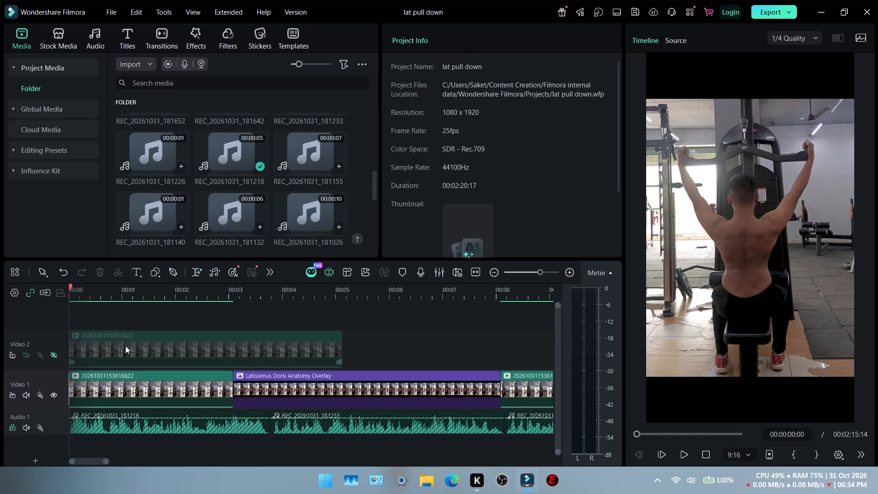
Play the opening from 00:00:00:00 and replay it around 00:00:02:00 to find the voice-over cue for the lats overlay.
{"action": "key", "text": "space"}
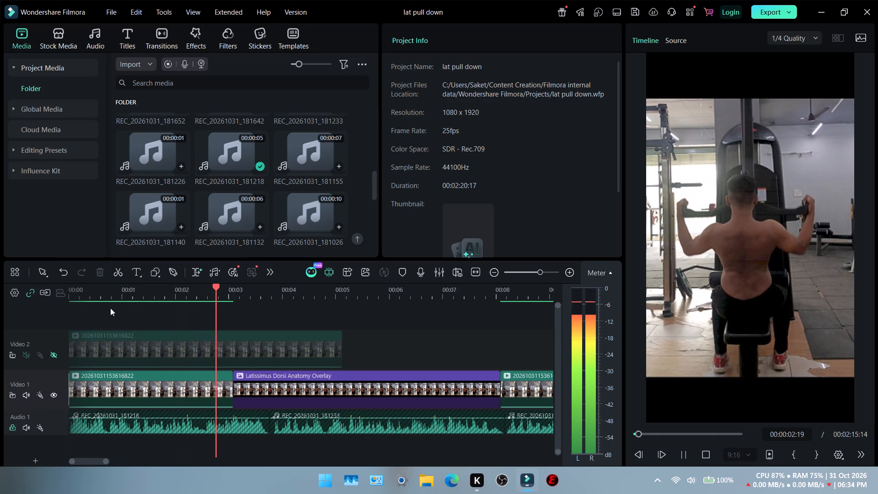
{"action": "key", "text": "space"}
{"action": "key", "text": "space"}
{"action": "key", "text": "space"}
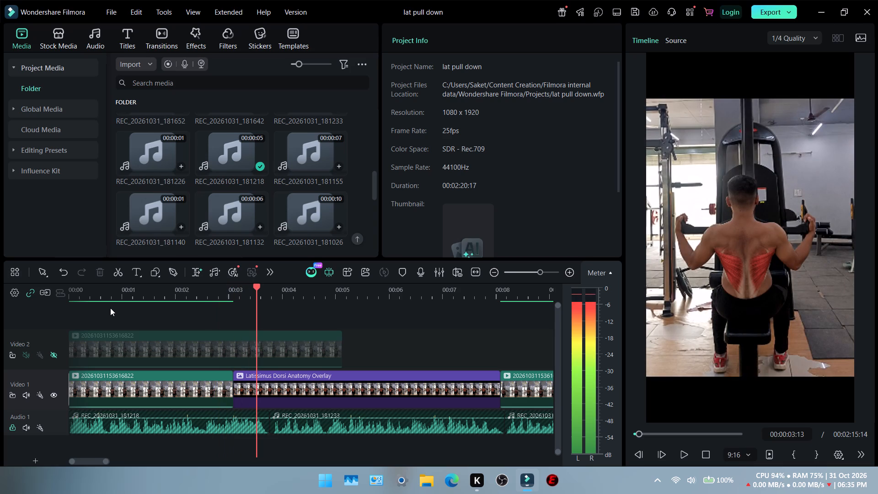
{"action": "left_click", "coordinate": [97, 387]}
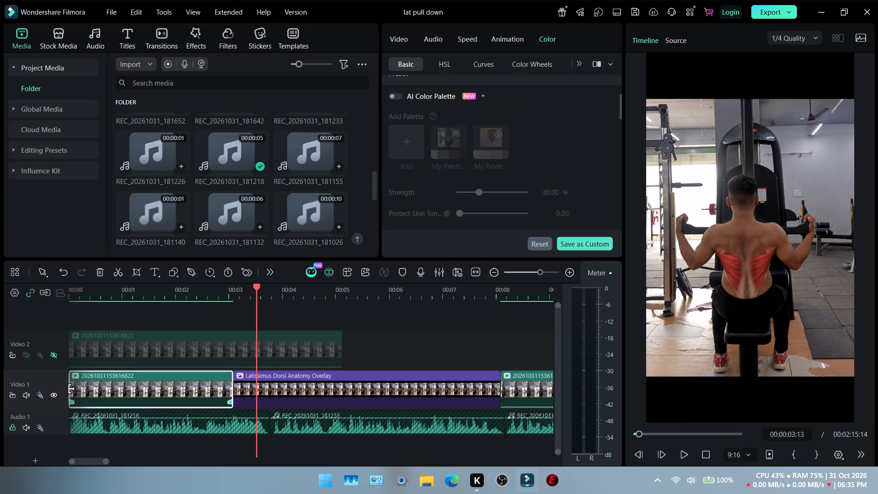
{"action": "left_click", "coordinate": [184, 297]}
{"action": "key", "text": "space"}
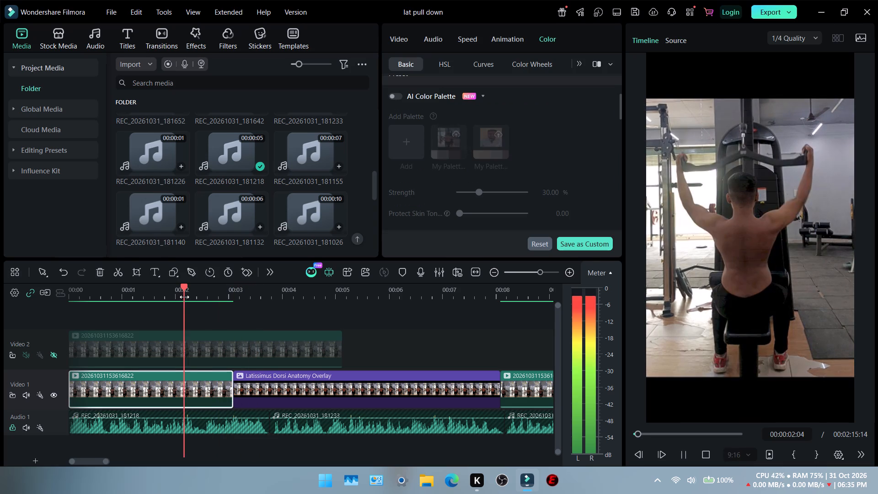
{"action": "key", "text": "space"}
{"action": "left_click", "coordinate": [184, 297]}
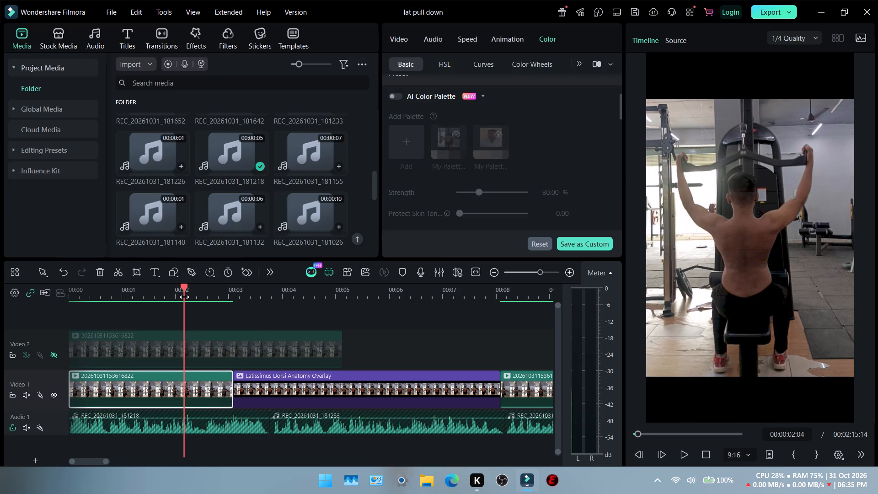
{"action": "key", "text": "space"}
{"action": "double_click", "coordinate": [179, 296]}
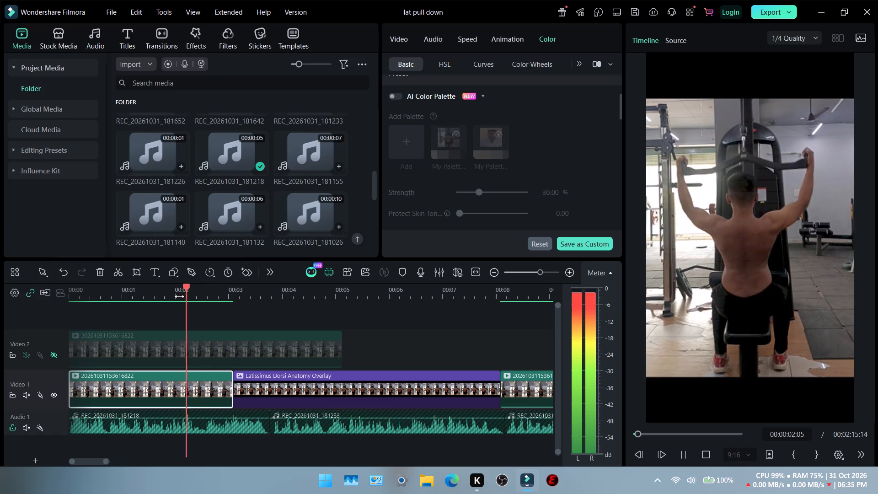
{"action": "left_click", "coordinate": [179, 296]}
{"action": "left_click", "coordinate": [179, 296]}
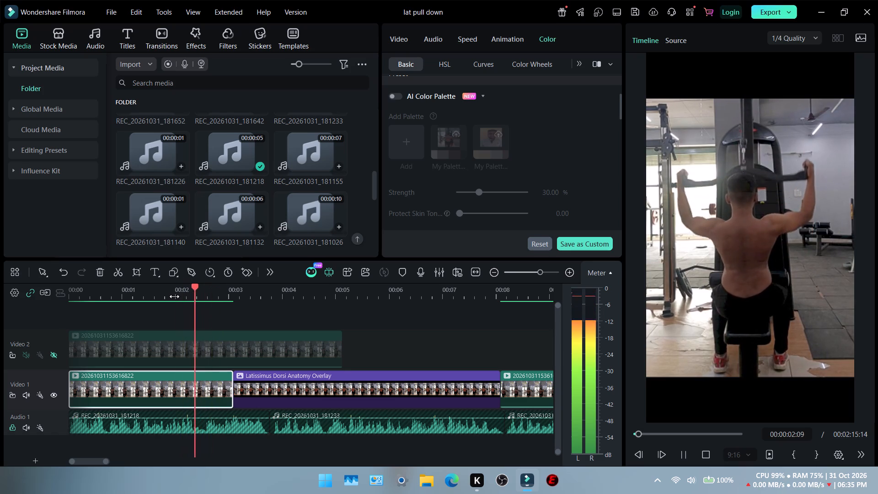
{"action": "left_click", "coordinate": [174, 296]}
{"action": "left_click", "coordinate": [177, 297]}
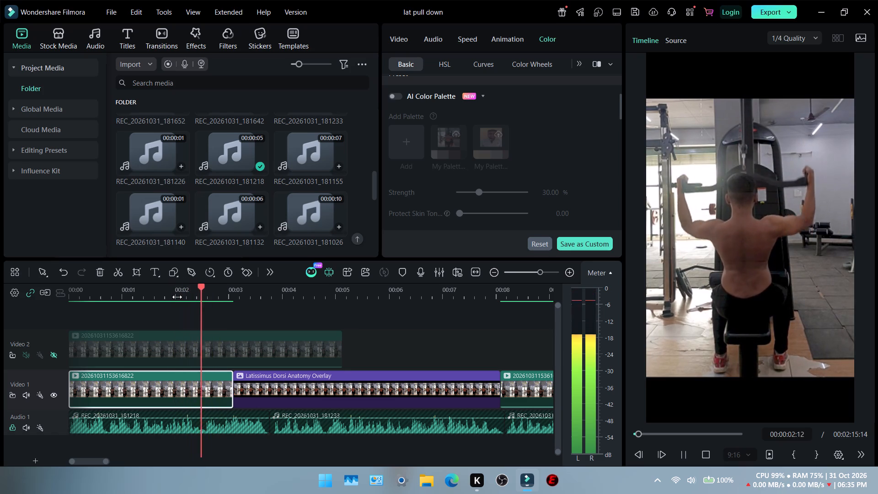
{"action": "key", "text": "space"}
{"action": "left_click", "coordinate": [177, 297]}
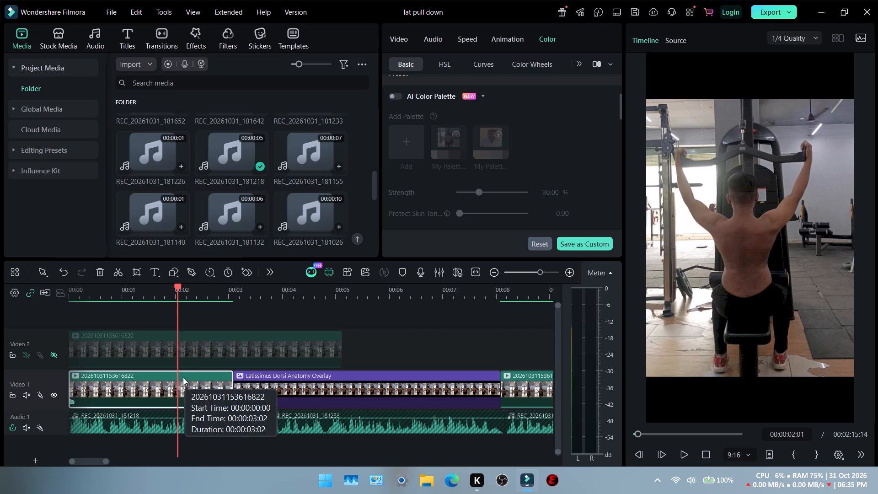
Trim about 10 frames off the start of the opening Video 1 clip and close the gap left before it.
{"action": "left_click_drag", "start_coordinate": [73, 386], "coordinate": [94, 386]}
{"action": "left_click", "coordinate": [79, 385]}
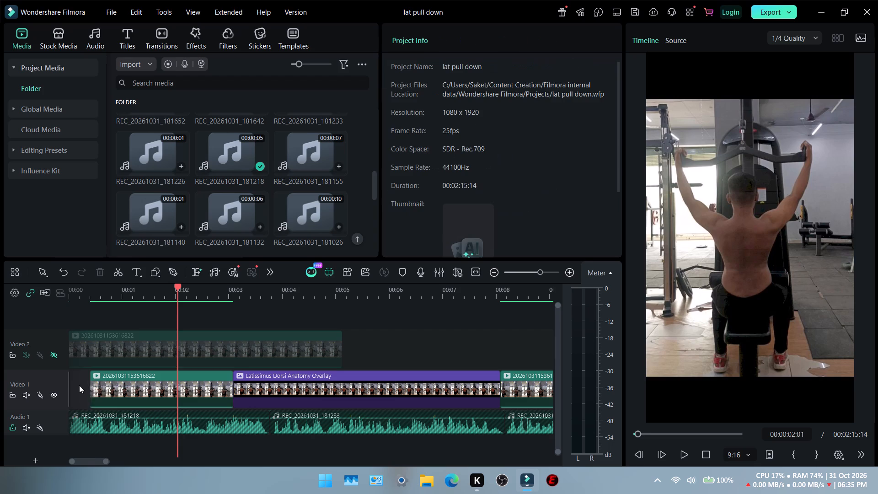
{"action": "left_click", "coordinate": [83, 378]}
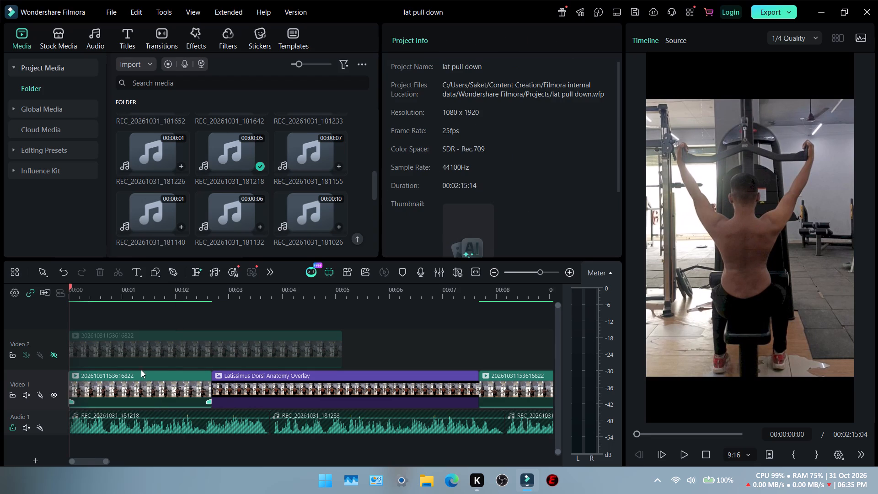
{"action": "key", "text": "ctrl+z"}
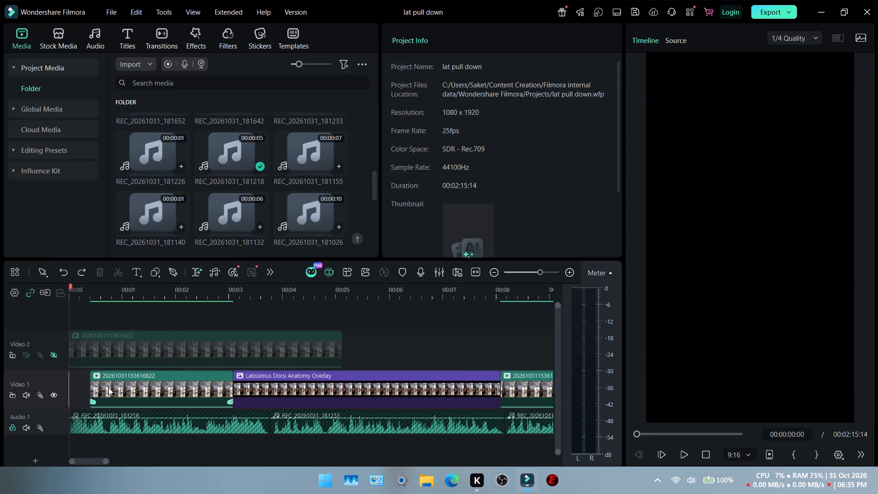
{"action": "left_click", "coordinate": [81, 387]}
{"action": "left_click", "coordinate": [84, 377]}
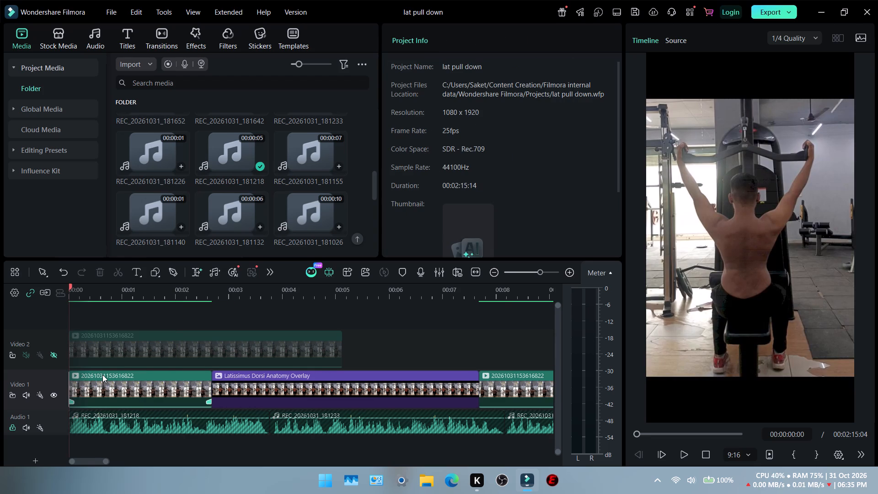
Replay the voice-over around the start of the lats overlay and add a timeline marker at 00:00:02:00.
{"action": "key", "text": "space"}
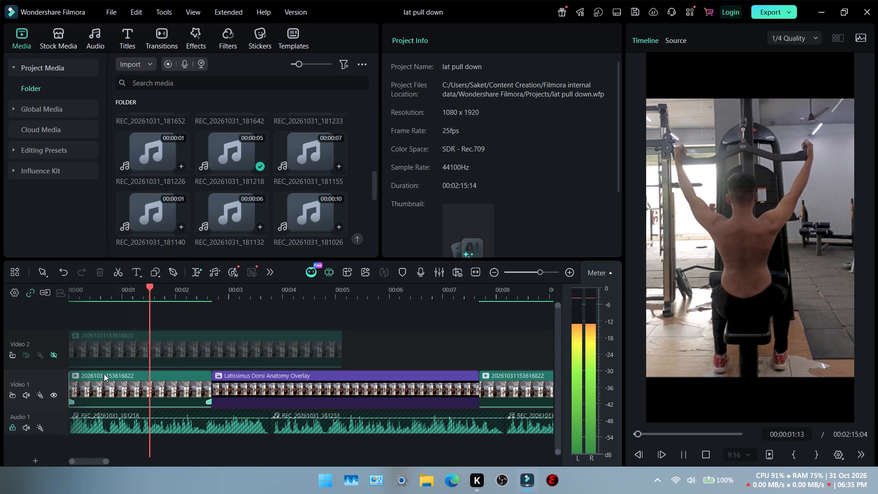
{"action": "key", "text": "space"}
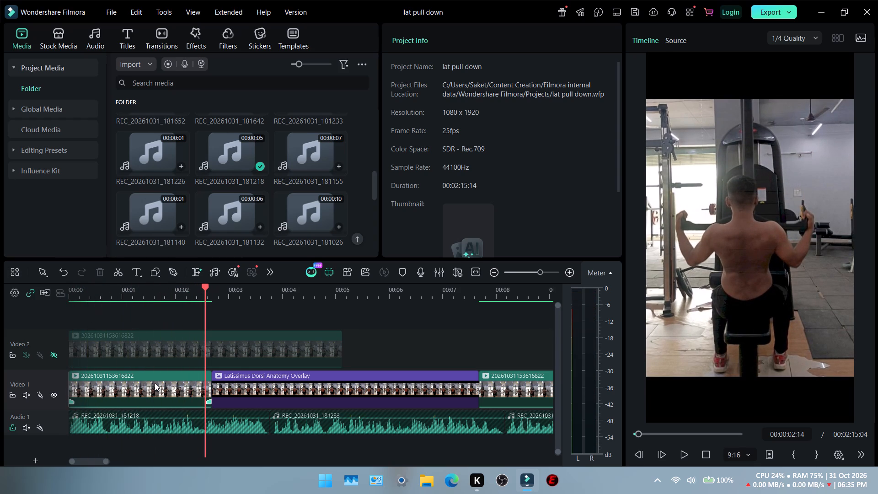
{"action": "left_click", "coordinate": [171, 291]}
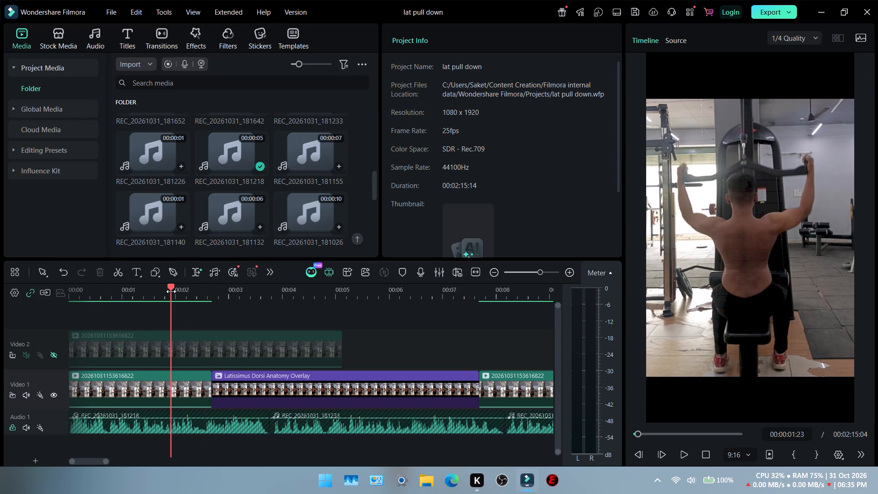
{"action": "key", "text": "space"}
{"action": "left_click", "coordinate": [173, 291]}
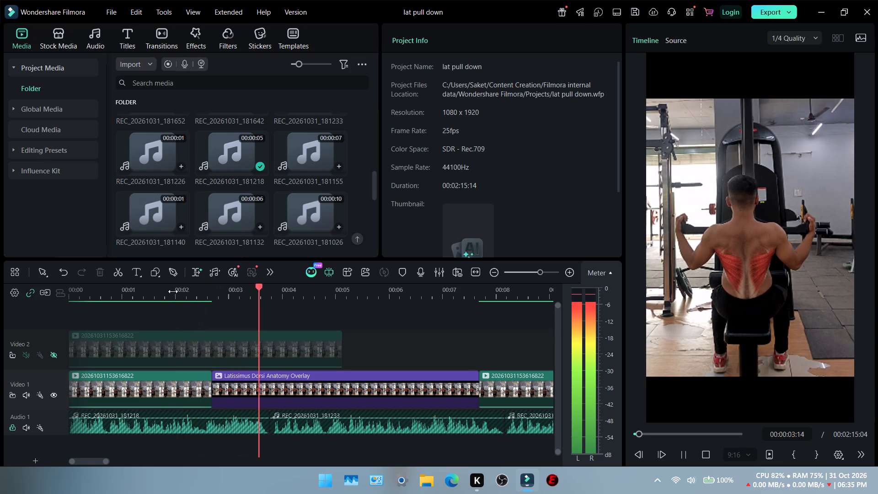
{"action": "left_click", "coordinate": [173, 291]}
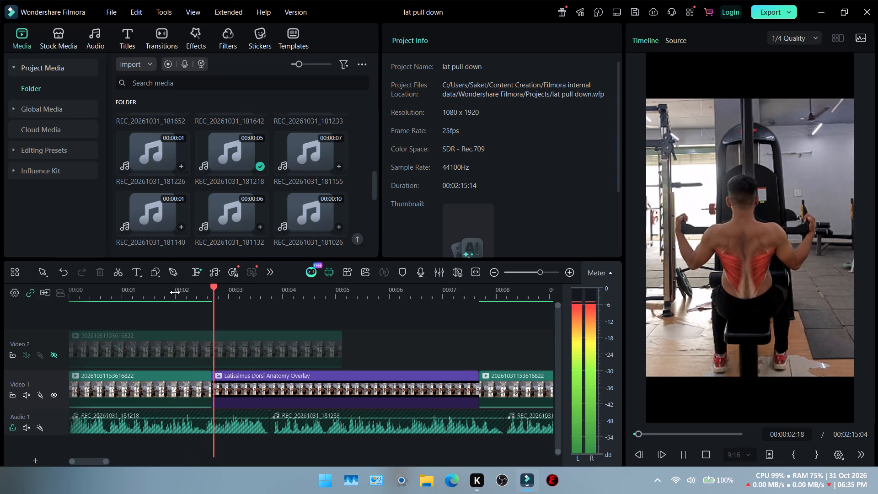
{"action": "left_click", "coordinate": [175, 292]}
{"action": "left_click", "coordinate": [175, 292]}
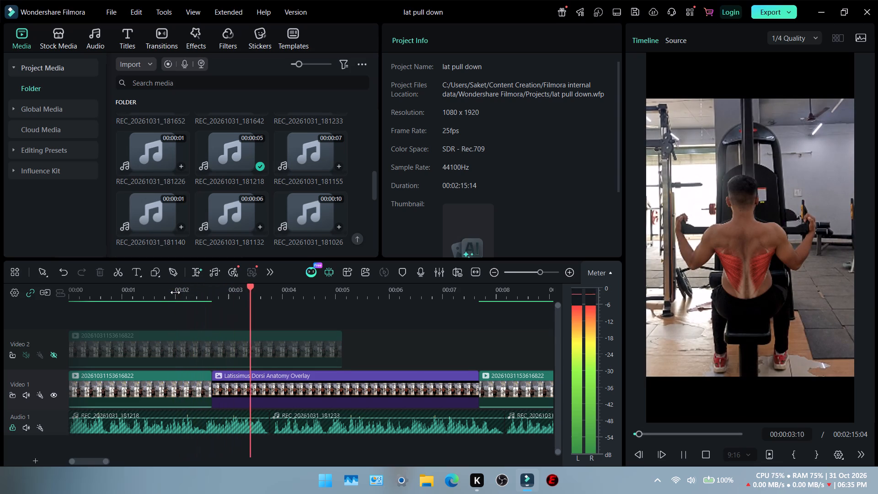
{"action": "left_click", "coordinate": [175, 292]}
{"action": "key", "text": "space"}
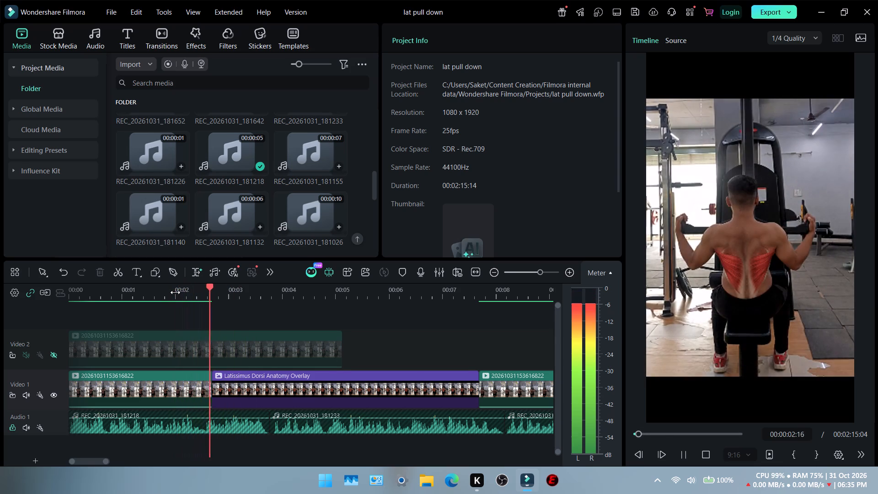
{"action": "left_click", "coordinate": [175, 292]}
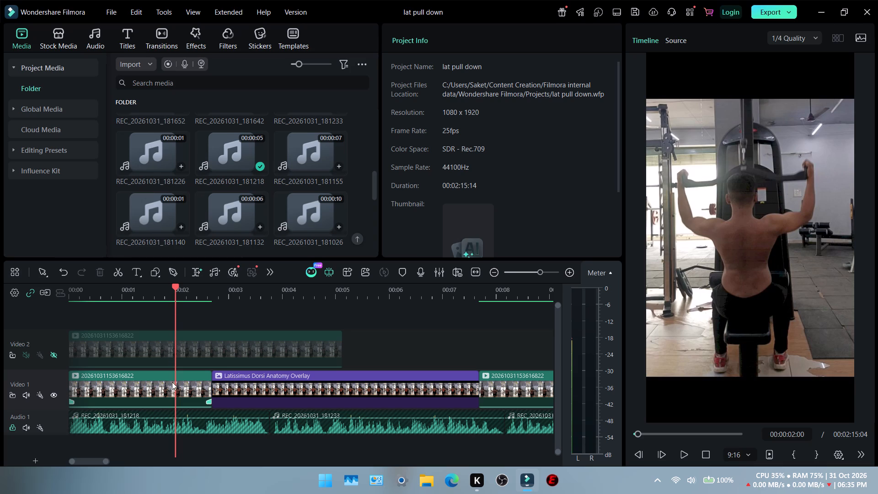
{"action": "left_click", "coordinate": [403, 277]}
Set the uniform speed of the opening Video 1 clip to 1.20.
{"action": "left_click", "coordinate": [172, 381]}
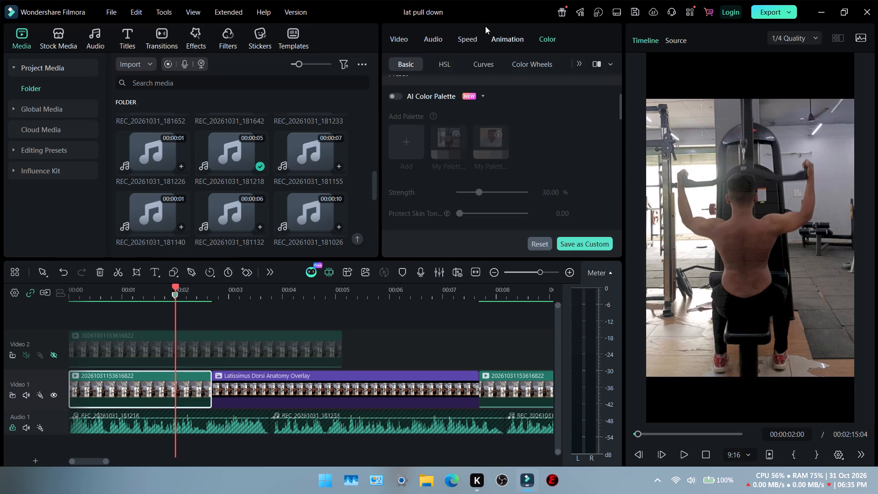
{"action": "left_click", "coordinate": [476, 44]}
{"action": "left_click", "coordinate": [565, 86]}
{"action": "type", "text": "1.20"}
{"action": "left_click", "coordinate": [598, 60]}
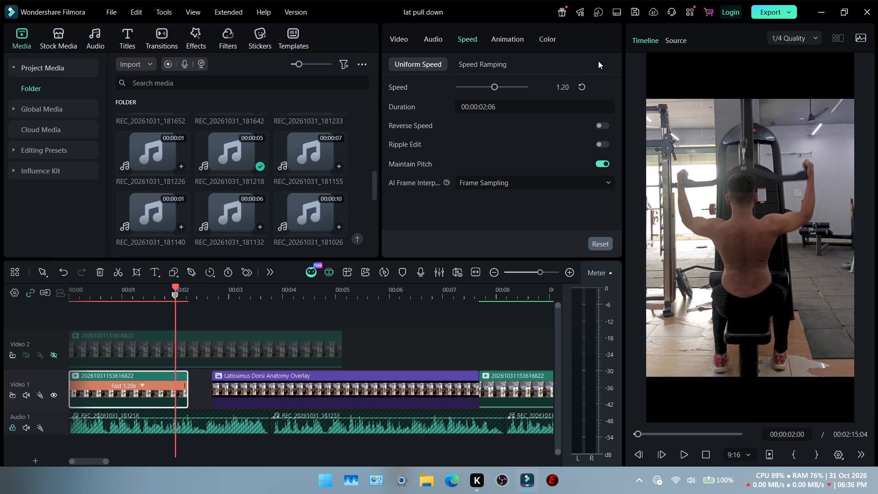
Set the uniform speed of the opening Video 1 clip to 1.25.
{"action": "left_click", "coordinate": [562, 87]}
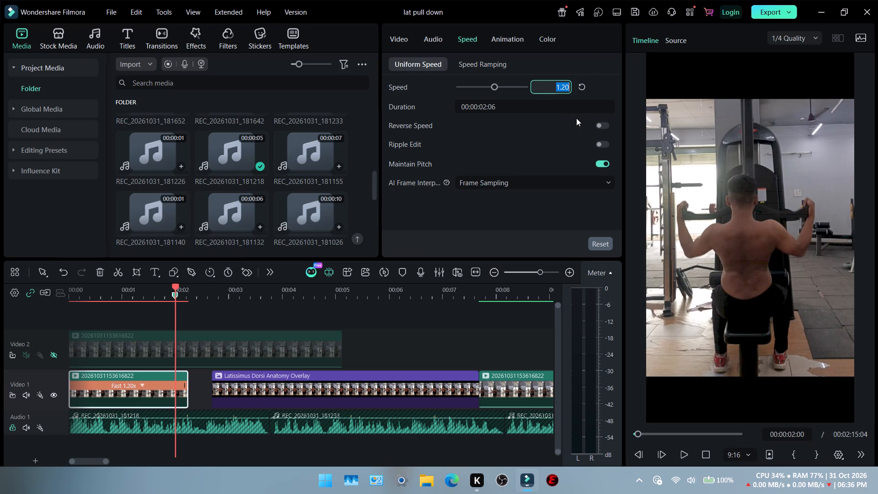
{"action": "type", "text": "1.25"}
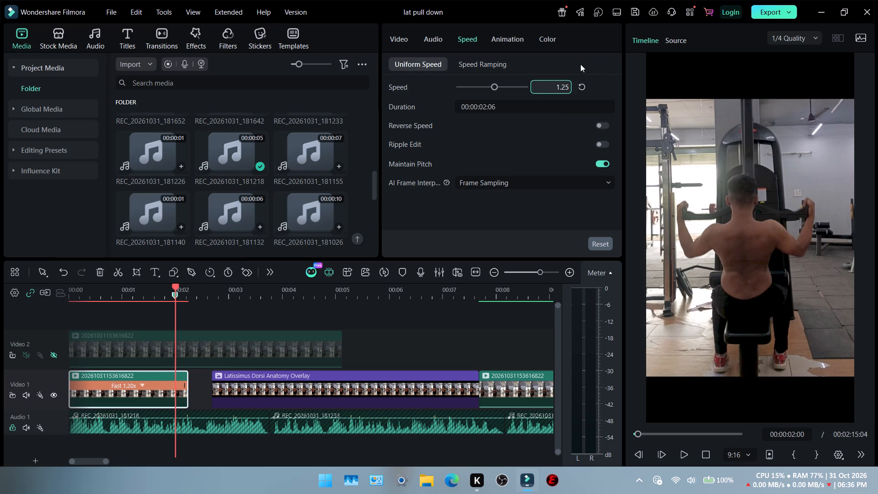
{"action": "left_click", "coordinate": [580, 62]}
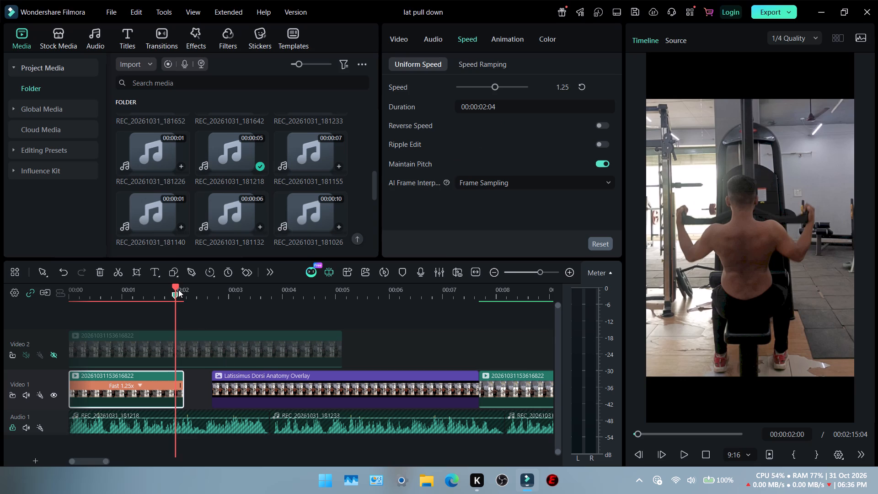
Examine how the end of the sped-up opening clip lines up with the marker at 00:00:02:00.
{"action": "scroll", "coordinate": [174, 289], "scroll_direction": "up", "scroll_amount": 8, "text": "ctrl"}
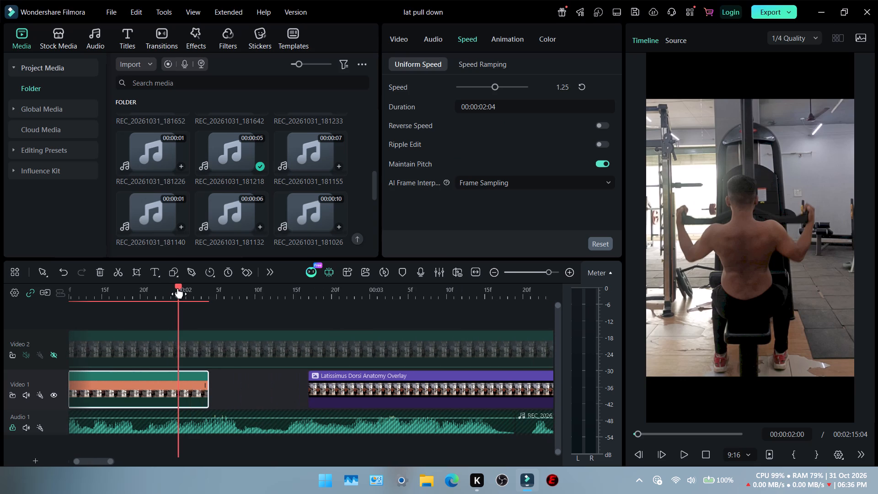
{"action": "scroll", "coordinate": [179, 305], "scroll_direction": "right", "scroll_amount": 1}
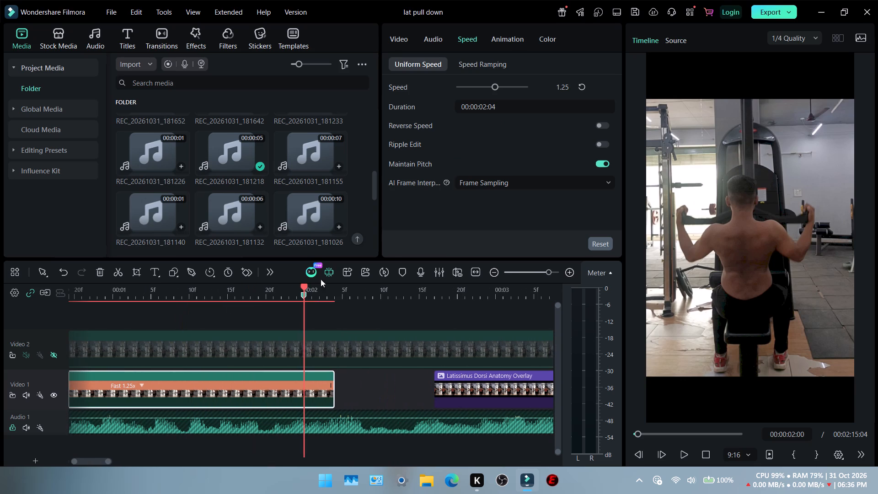
{"action": "left_click_drag", "start_coordinate": [305, 287], "coordinate": [293, 287]}
{"action": "left_click_drag", "start_coordinate": [291, 287], "coordinate": [283, 288]}
{"action": "left_click_drag", "start_coordinate": [311, 285], "coordinate": [316, 285]}
{"action": "left_click", "coordinate": [316, 285]}
{"action": "right_click", "coordinate": [316, 285]}
{"action": "left_click", "coordinate": [316, 285]}
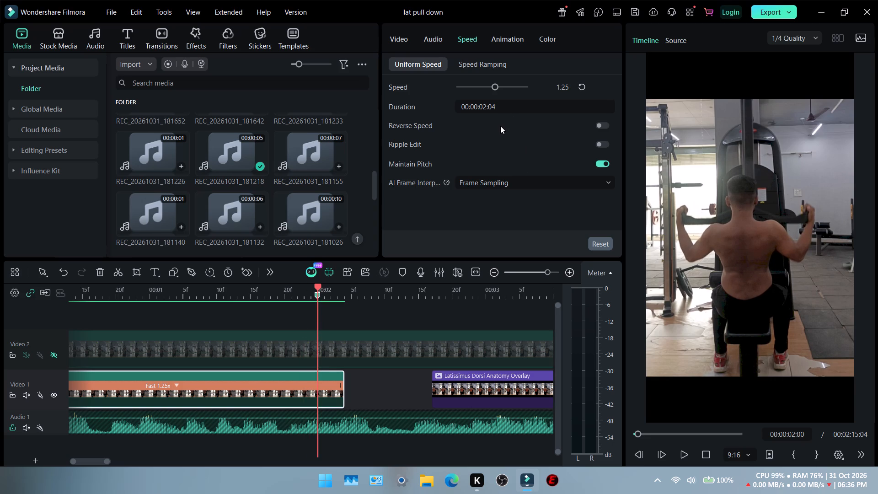
Set the duration of the opening Video 1 clip to 00:00:00:02.
{"action": "left_click", "coordinate": [492, 108]}
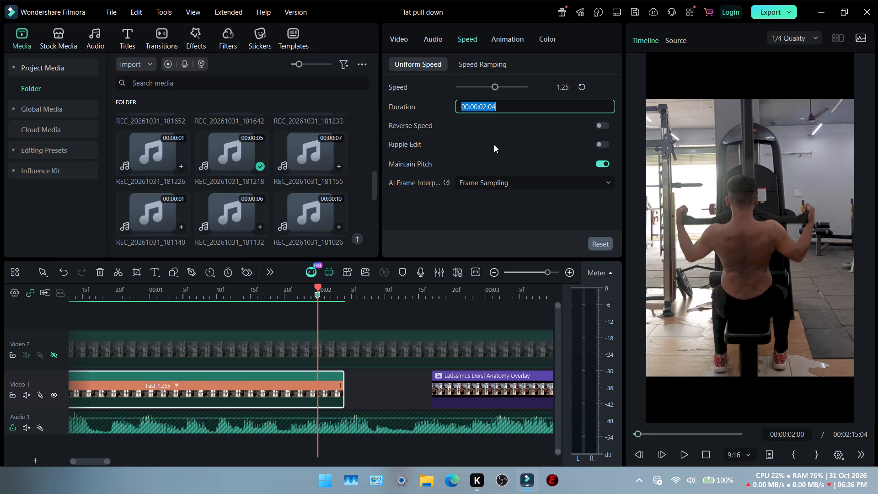
{"action": "left_click", "coordinate": [494, 145]}
{"action": "left_click", "coordinate": [492, 108]}
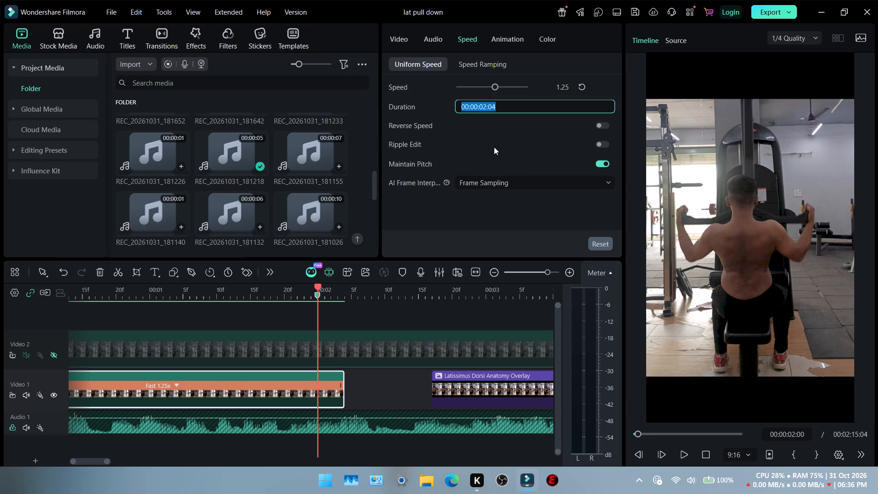
{"action": "key", "text": "2"}
{"action": "left_click", "coordinate": [494, 147]}
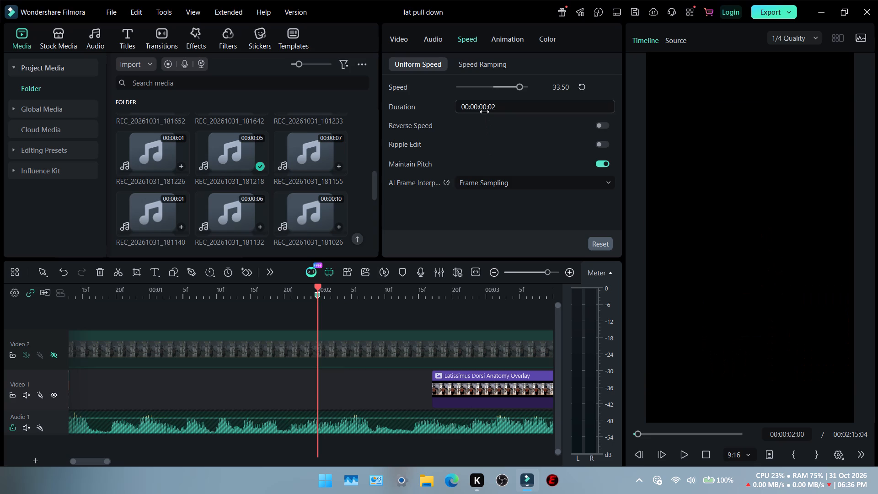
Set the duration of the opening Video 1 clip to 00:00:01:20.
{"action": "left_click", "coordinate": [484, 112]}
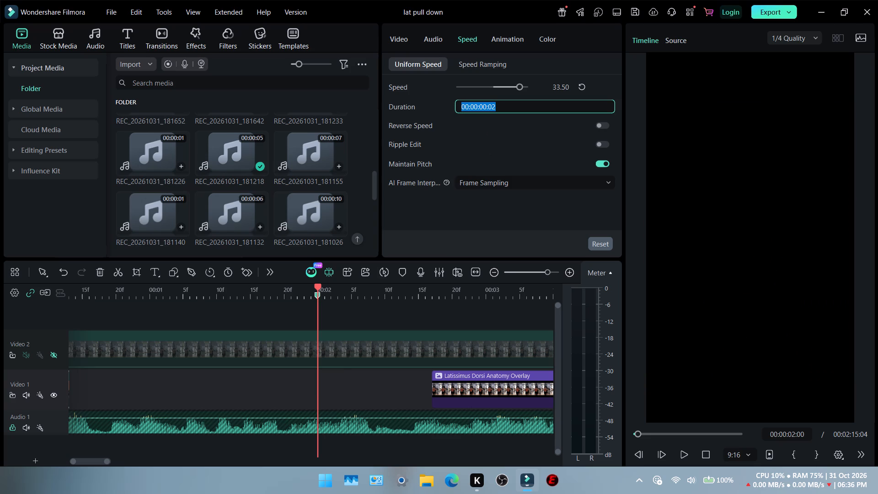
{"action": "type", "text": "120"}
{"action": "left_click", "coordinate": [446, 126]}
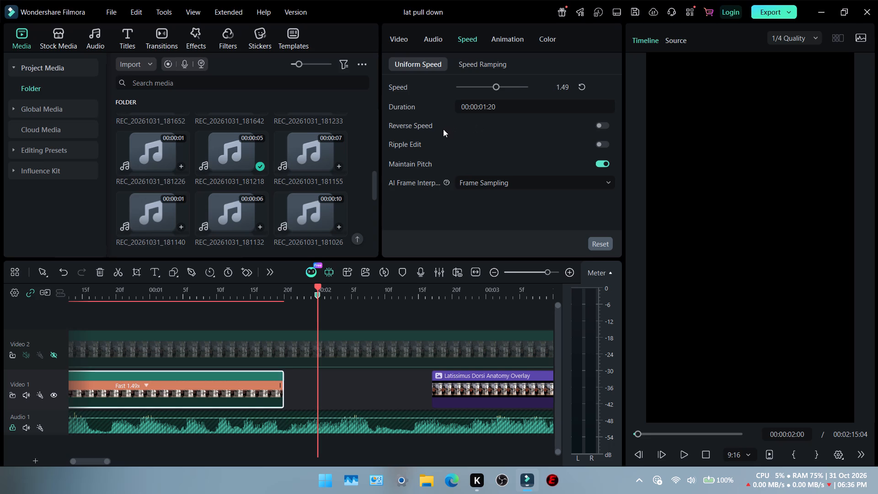
Set the duration of the opening Video 1 clip to 00:00:02:00.
{"action": "left_click", "coordinate": [491, 109]}
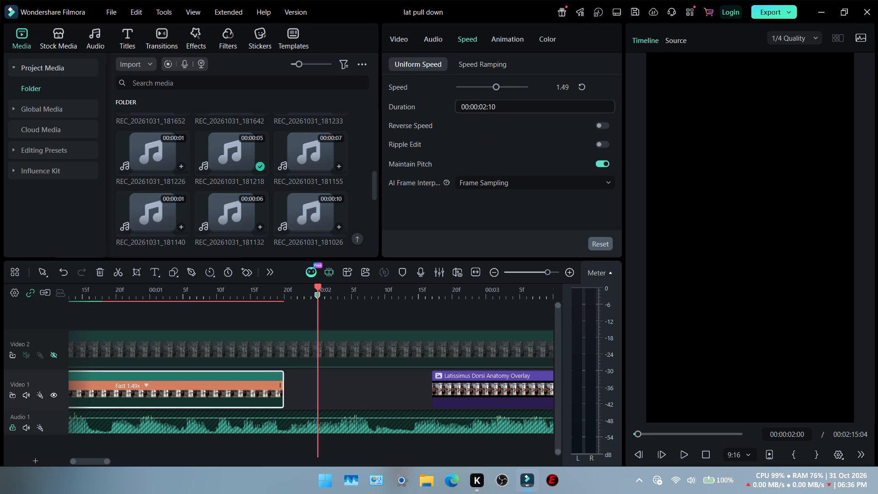
{"action": "left_click", "coordinate": [491, 109]}
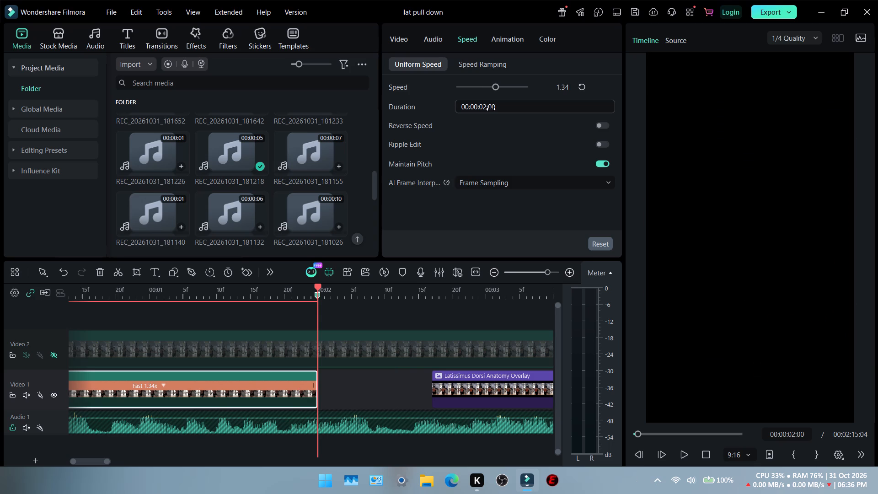
Delete the gap on Video 1 between the opening clip and the Latissimus Dorsi Anatomy Overlay.
{"action": "scroll", "coordinate": [325, 316], "scroll_direction": "up", "scroll_amount": 11, "text": "ctrl"}
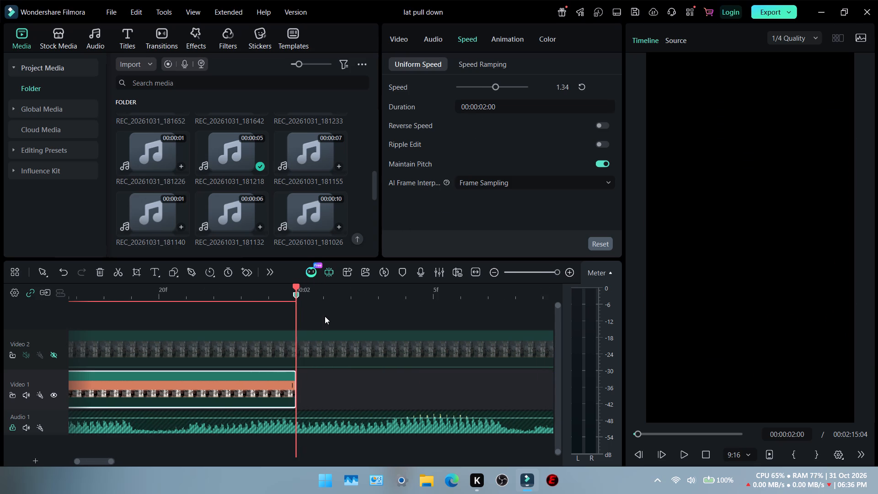
{"action": "scroll", "coordinate": [325, 316], "scroll_direction": "up", "scroll_amount": 5, "text": "ctrl"}
{"action": "scroll", "coordinate": [325, 316], "scroll_direction": "down", "scroll_amount": 17, "text": "ctrl"}
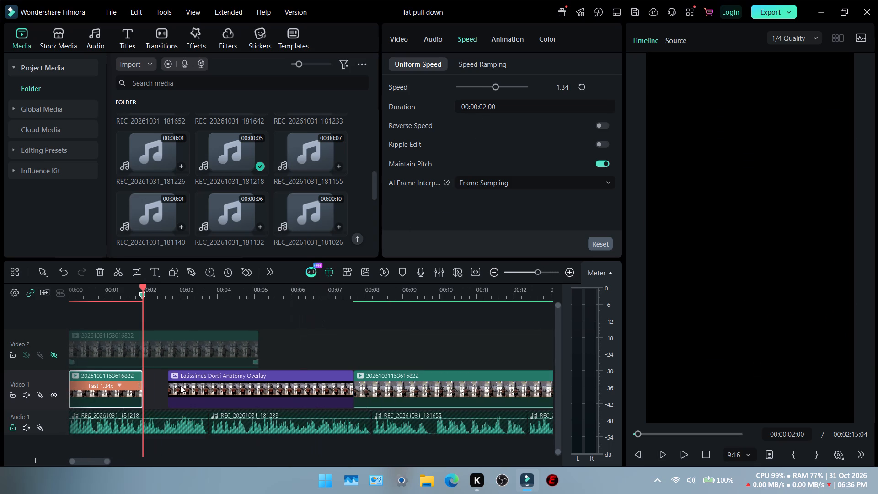
{"action": "left_click", "coordinate": [160, 388]}
{"action": "left_click", "coordinate": [160, 376]}
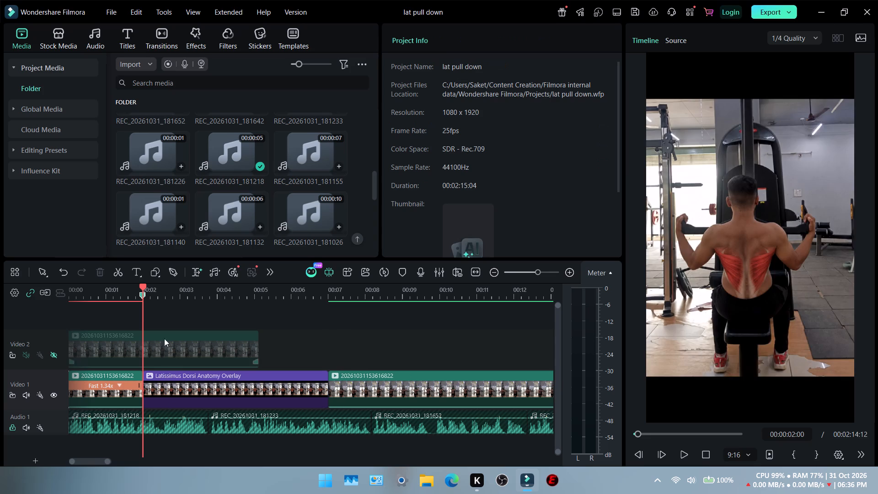
Play the video from the start to check the overlay's timing against the voice-over.
{"action": "left_click", "coordinate": [112, 296]}
{"action": "left_click_drag", "start_coordinate": [110, 286], "coordinate": [11, 306]}
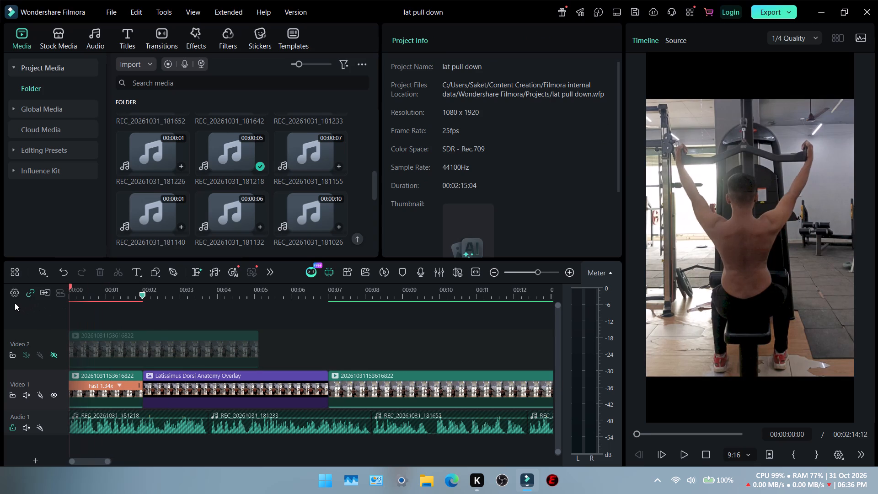
{"action": "key", "text": "space"}
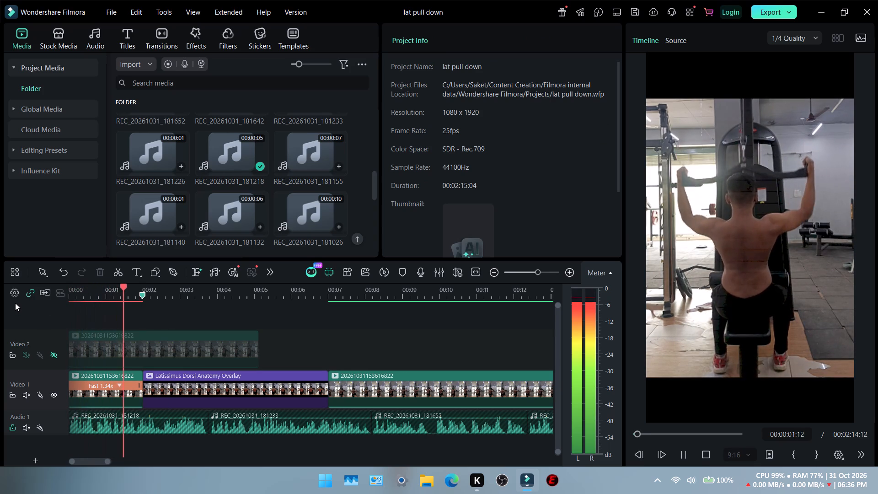
{"action": "key", "text": "space"}
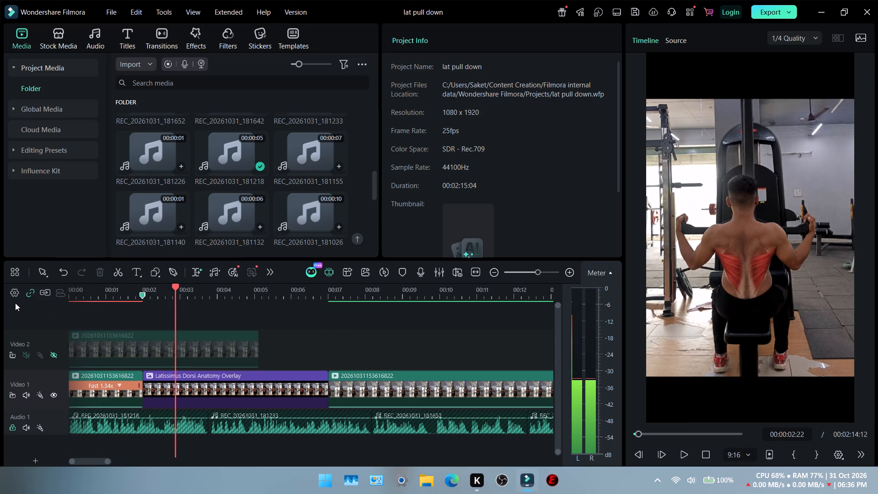
{"action": "key", "text": "space"}
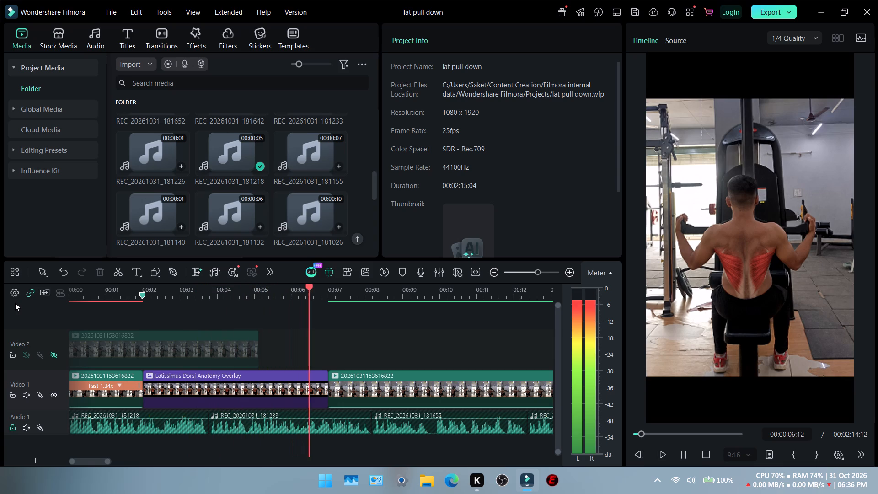
{"action": "key", "text": "space"}
Step frame by frame through the cut from the opening clip to the lats overlay to compare the pictures.
{"action": "left_click", "coordinate": [131, 300]}
{"action": "key", "text": "Right"}
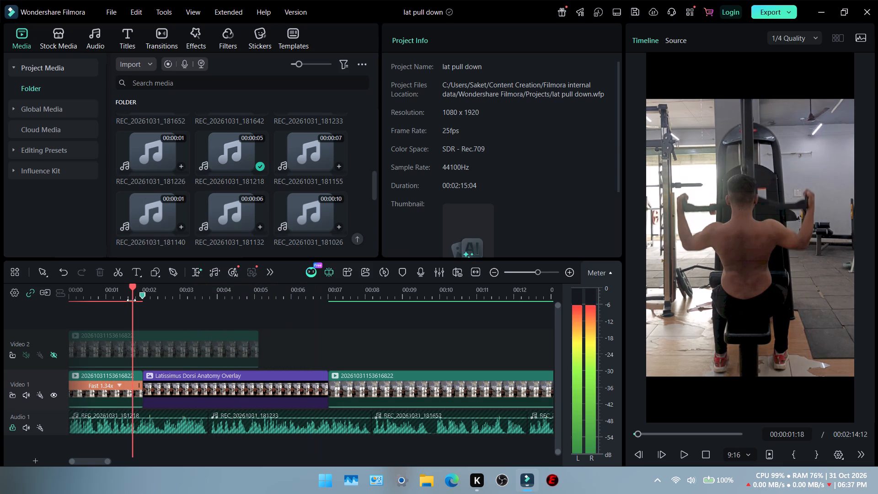
{"action": "key", "text": "Right"}
{"action": "key", "text": "Right"}
{"action": "key", "text": "Right"}
{"action": "key", "text": "Right"}
{"action": "key", "text": "Right"}
{"action": "key", "text": "Right"}
{"action": "key", "text": "Right"}
{"action": "key", "text": "Right"}
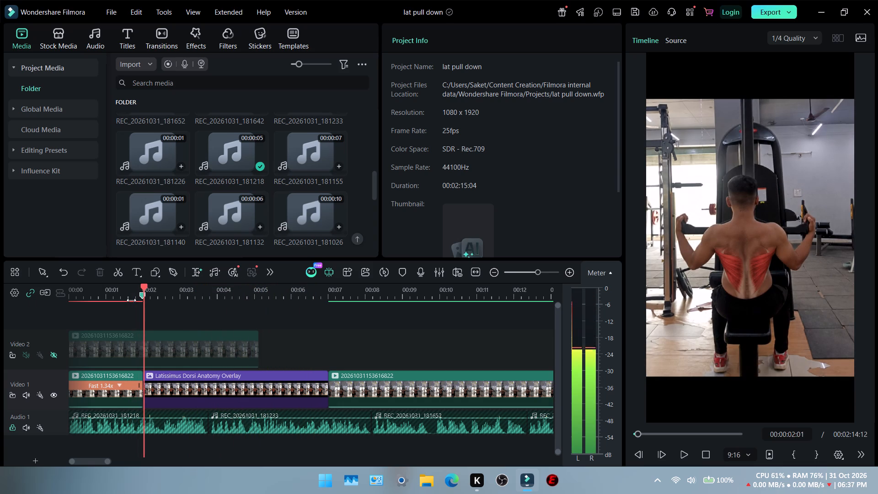
{"action": "key", "text": "Right"}
{"action": "key", "text": "Right"}
{"action": "key", "text": "Right"}
{"action": "key", "text": "Right"}
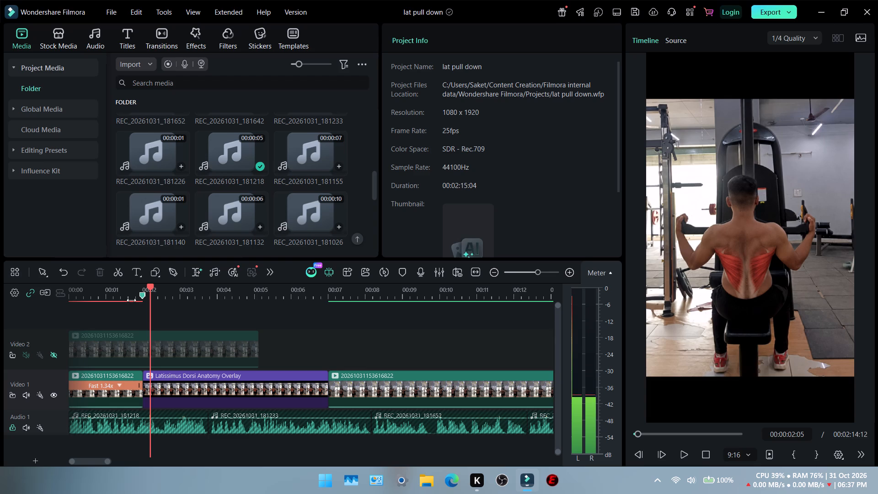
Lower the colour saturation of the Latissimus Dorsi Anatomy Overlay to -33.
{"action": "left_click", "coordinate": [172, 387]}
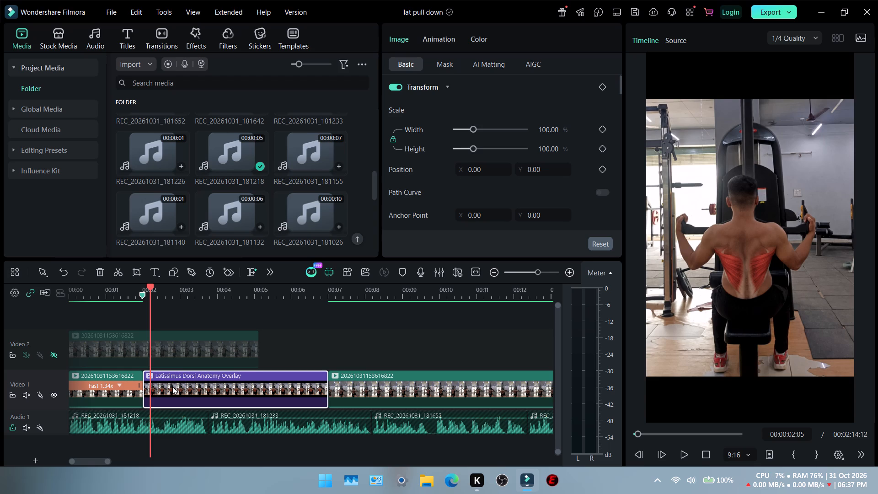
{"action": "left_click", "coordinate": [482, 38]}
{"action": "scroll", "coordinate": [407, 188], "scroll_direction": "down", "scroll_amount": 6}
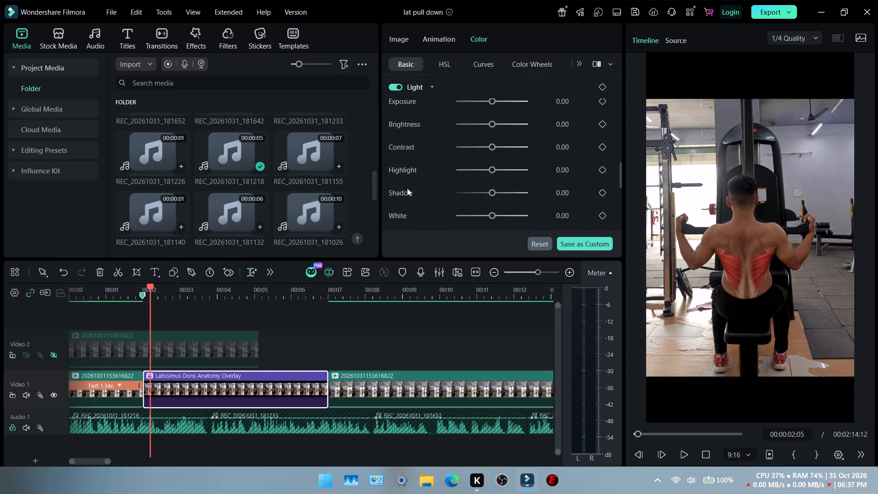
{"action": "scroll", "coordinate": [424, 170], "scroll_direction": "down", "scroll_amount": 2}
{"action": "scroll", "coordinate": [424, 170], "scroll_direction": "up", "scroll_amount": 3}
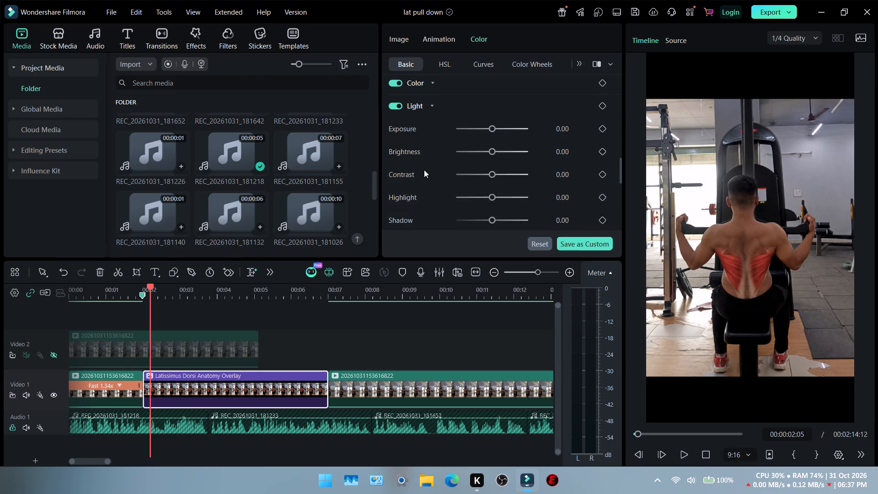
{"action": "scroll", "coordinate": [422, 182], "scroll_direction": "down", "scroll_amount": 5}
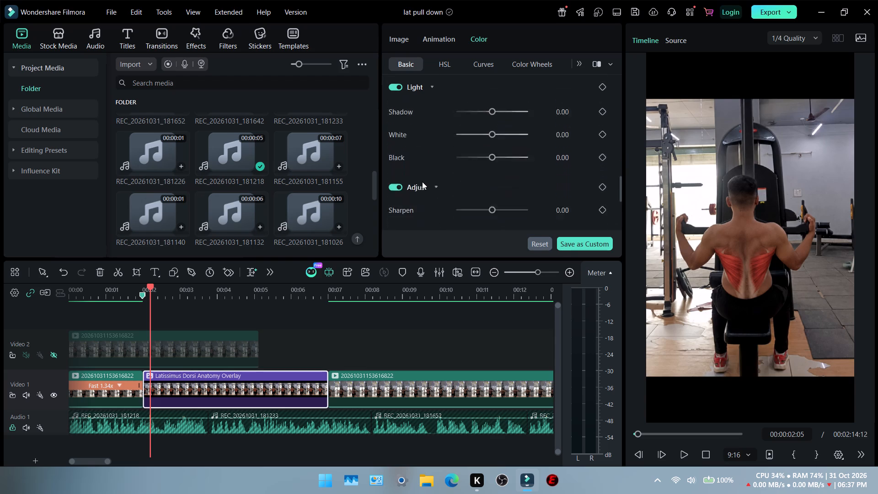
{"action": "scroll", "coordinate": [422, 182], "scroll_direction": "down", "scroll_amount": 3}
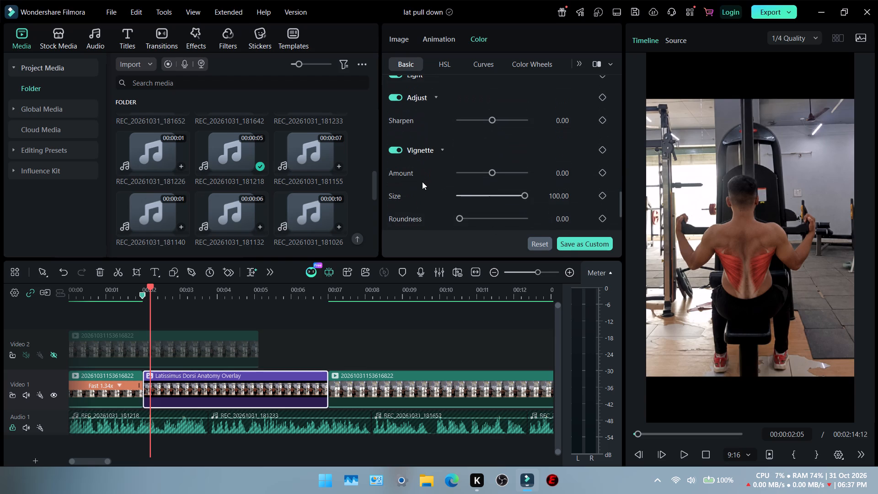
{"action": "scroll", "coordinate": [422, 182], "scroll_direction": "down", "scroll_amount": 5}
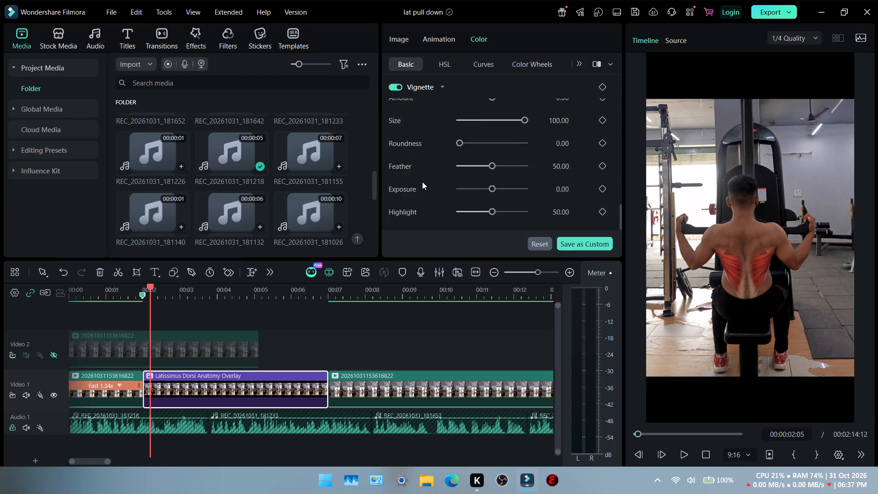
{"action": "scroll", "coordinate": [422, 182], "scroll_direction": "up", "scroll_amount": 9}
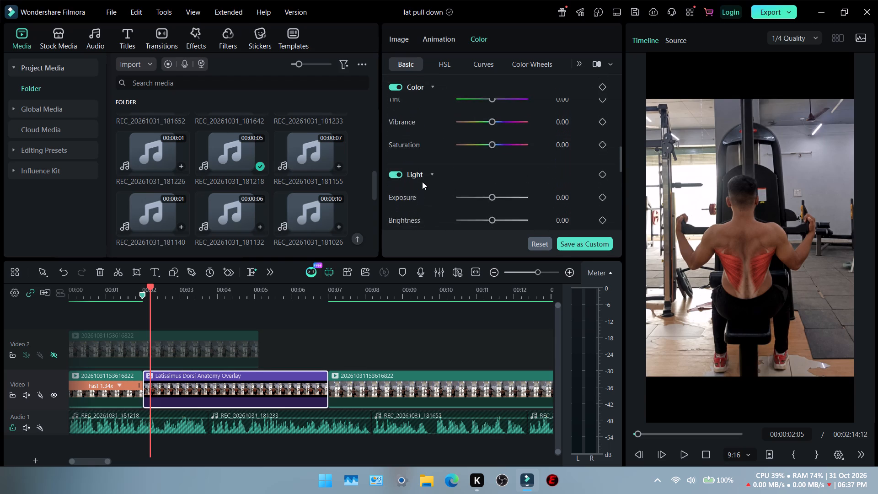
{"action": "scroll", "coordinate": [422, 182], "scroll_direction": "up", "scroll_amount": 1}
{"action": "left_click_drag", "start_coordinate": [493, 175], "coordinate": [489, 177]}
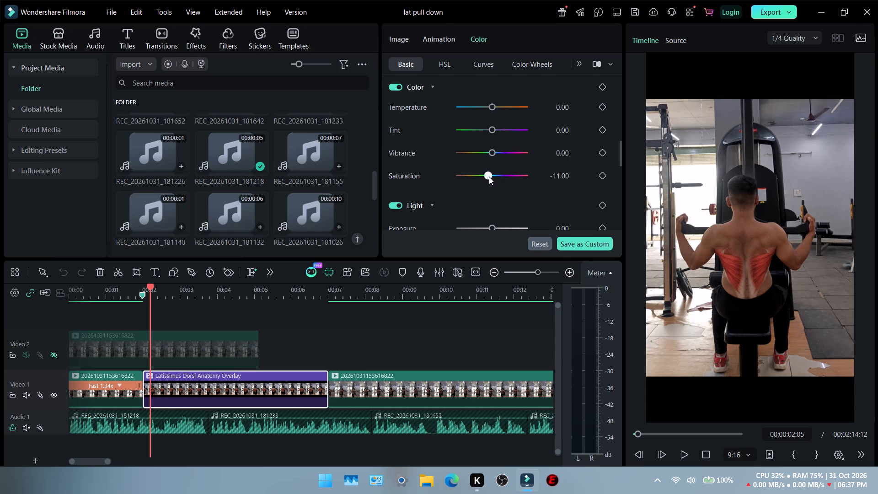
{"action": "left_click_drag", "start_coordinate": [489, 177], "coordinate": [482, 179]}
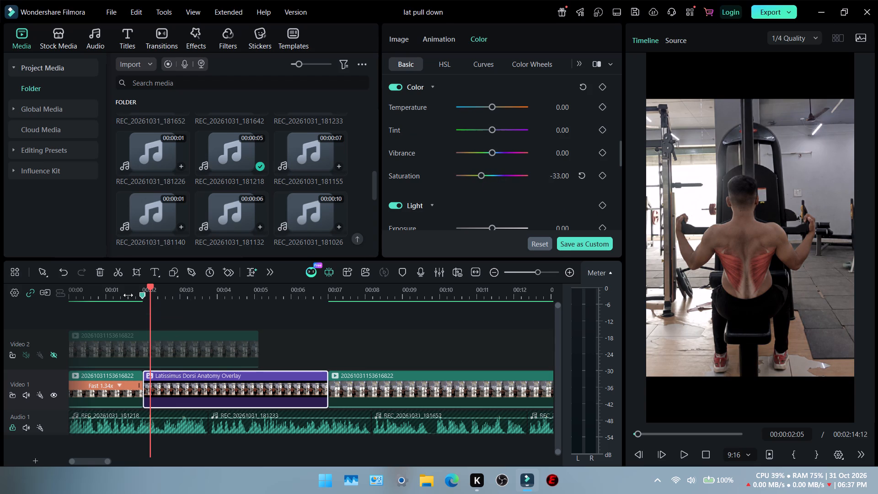
Compare the desaturated overlay with the opening clip frame by frame around the 00:00:02:00 cut.
{"action": "left_click", "coordinate": [128, 295]}
{"action": "left_click", "coordinate": [159, 292]}
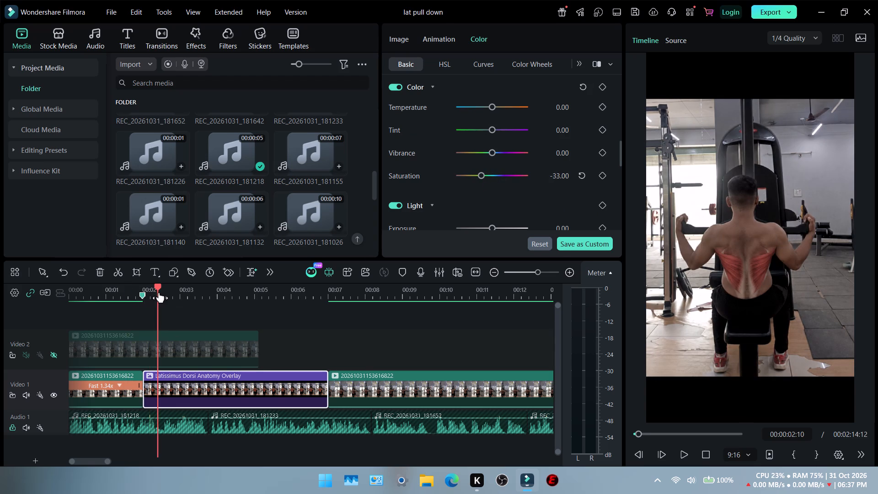
{"action": "key", "text": "Left"}
{"action": "key", "text": "Left"}
{"action": "key", "text": "Left"}
{"action": "key", "text": "Left"}
{"action": "key", "text": "Left"}
{"action": "key", "text": "Left"}
{"action": "key", "text": "Left"}
{"action": "key", "text": "Left"}
{"action": "key", "text": "Left"}
{"action": "key", "text": "Left"}
{"action": "key", "text": "Left"}
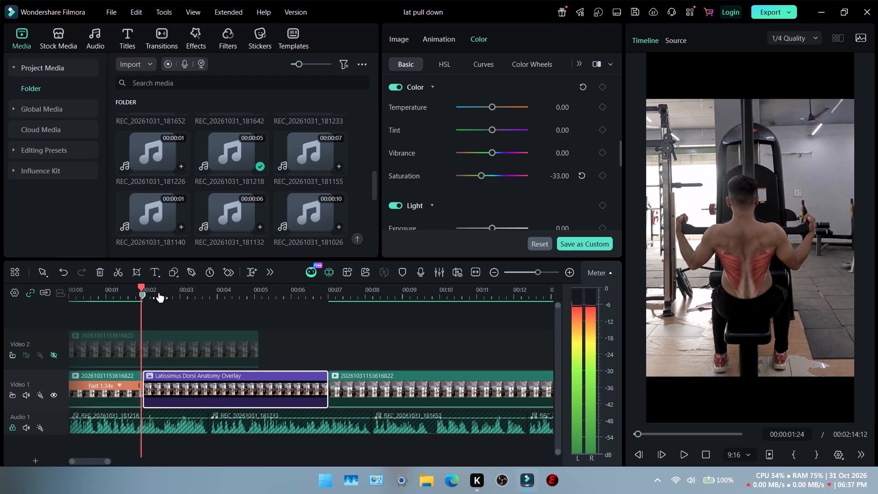
{"action": "key", "text": "Left"}
{"action": "key", "text": "Left"}
{"action": "key", "text": "Left"}
{"action": "key", "text": "Left"}
{"action": "key", "text": "Right"}
{"action": "key", "text": "Right"}
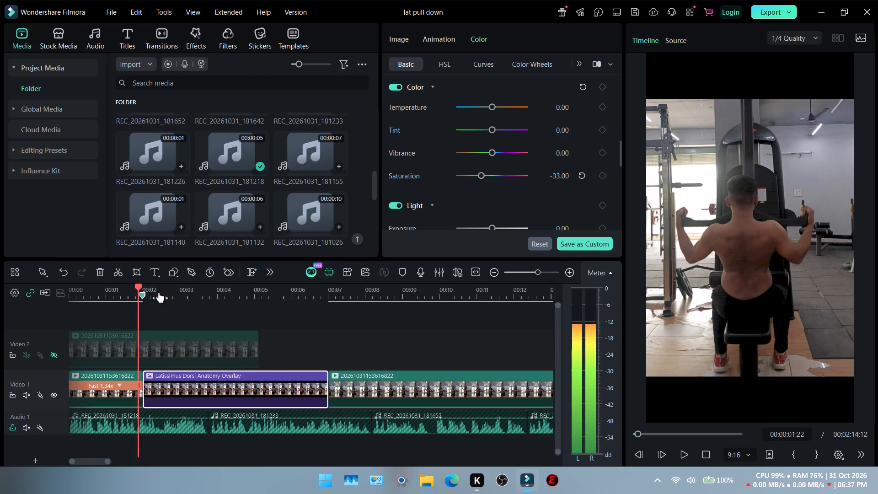
{"action": "key", "text": "Right"}
{"action": "key", "text": "Right"}
{"action": "key", "text": "Right"}
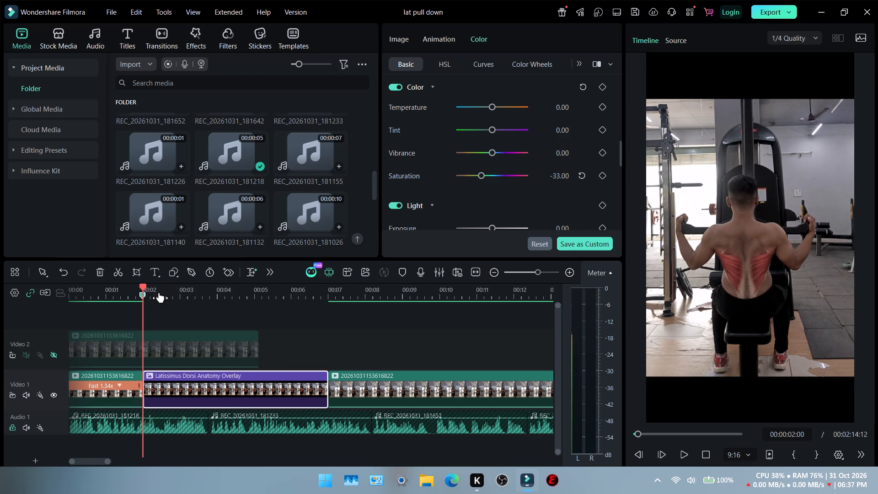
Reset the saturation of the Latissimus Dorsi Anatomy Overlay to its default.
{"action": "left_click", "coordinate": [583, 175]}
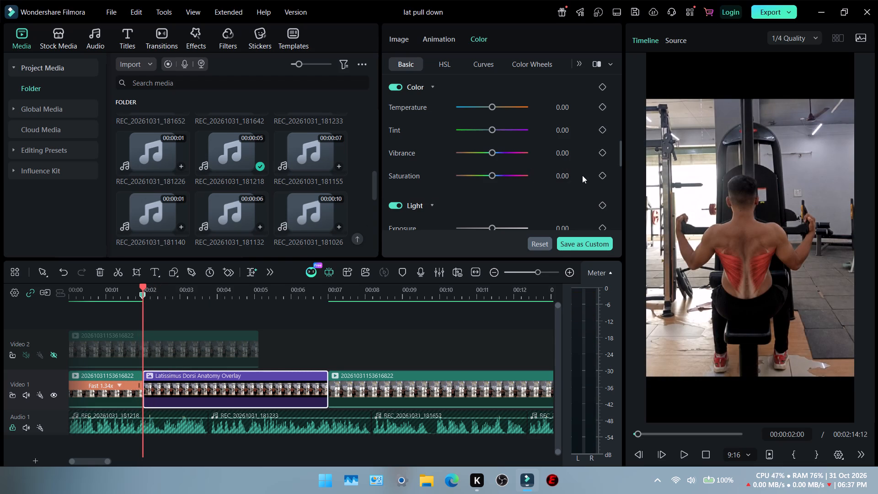
Flip repeatedly between the frames on either side of the 00:00:02:00 cut to compare the overlay's colour and light with the clip.
{"action": "key", "text": "Left"}
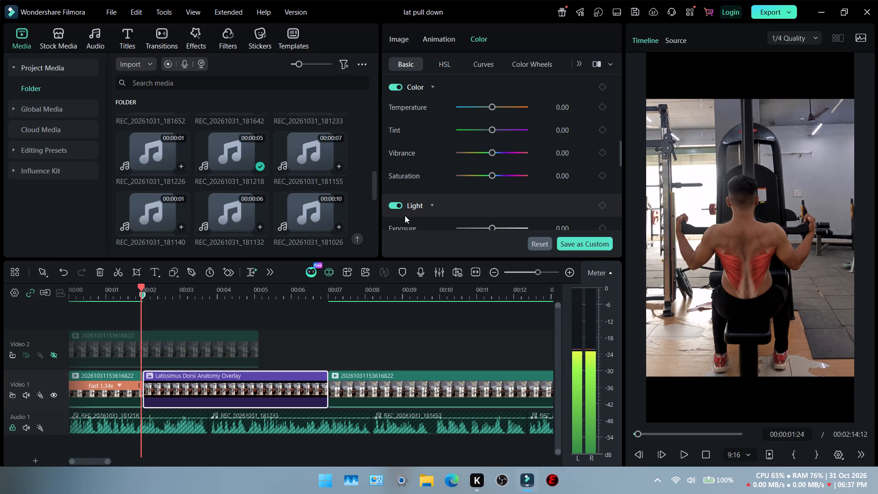
{"action": "key", "text": "Right"}
{"action": "key", "text": "Left"}
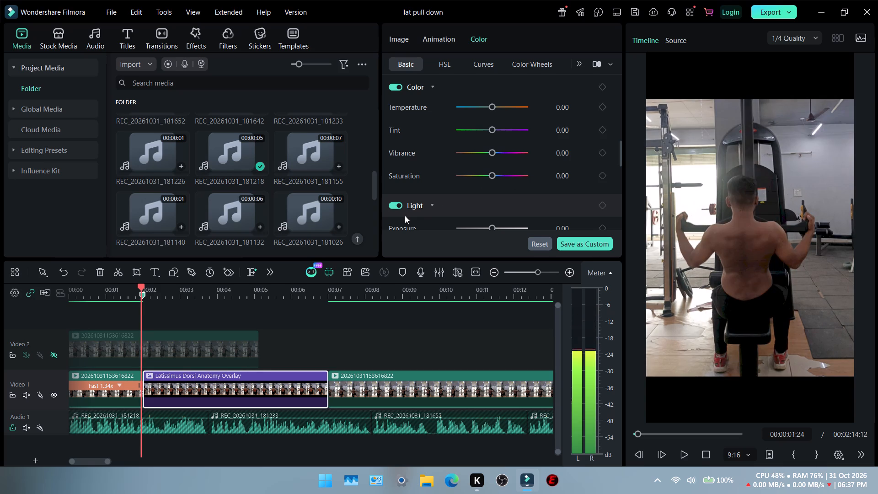
{"action": "key", "text": "Right"}
{"action": "key", "text": "Left"}
{"action": "key", "text": "Right"}
{"action": "key", "text": "Left"}
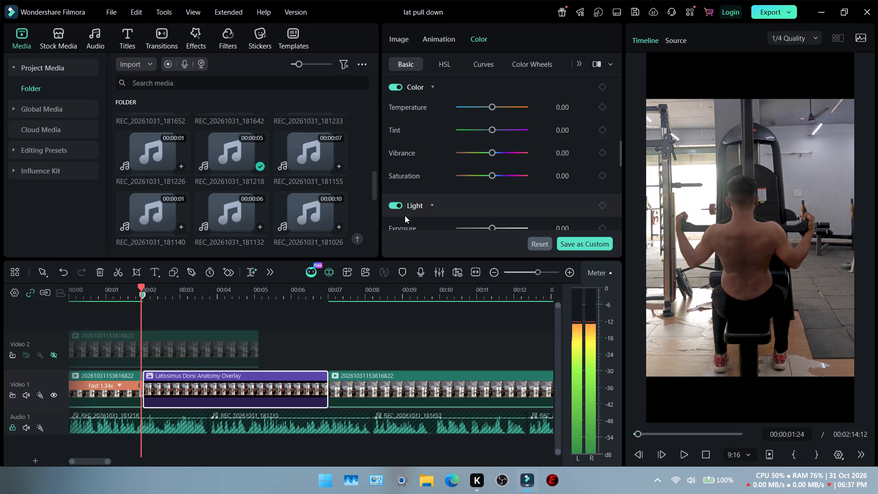
{"action": "key", "text": "Right"}
{"action": "key", "text": "Left"}
{"action": "key", "text": "Right"}
{"action": "key", "text": "Left"}
{"action": "key", "text": "Right"}
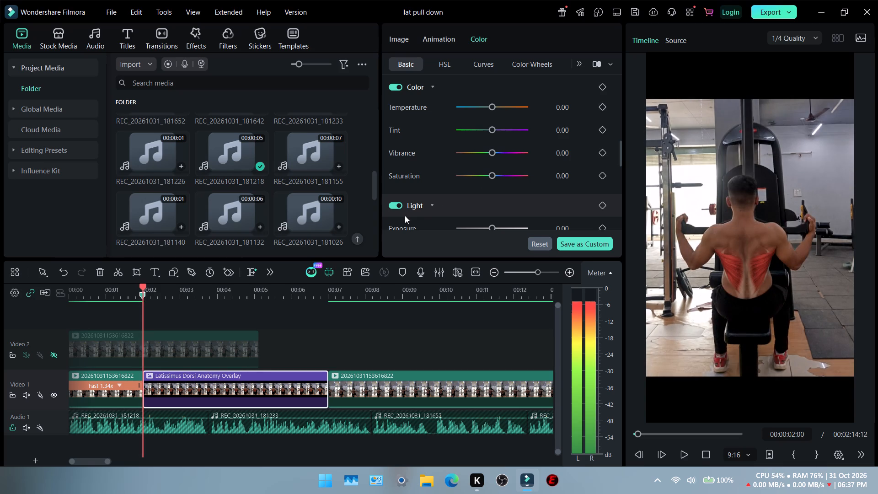
{"action": "key", "text": "Left"}
{"action": "key", "text": "Right"}
{"action": "key", "text": "Left"}
{"action": "key", "text": "Right"}
{"action": "key", "text": "Left"}
{"action": "key", "text": "Right"}
{"action": "key", "text": "Left"}
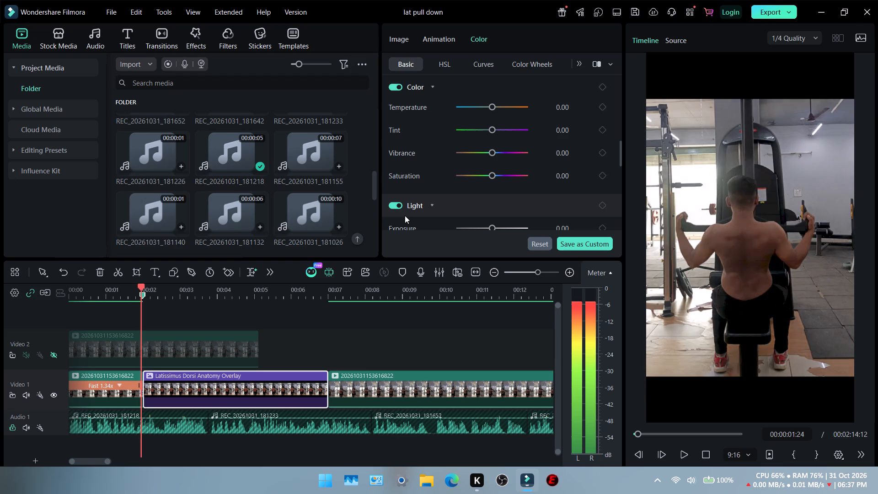
{"action": "key", "text": "Right"}
{"action": "key", "text": "Left"}
{"action": "key", "text": "Right"}
{"action": "key", "text": "Left"}
{"action": "key", "text": "Right"}
{"action": "key", "text": "Left"}
{"action": "key", "text": "Right"}
{"action": "key", "text": "Left"}
{"action": "key", "text": "Right"}
{"action": "key", "text": "Left"}
{"action": "key", "text": "Right"}
{"action": "key", "text": "Left"}
{"action": "key", "text": "Right"}
{"action": "key", "text": "Left"}
{"action": "key", "text": "Right"}
{"action": "key", "text": "Left"}
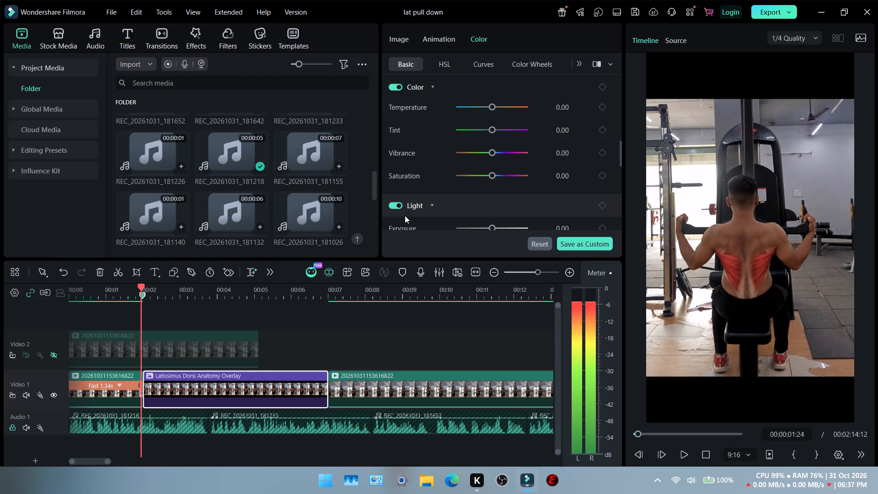
{"action": "key", "text": "Right"}
{"action": "key", "text": "Left"}
{"action": "key", "text": "Right"}
{"action": "key", "text": "Left"}
{"action": "key", "text": "Right"}
{"action": "key", "text": "Left"}
{"action": "key", "text": "Right"}
{"action": "key", "text": "Left"}
{"action": "key", "text": "Right"}
{"action": "key", "text": "Left"}
{"action": "key", "text": "Left"}
{"action": "key", "text": "Right"}
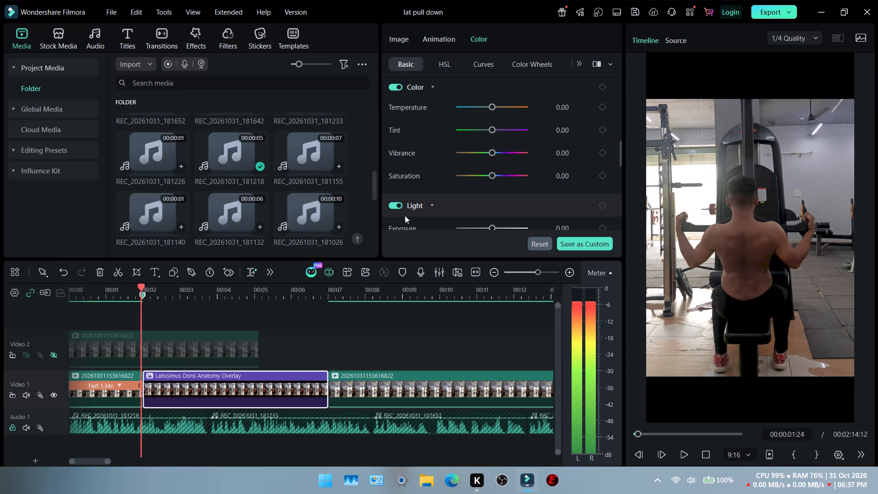
Compare the frames on either side of the 00:00:02:00 cut between the opening clip and the overlay.
{"action": "key", "text": "Left"}
{"action": "key", "text": "Left"}
{"action": "key", "text": "Right"}
{"action": "key", "text": "Left"}
{"action": "key", "text": "Right"}
{"action": "key", "text": "Right"}
{"action": "key", "text": "Right"}
{"action": "key", "text": "Left"}
{"action": "key", "text": "Right"}
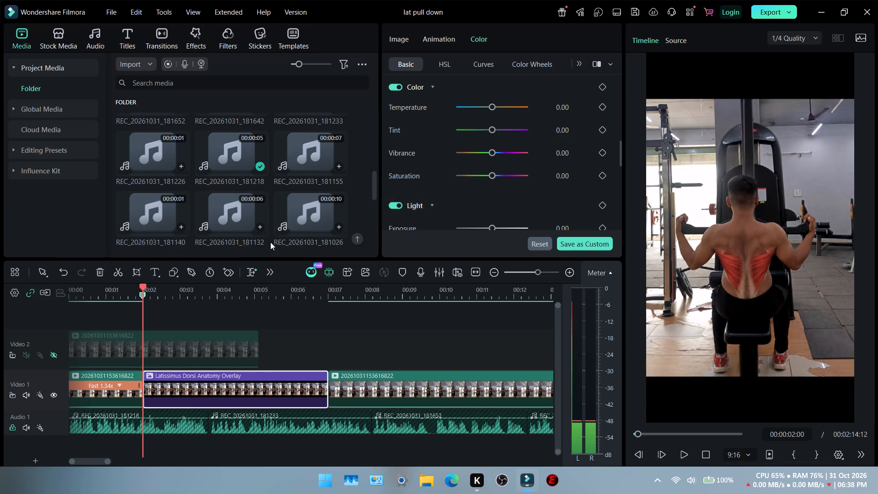
Play the video from the start through the cut into the Latissimus Dorsi Anatomy Overlay to review the transition.
{"action": "left_click_drag", "start_coordinate": [142, 286], "coordinate": [110, 286]}
{"action": "left_click", "coordinate": [109, 286]}
{"action": "left_click_drag", "start_coordinate": [102, 286], "coordinate": [6, 301]}
{"action": "right_click_drag", "start_coordinate": [102, 286], "coordinate": [54, 292]}
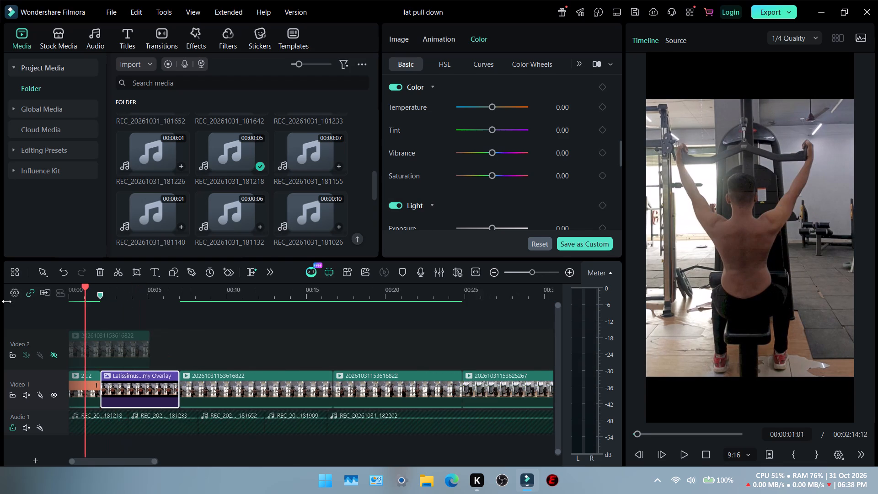
{"action": "left_click_drag", "start_coordinate": [6, 301], "coordinate": [0, 305]}
{"action": "left_click_drag", "start_coordinate": [75, 287], "coordinate": [45, 291]}
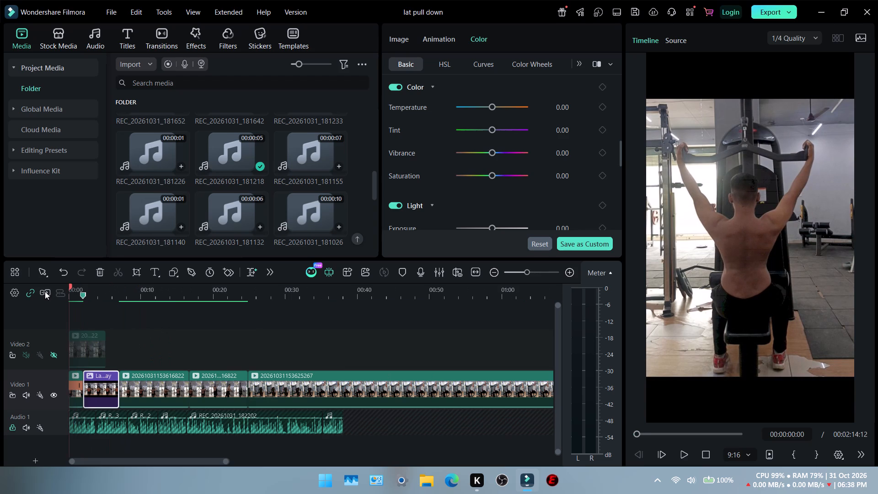
{"action": "left_click_drag", "start_coordinate": [45, 291], "coordinate": [40, 293]}
{"action": "key", "text": "space"}
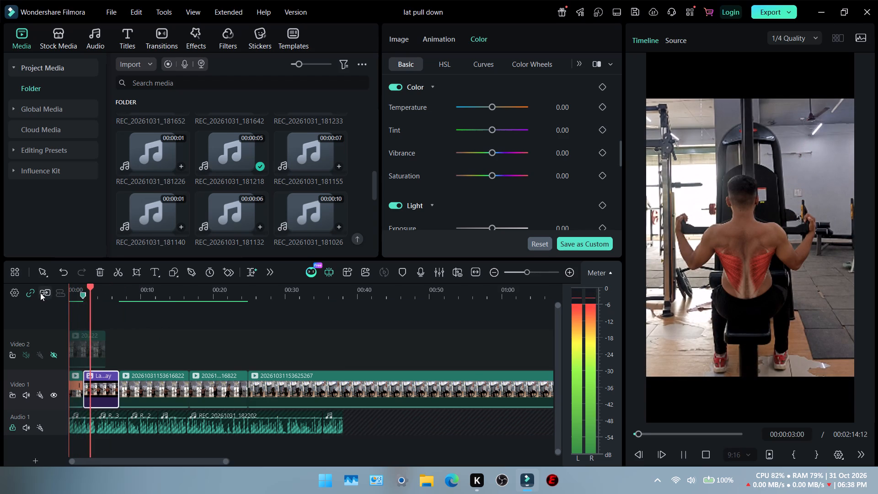
{"action": "key", "text": "space"}
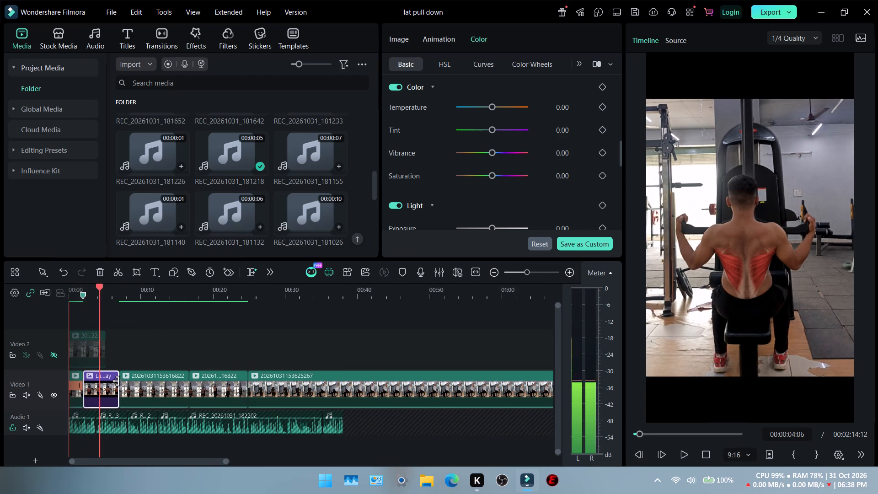
Trim the end of the Latissimus Dorsi Anatomy Overlay back to 00:00:03:19, where the REC_20261031_181233 voice-over begins, with the following clips closing up.
{"action": "scroll", "coordinate": [114, 381], "scroll_direction": "up", "scroll_amount": 7, "text": "ctrl"}
{"action": "scroll", "coordinate": [166, 380], "scroll_direction": "right", "scroll_amount": 2}
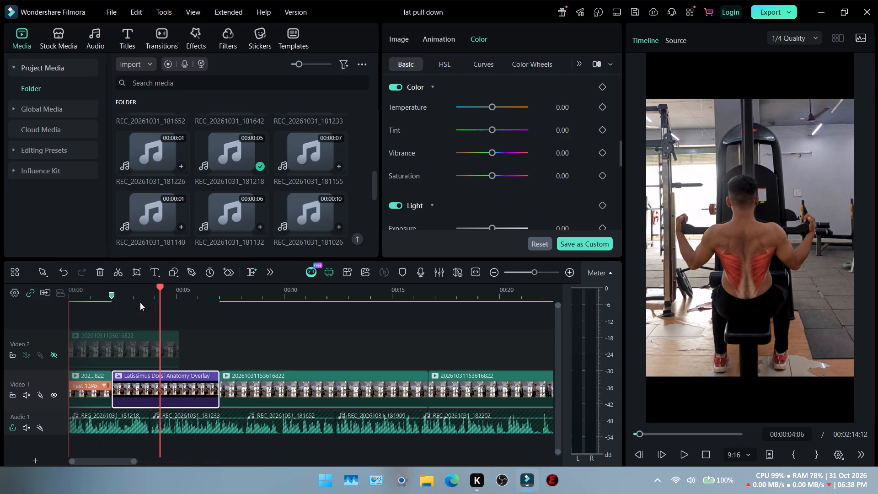
{"action": "left_click", "coordinate": [147, 300]}
{"action": "left_click_drag", "start_coordinate": [146, 288], "coordinate": [145, 299]}
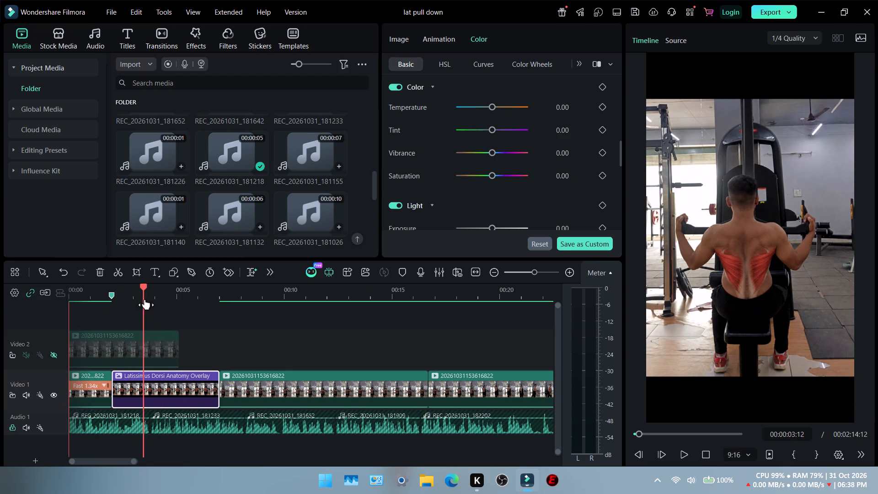
{"action": "left_click_drag", "start_coordinate": [145, 299], "coordinate": [150, 300]}
{"action": "left_click", "coordinate": [168, 382]}
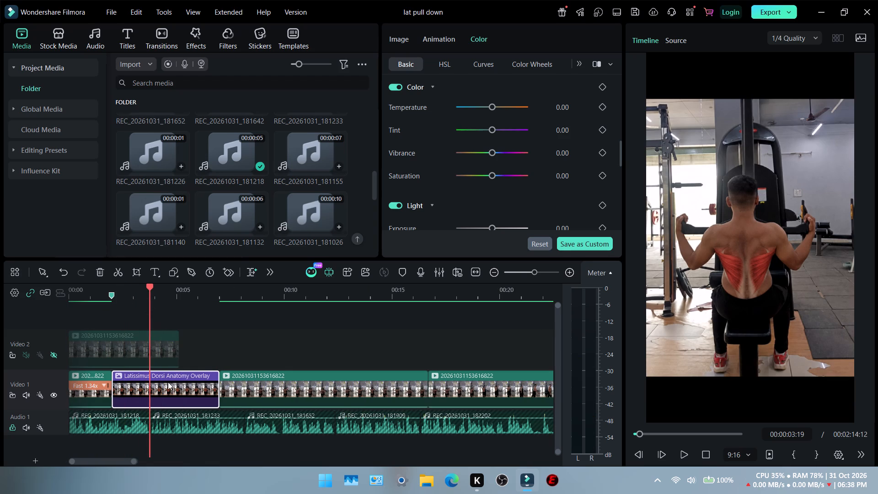
{"action": "scroll", "coordinate": [169, 386], "scroll_direction": "up", "scroll_amount": 7, "text": "ctrl"}
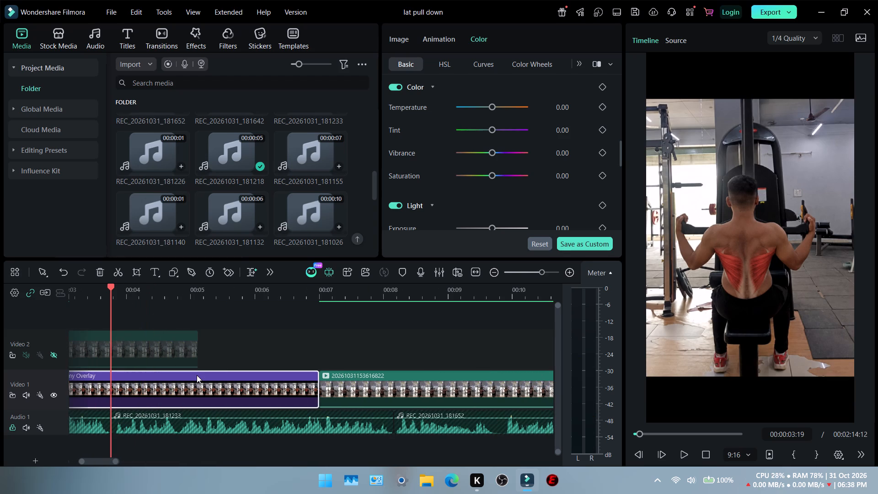
{"action": "scroll", "coordinate": [177, 383], "scroll_direction": "right", "scroll_amount": 4}
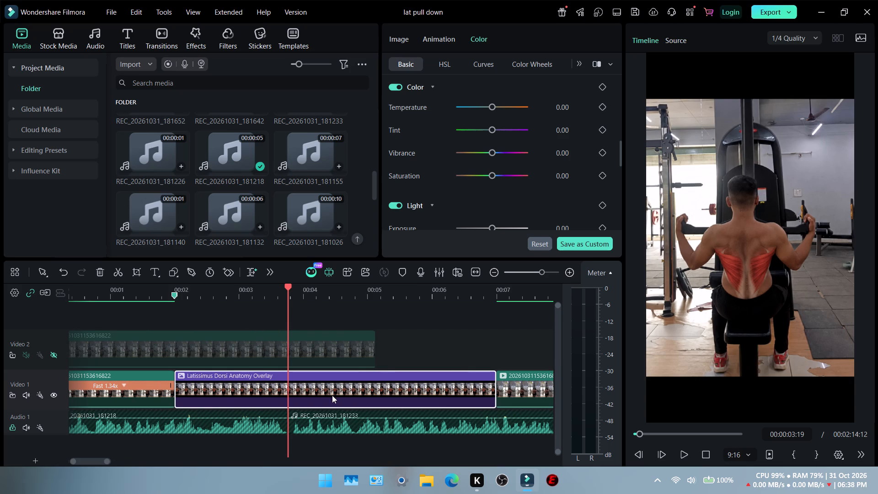
{"action": "left_click_drag", "start_coordinate": [289, 285], "coordinate": [287, 301]}
{"action": "left_click_drag", "start_coordinate": [493, 380], "coordinate": [311, 385]}
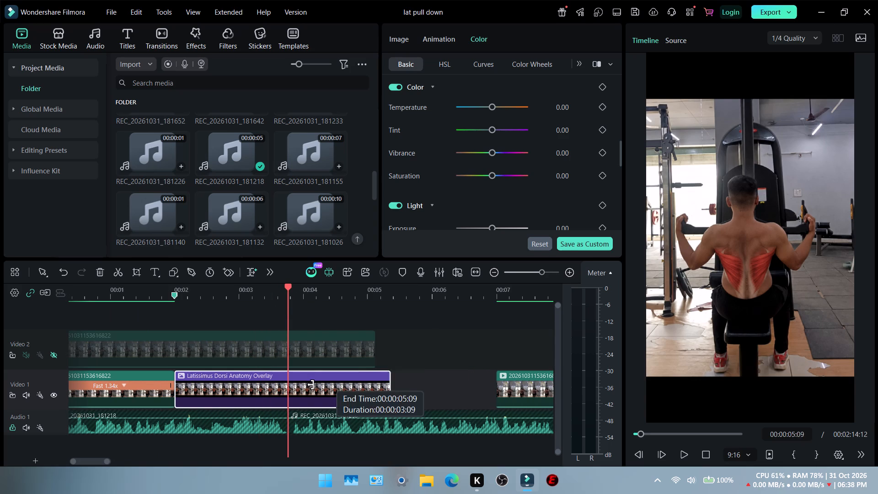
{"action": "left_click_drag", "start_coordinate": [311, 385], "coordinate": [286, 386]}
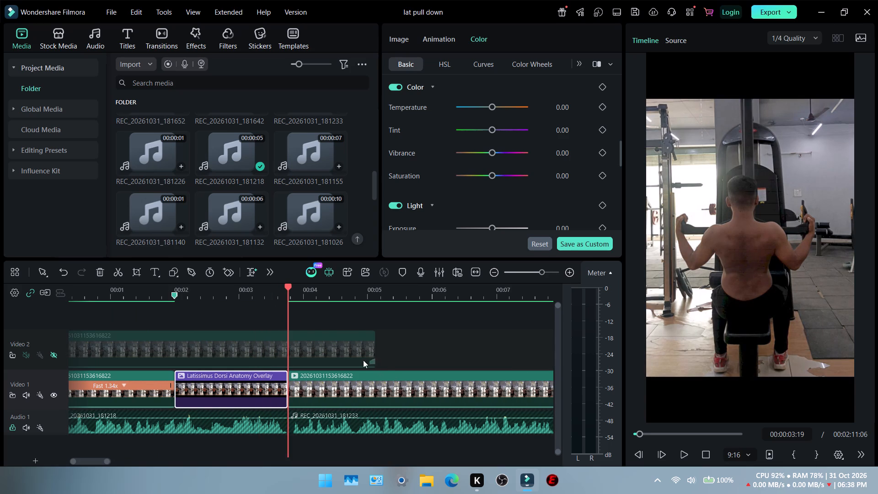
Trim the end of the clip following the overlay back to 00:00:08:05, near the start of the REC_20261031_181652 voice-over.
{"action": "key", "text": "space"}
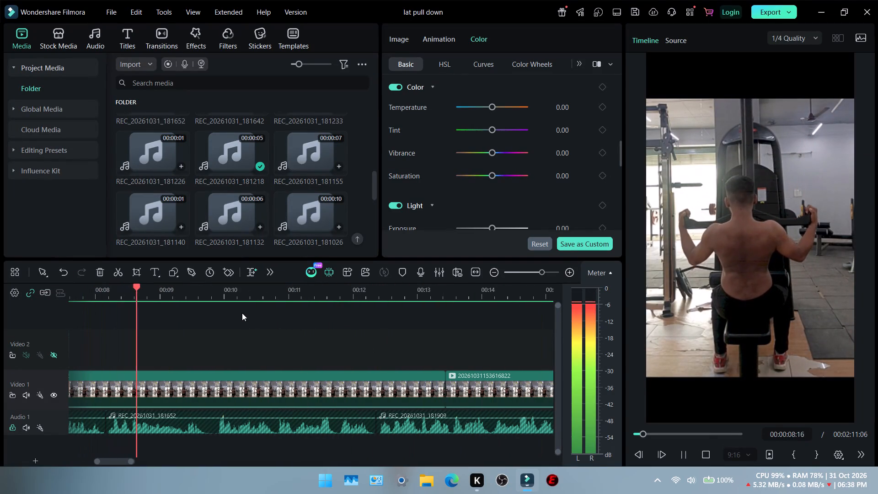
{"action": "key", "text": "space"}
{"action": "left_click", "coordinate": [108, 297]}
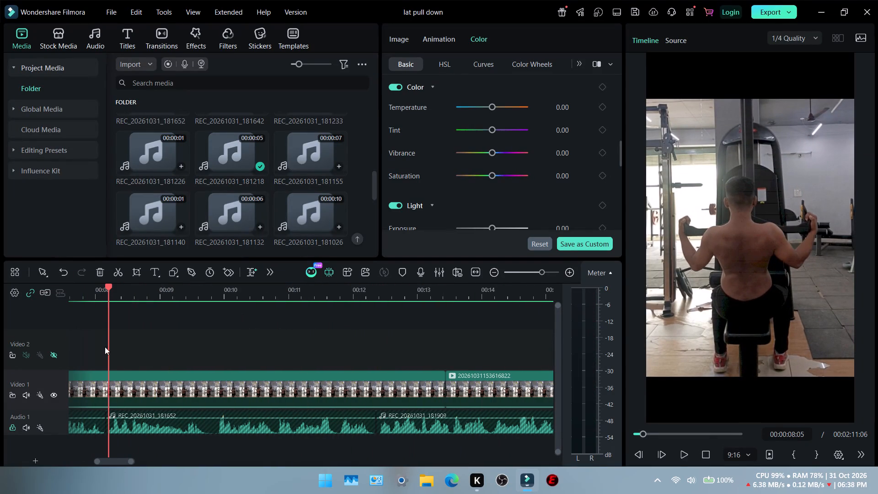
{"action": "left_click", "coordinate": [114, 395]}
{"action": "scroll", "coordinate": [444, 385], "scroll_direction": "right", "scroll_amount": 1}
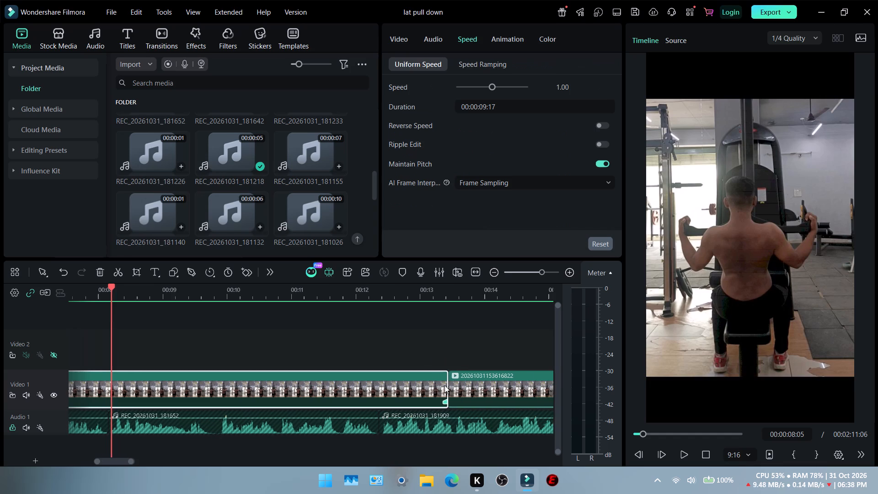
{"action": "scroll", "coordinate": [444, 385], "scroll_direction": "right", "scroll_amount": 1}
{"action": "left_click_drag", "start_coordinate": [492, 380], "coordinate": [173, 392]}
{"action": "right_click_drag", "start_coordinate": [469, 382], "coordinate": [456, 383]}
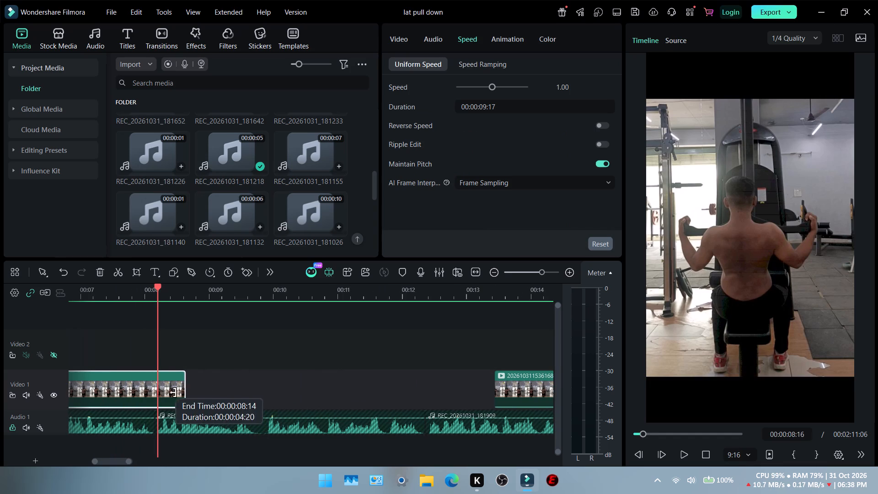
{"action": "left_click_drag", "start_coordinate": [173, 392], "coordinate": [155, 394]}
Shorten the clip following the overlay by one more frame, to a duration of 00:00:04:10, and play past the cut.
{"action": "scroll", "coordinate": [163, 401], "scroll_direction": "up", "scroll_amount": 12, "text": "ctrl"}
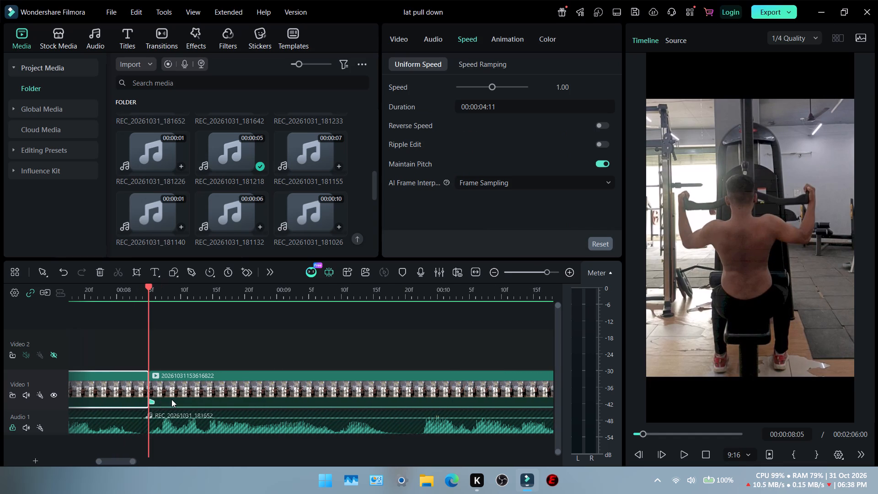
{"action": "scroll", "coordinate": [172, 399], "scroll_direction": "right", "scroll_amount": 1}
{"action": "scroll", "coordinate": [214, 385], "scroll_direction": "right", "scroll_amount": 1}
{"action": "left_click", "coordinate": [214, 385]}
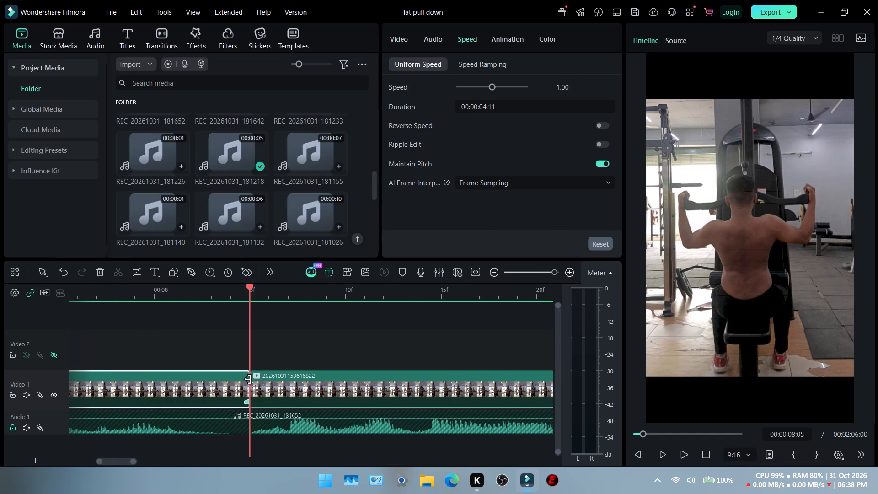
{"action": "left_click_drag", "start_coordinate": [248, 379], "coordinate": [229, 386]}
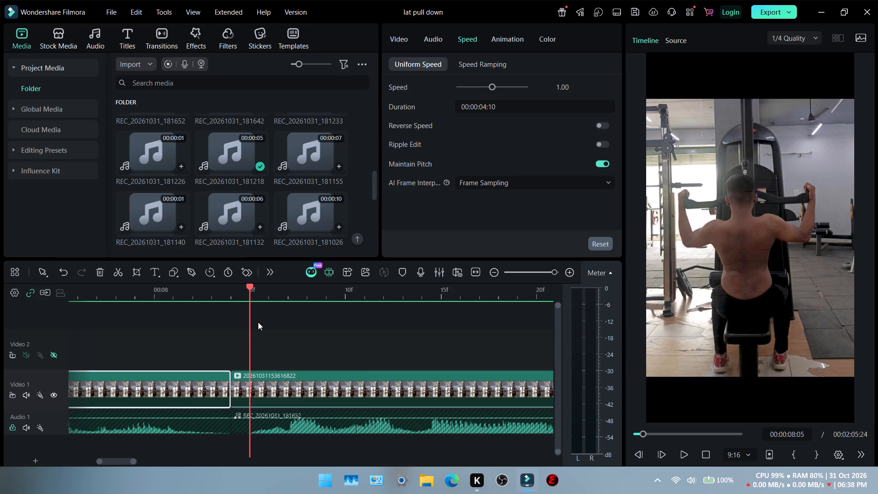
{"action": "key", "text": "space"}
{"action": "key", "text": "space"}
{"action": "scroll", "coordinate": [300, 358], "scroll_direction": "down", "scroll_amount": 14, "text": "ctrl"}
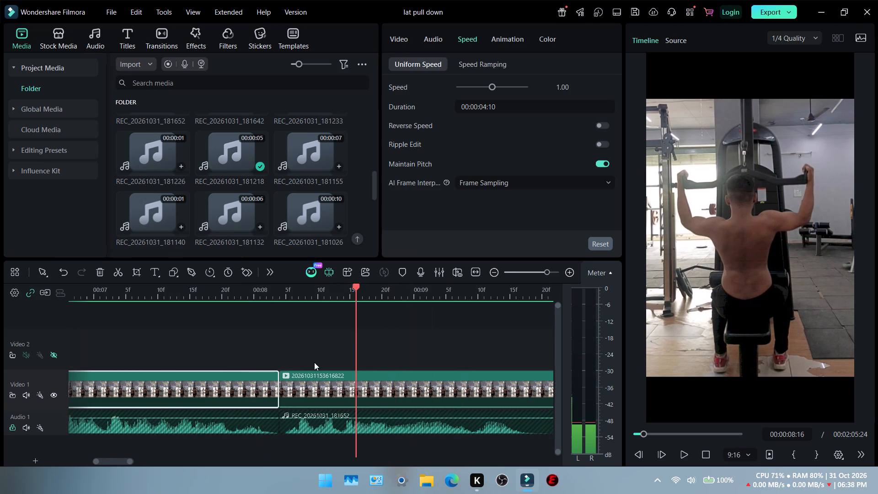
{"action": "scroll", "coordinate": [369, 380], "scroll_direction": "down", "scroll_amount": 1, "text": "ctrl"}
{"action": "left_click", "coordinate": [383, 387]}
{"action": "key", "text": "Delete"}
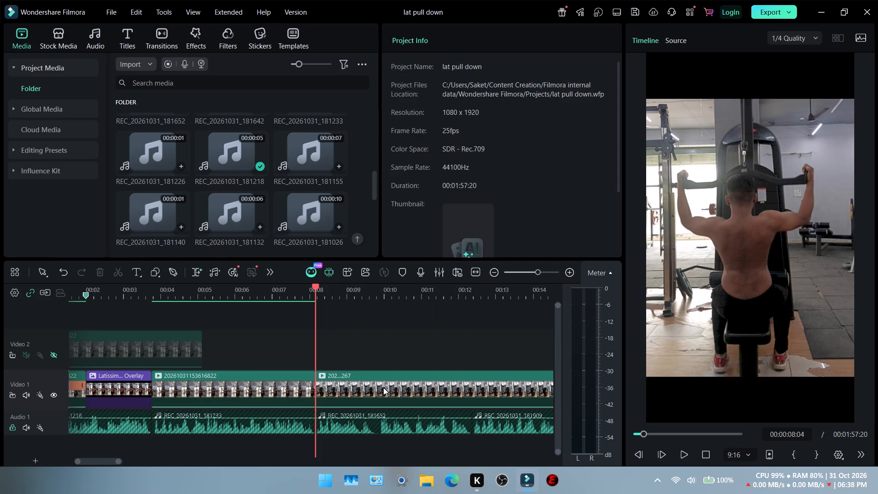
Review the side-view clip from 00:00:08:04 and check the rear-view clip that follows it from about 00:00:59:13.
{"action": "key", "text": "space"}
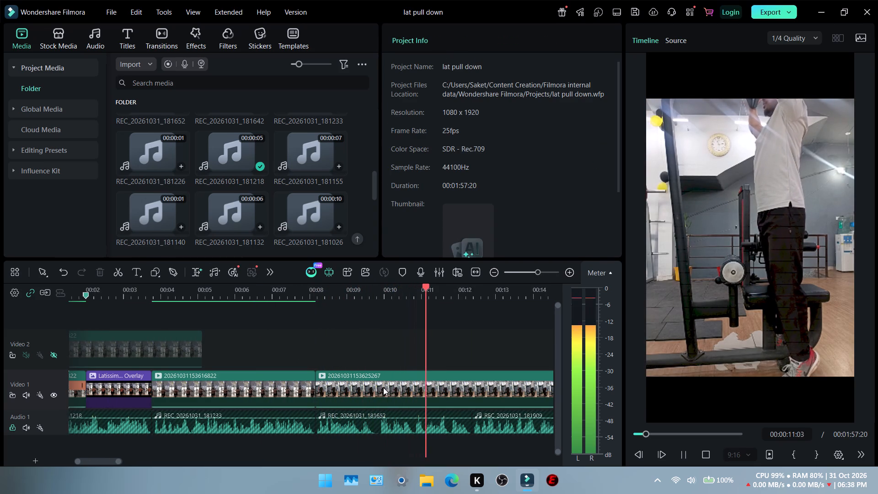
{"action": "key", "text": "space"}
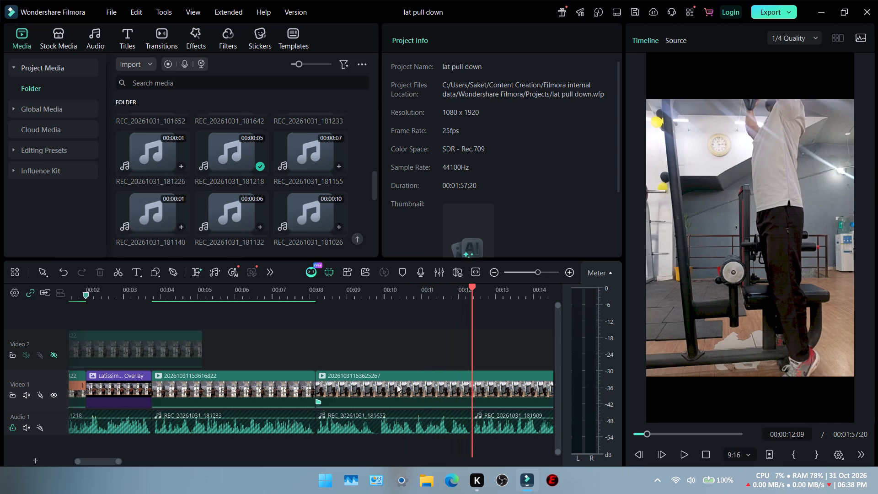
{"action": "left_click", "coordinate": [446, 385]}
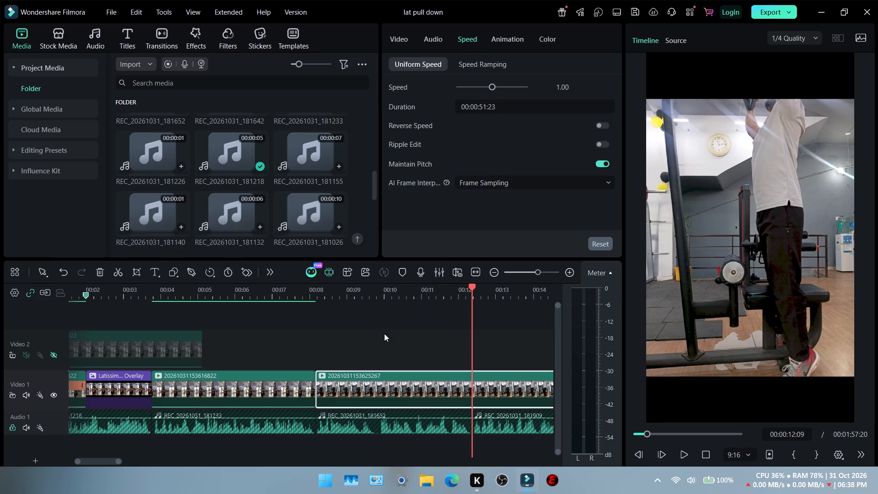
{"action": "scroll", "coordinate": [429, 335], "scroll_direction": "down", "scroll_amount": 15, "text": "ctrl"}
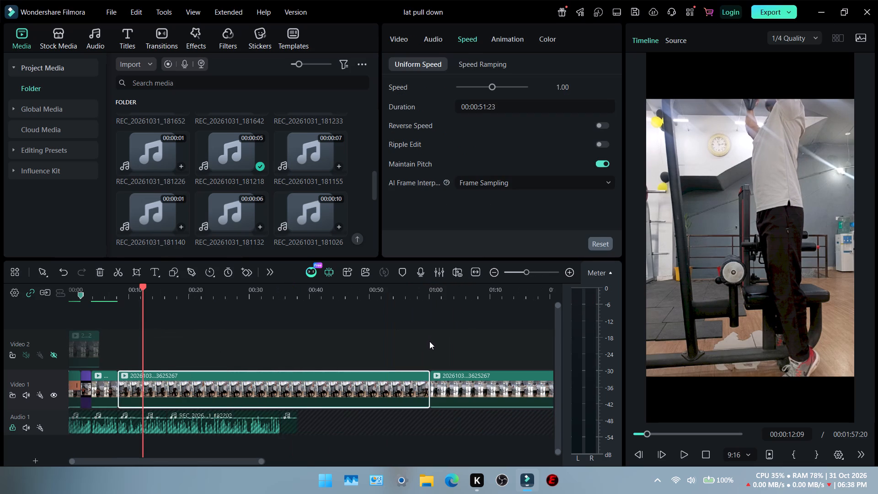
{"action": "scroll", "coordinate": [429, 341], "scroll_direction": "down", "scroll_amount": 1, "text": "ctrl"}
{"action": "left_click", "coordinate": [317, 287]}
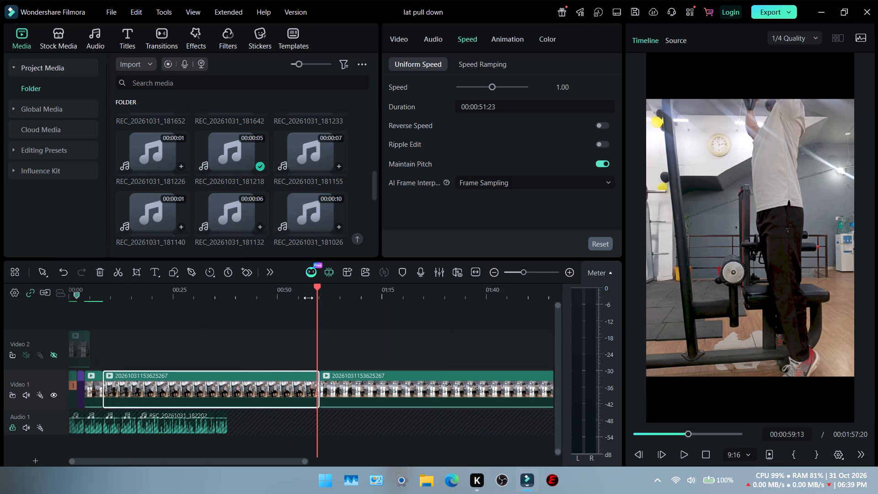
{"action": "scroll", "coordinate": [198, 370], "scroll_direction": "right", "scroll_amount": 1}
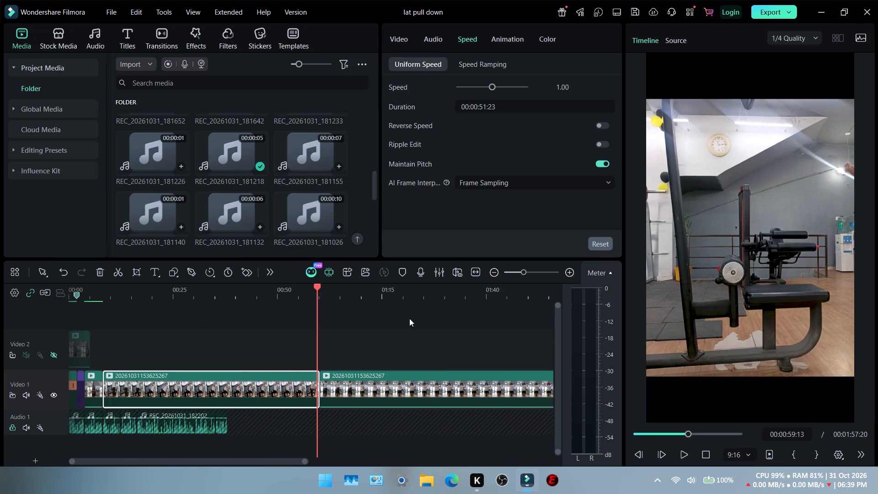
{"action": "scroll", "coordinate": [409, 318], "scroll_direction": "right", "scroll_amount": 1}
{"action": "key", "text": "space"}
{"action": "key", "text": "space"}
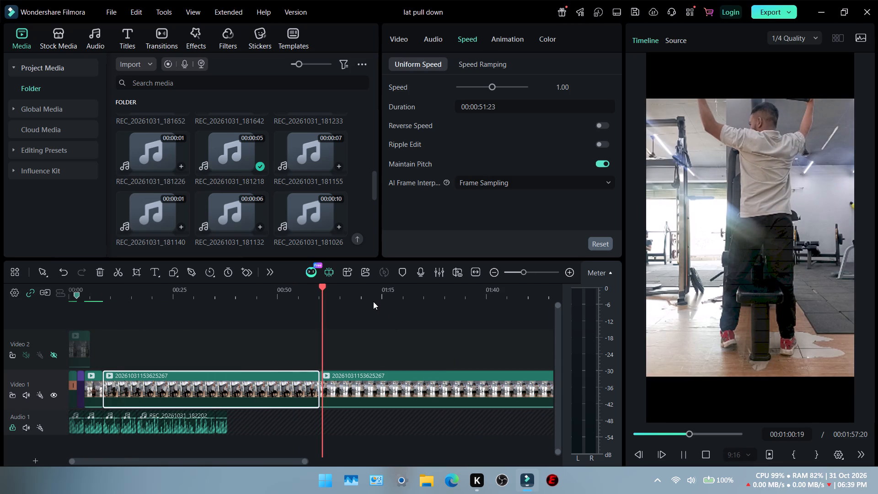
{"action": "left_click", "coordinate": [112, 296]}
{"action": "left_click", "coordinate": [122, 292]}
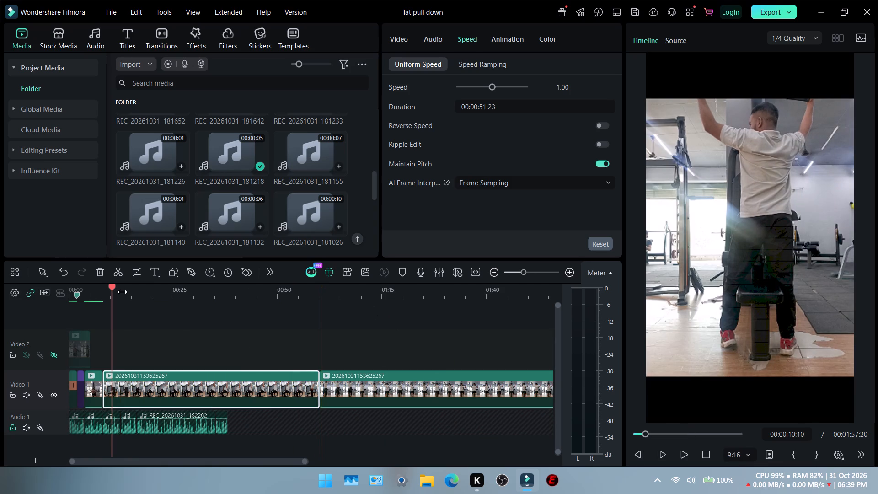
{"action": "left_click", "coordinate": [134, 291]}
{"action": "left_click", "coordinate": [139, 291]}
{"action": "left_click", "coordinate": [146, 291]}
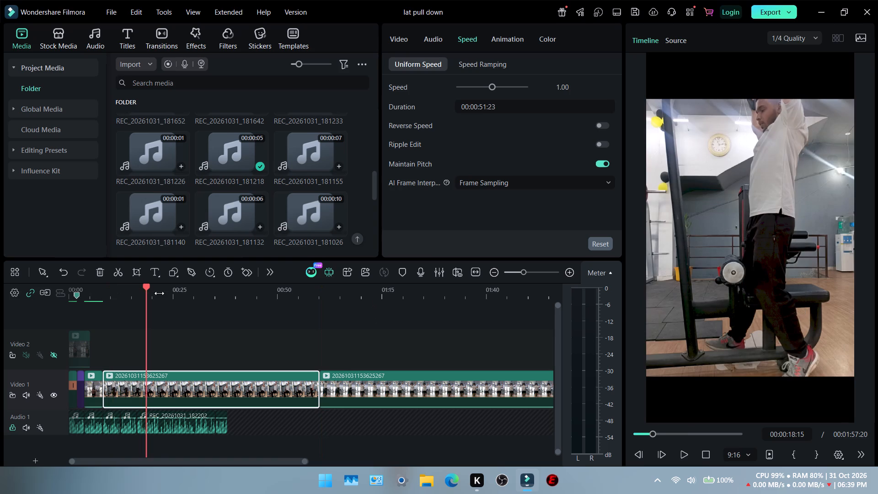
{"action": "left_click", "coordinate": [161, 294]}
{"action": "left_click", "coordinate": [169, 294]}
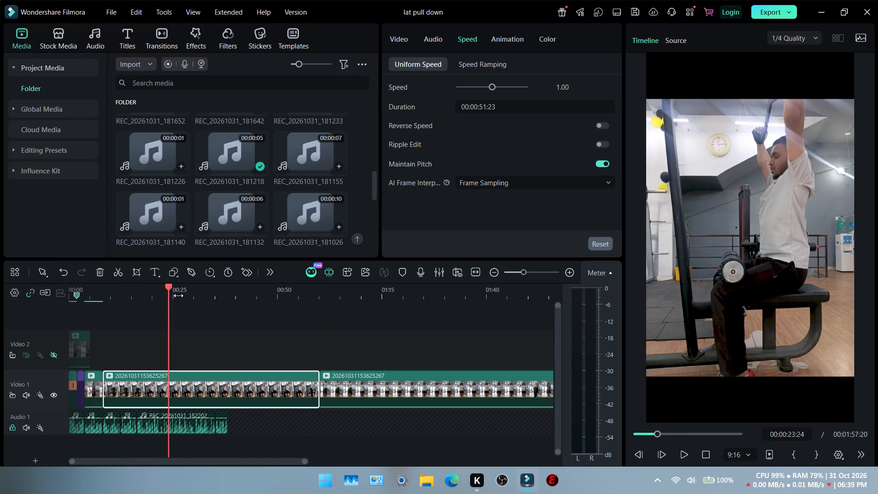
{"action": "left_click", "coordinate": [178, 295]}
{"action": "left_click", "coordinate": [156, 299]}
{"action": "scroll", "coordinate": [419, 344], "scroll_direction": "down", "scroll_amount": 5, "text": "ctrl"}
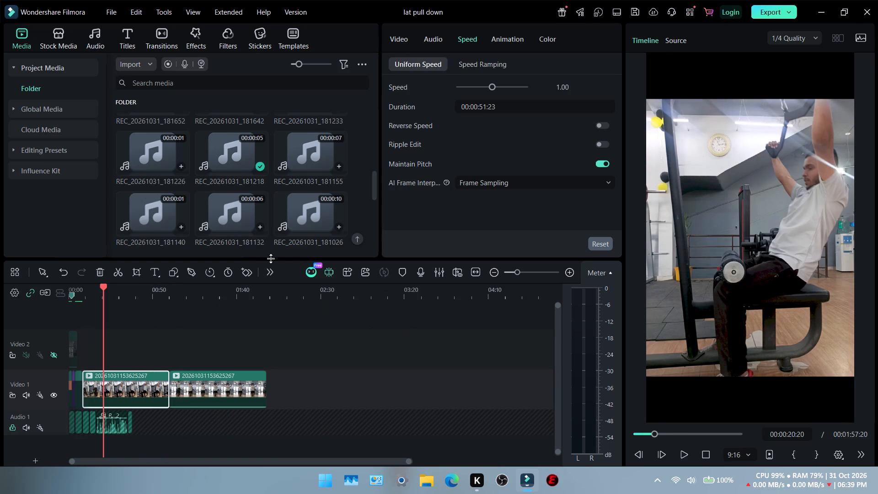
{"action": "left_click", "coordinate": [297, 297]}
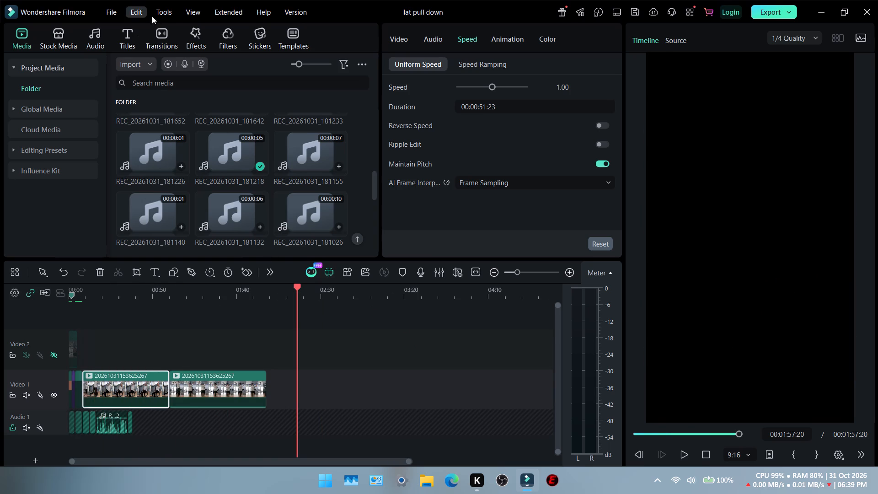
{"action": "left_click", "coordinate": [126, 39]}
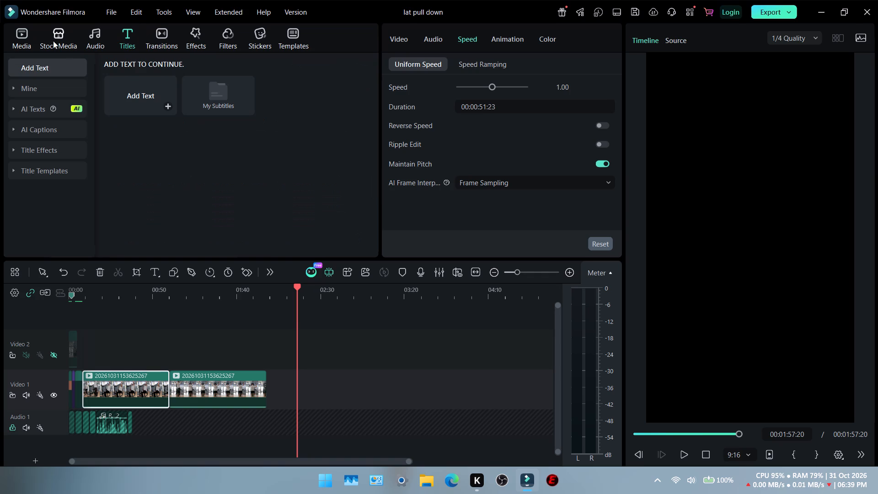
{"action": "left_click", "coordinate": [22, 37]}
{"action": "scroll", "coordinate": [158, 148], "scroll_direction": "up", "scroll_amount": 8}
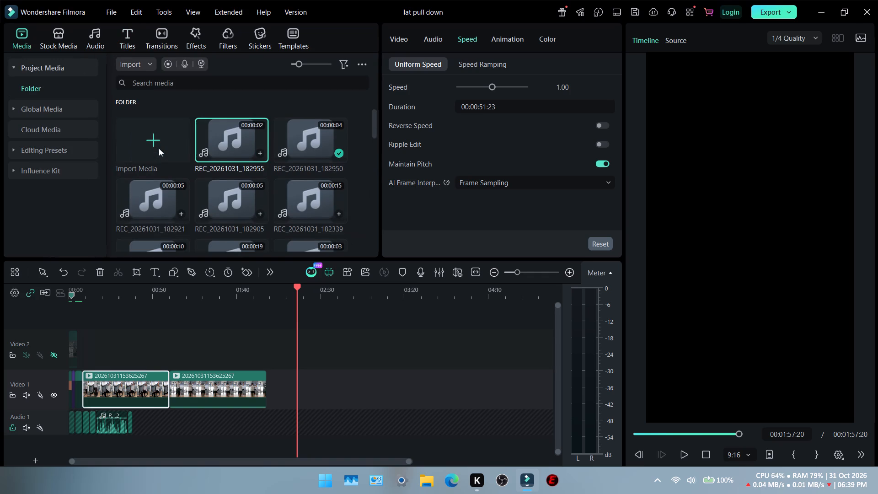
{"action": "scroll", "coordinate": [159, 148], "scroll_direction": "down", "scroll_amount": 7}
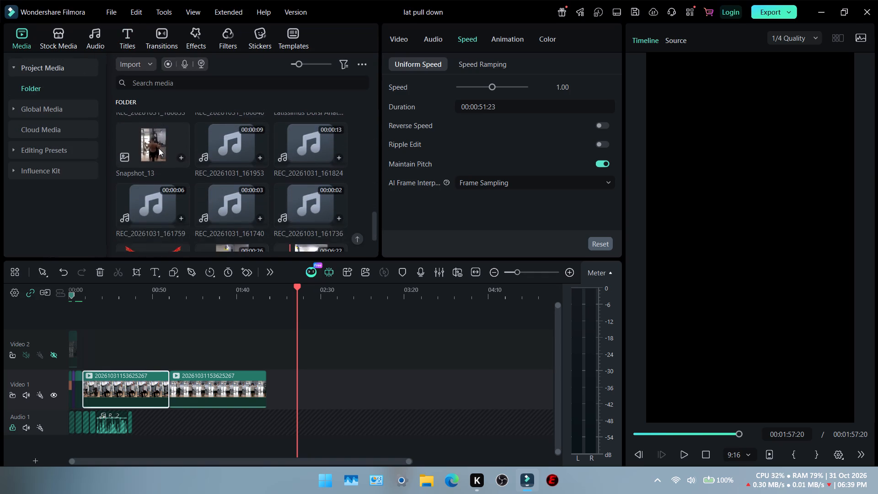
{"action": "scroll", "coordinate": [159, 148], "scroll_direction": "down", "scroll_amount": 3}
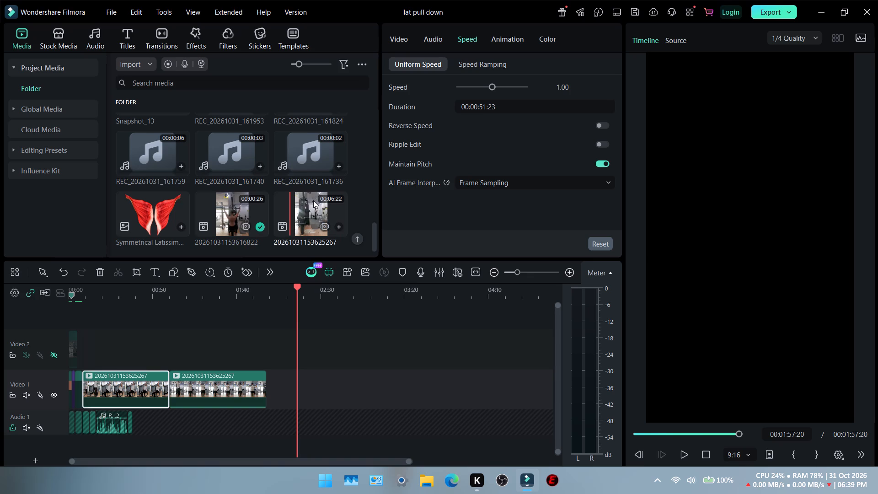
{"action": "left_click", "coordinate": [338, 225]}
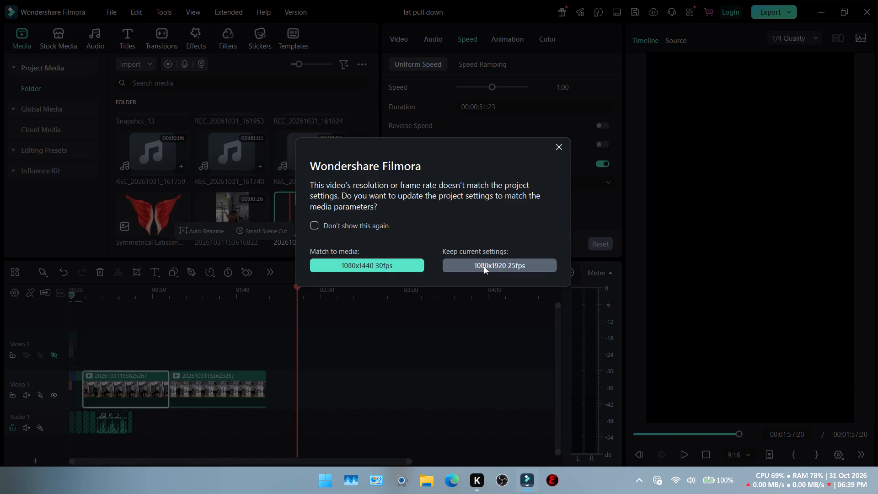
{"action": "left_click", "coordinate": [484, 266]}
{"action": "scroll", "coordinate": [305, 345], "scroll_direction": "right", "scroll_amount": 4}
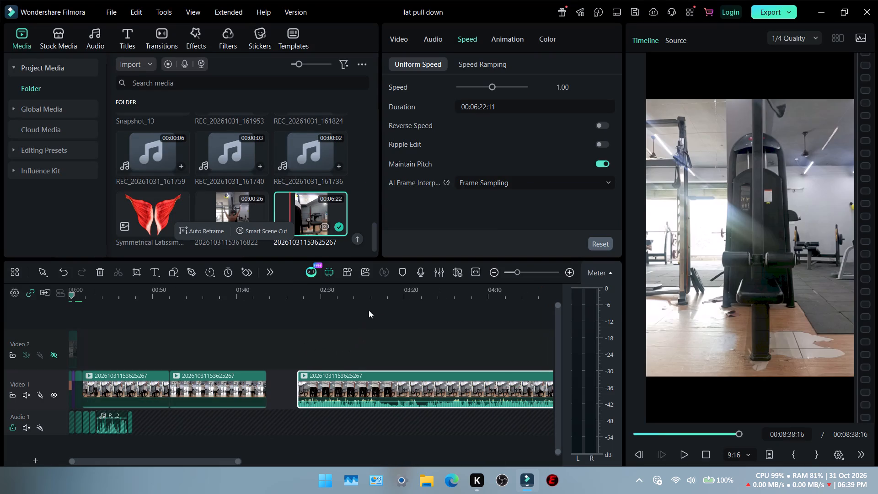
{"action": "left_click", "coordinate": [305, 297]}
{"action": "key", "text": "space"}
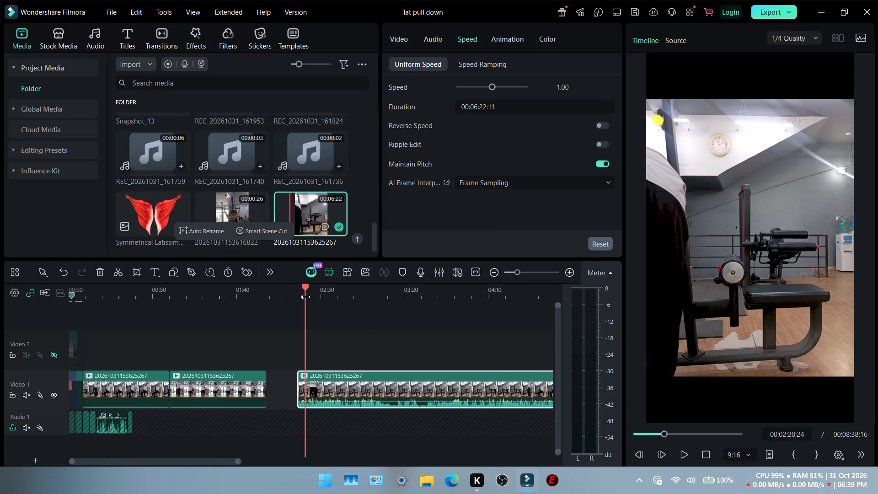
{"action": "left_click", "coordinate": [322, 295]}
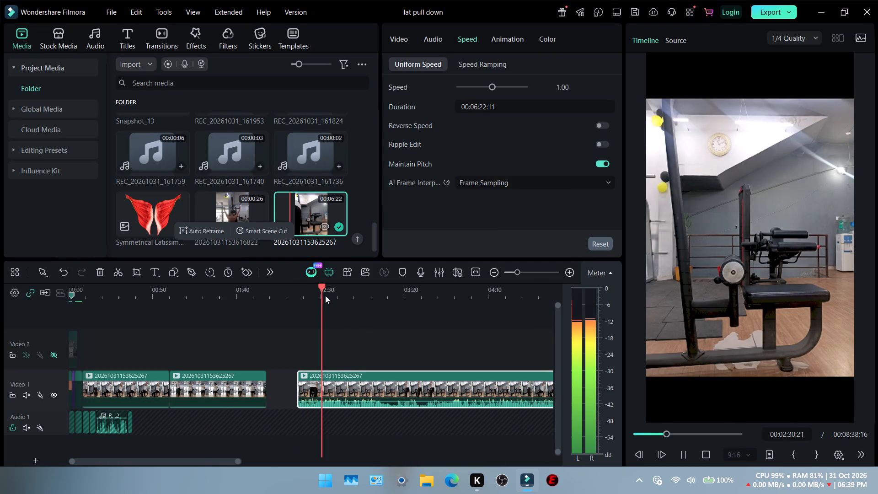
{"action": "left_click", "coordinate": [330, 295]}
{"action": "left_click", "coordinate": [336, 295]}
{"action": "left_click", "coordinate": [345, 295]}
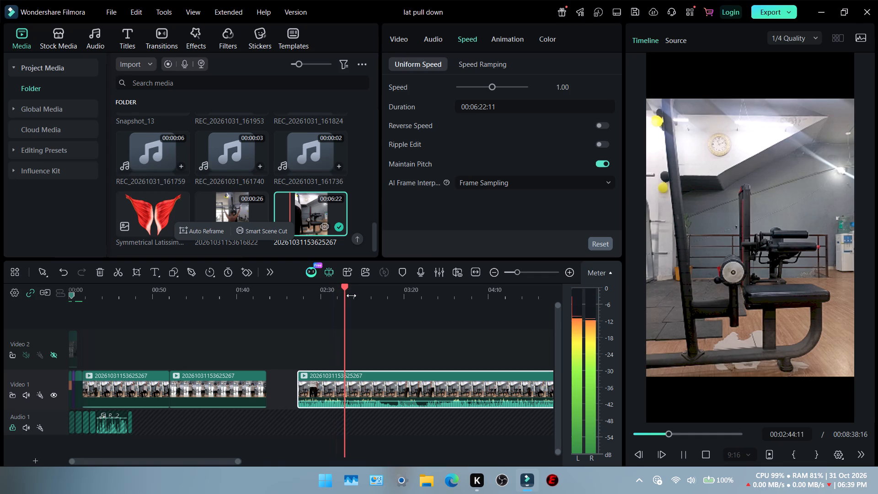
{"action": "left_click", "coordinate": [353, 295]}
{"action": "left_click", "coordinate": [358, 295]}
{"action": "left_click", "coordinate": [368, 297]}
{"action": "left_click", "coordinate": [375, 297]}
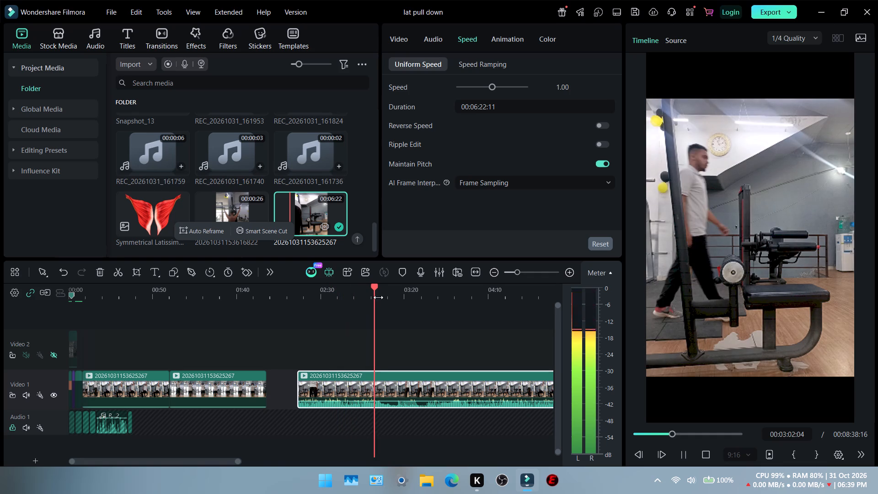
{"action": "left_click", "coordinate": [378, 297]}
{"action": "left_click", "coordinate": [389, 299]}
{"action": "left_click", "coordinate": [406, 299]}
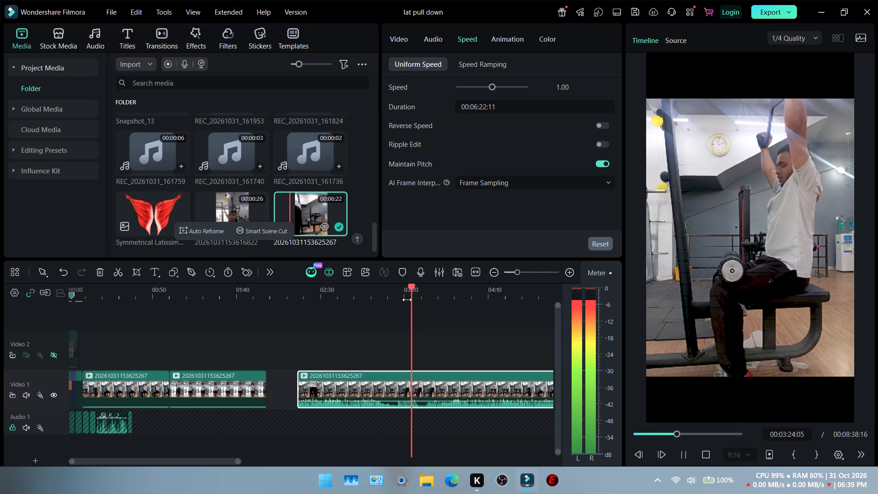
Split the new clip at 00:03:15:07 during the lifter's setup and delete the part before the cut.
{"action": "left_click", "coordinate": [407, 300]}
{"action": "left_click", "coordinate": [395, 300]}
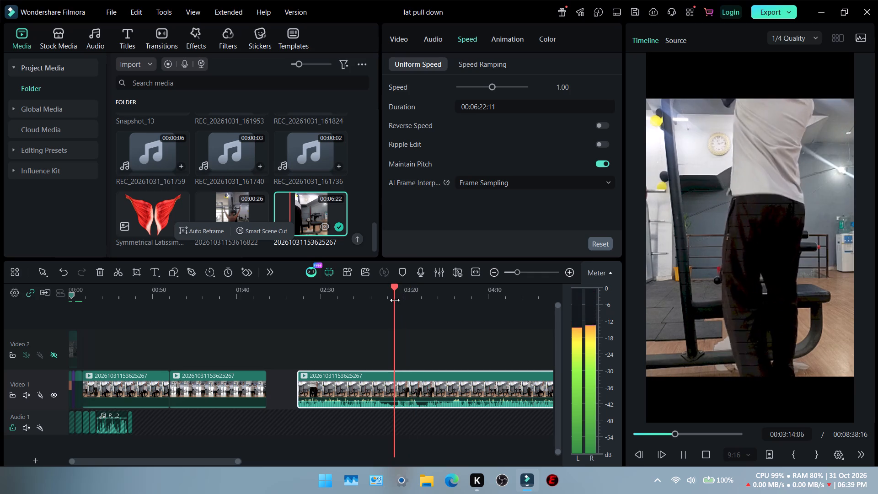
{"action": "key", "text": "space"}
{"action": "left_click", "coordinate": [388, 380]}
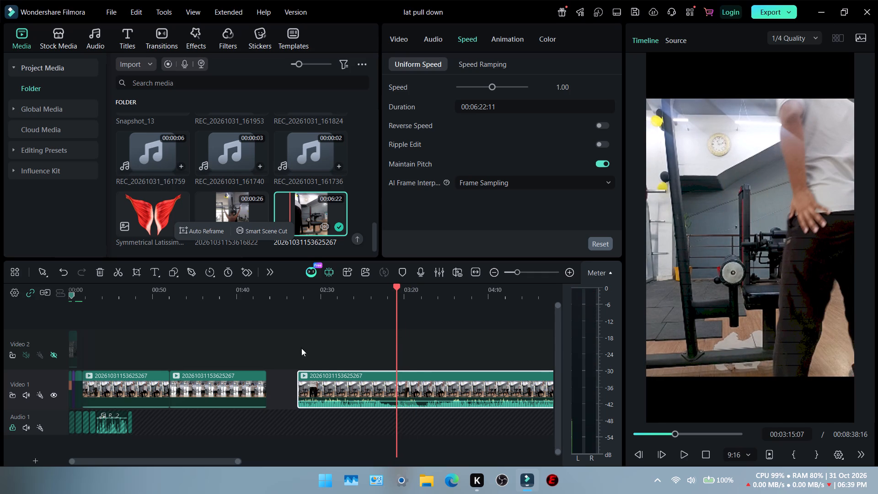
{"action": "left_click", "coordinate": [117, 273]}
{"action": "left_click", "coordinate": [374, 393]}
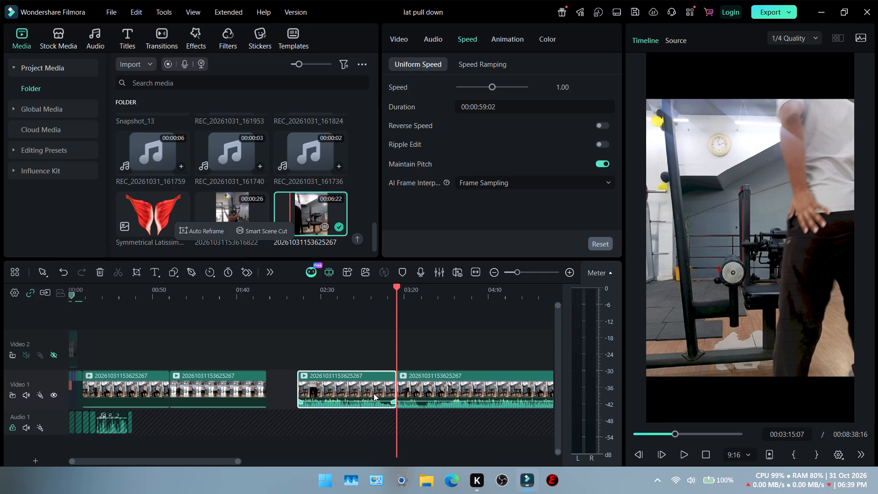
{"action": "key", "text": "Delete"}
Split the remaining new clip at 00:03:19:22, where the lifter stands beside the machine, and delete the part after the cut.
{"action": "left_click", "coordinate": [353, 295]}
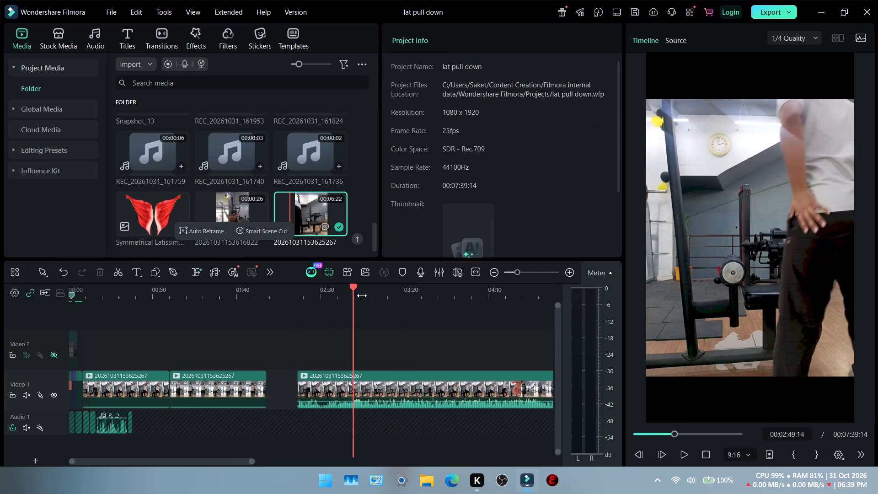
{"action": "left_click", "coordinate": [376, 296]}
{"action": "left_click", "coordinate": [404, 296]}
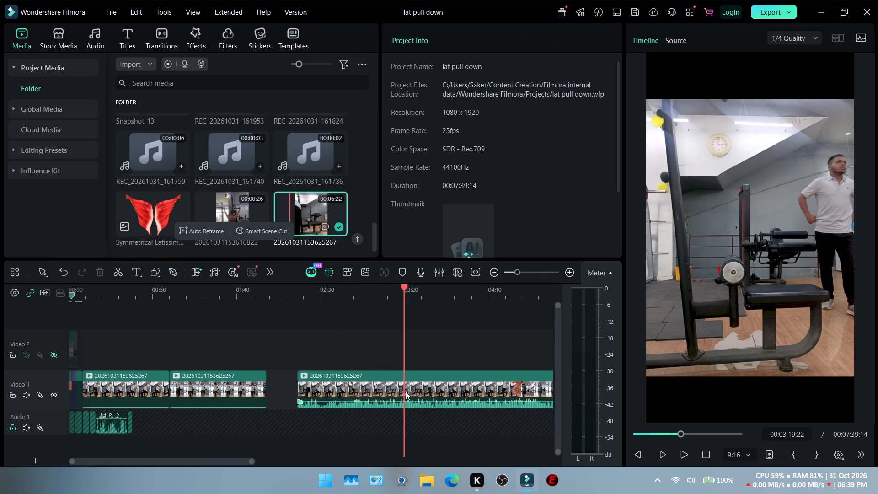
{"action": "left_click", "coordinate": [406, 391]}
{"action": "left_click", "coordinate": [123, 272]}
{"action": "left_click", "coordinate": [454, 386]}
{"action": "key", "text": "Delete"}
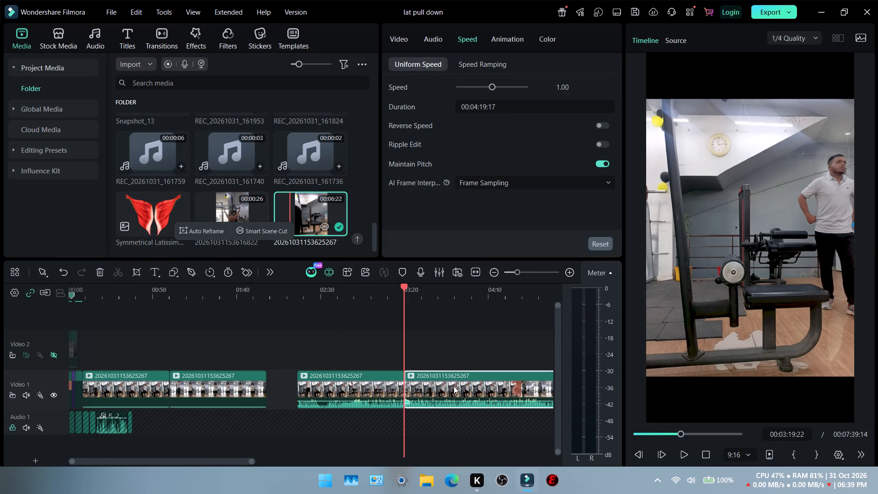
Check the opening frames of the trimmed clip around 00:02:22, stepping back frame by frame.
{"action": "left_click", "coordinate": [308, 299]}
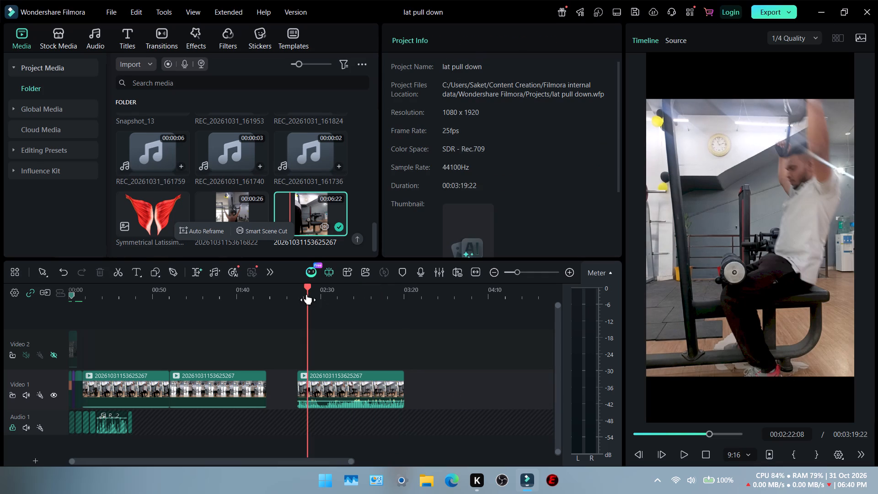
{"action": "key", "text": "Left"}
{"action": "key", "text": "Left"}
{"action": "key", "text": "Left"}
{"action": "key", "text": "Left"}
{"action": "key", "text": "Left"}
{"action": "key", "text": "Left"}
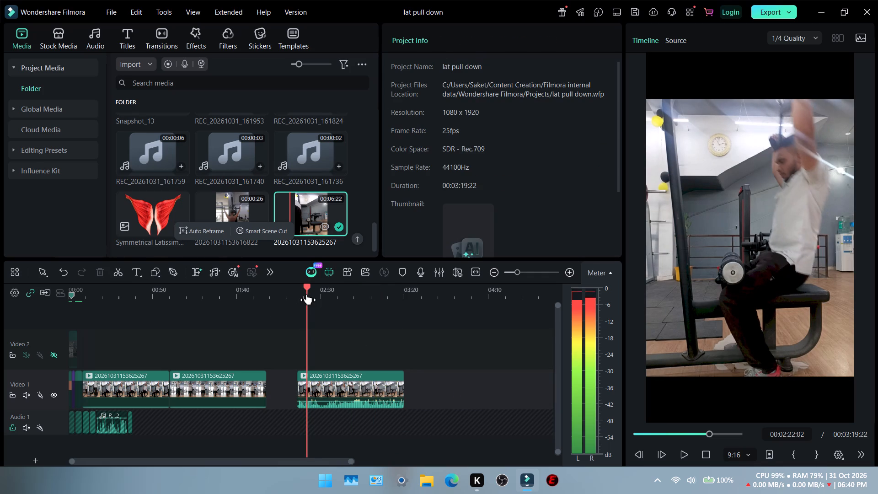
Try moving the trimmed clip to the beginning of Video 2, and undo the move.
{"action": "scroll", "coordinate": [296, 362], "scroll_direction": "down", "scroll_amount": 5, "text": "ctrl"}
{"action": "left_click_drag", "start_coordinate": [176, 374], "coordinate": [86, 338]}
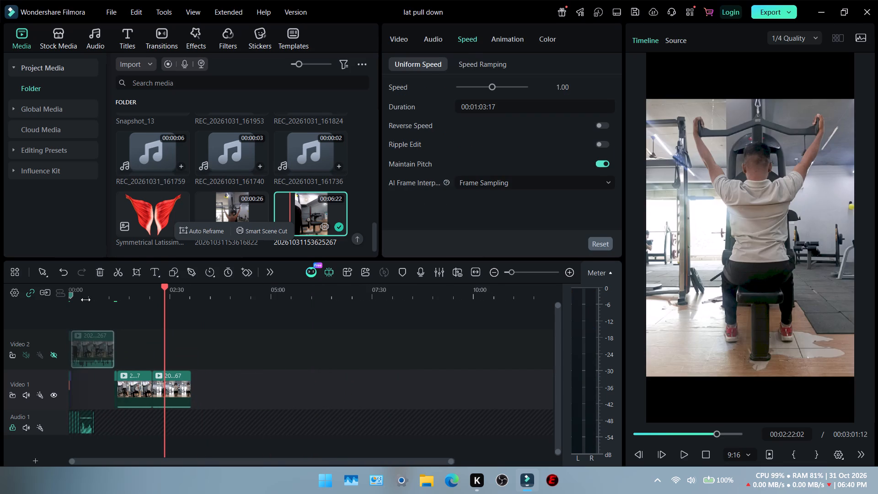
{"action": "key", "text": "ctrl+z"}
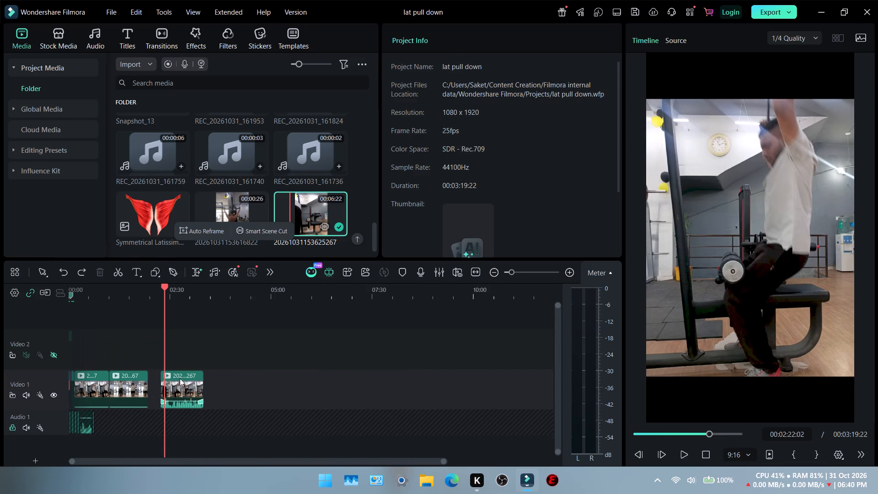
{"action": "left_click", "coordinate": [182, 375]}
{"action": "left_click_drag", "start_coordinate": [178, 375], "coordinate": [105, 351]}
{"action": "scroll", "coordinate": [113, 352], "scroll_direction": "right", "scroll_amount": 1}
{"action": "left_click", "coordinate": [90, 291]}
{"action": "scroll", "coordinate": [103, 336], "scroll_direction": "up", "scroll_amount": 10, "text": "ctrl"}
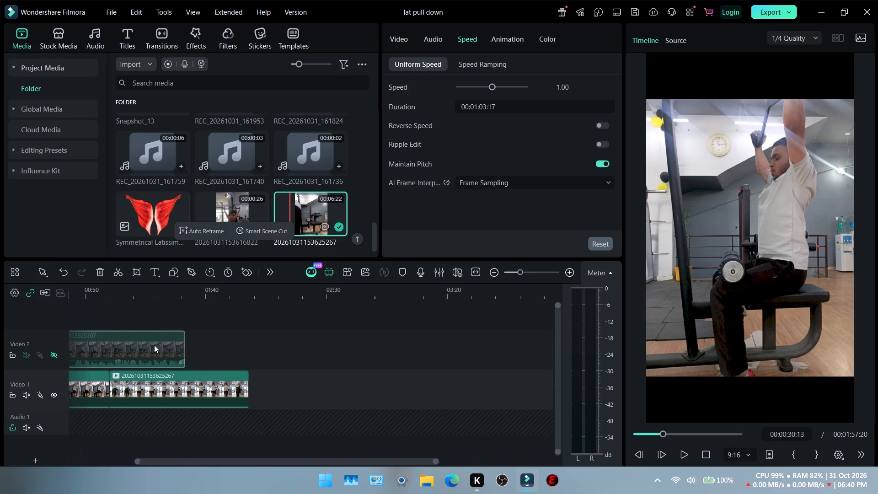
{"action": "scroll", "coordinate": [154, 345], "scroll_direction": "up", "scroll_amount": 2, "text": "ctrl"}
{"action": "scroll", "coordinate": [154, 345], "scroll_direction": "right", "scroll_amount": 12}
Play the opening section from about 00:00:04 past the side-view cut to 00:00:08:20.
{"action": "left_click", "coordinate": [112, 296]}
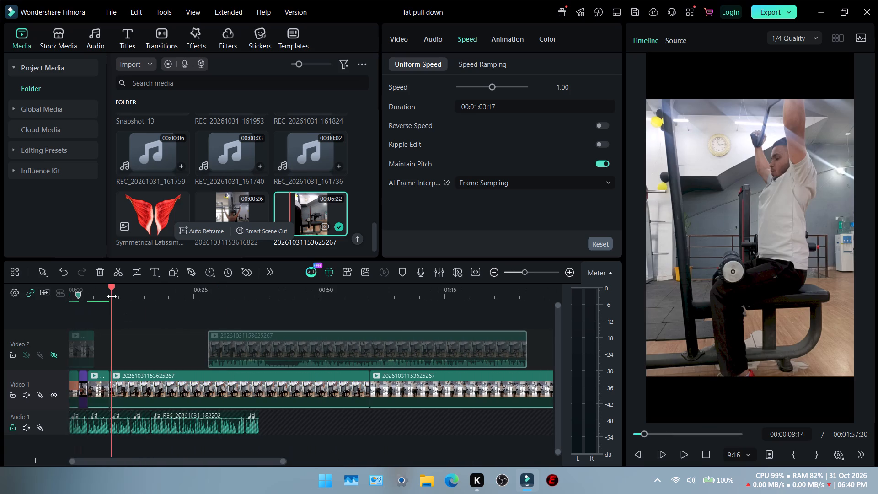
{"action": "left_click_drag", "start_coordinate": [111, 286], "coordinate": [84, 299]}
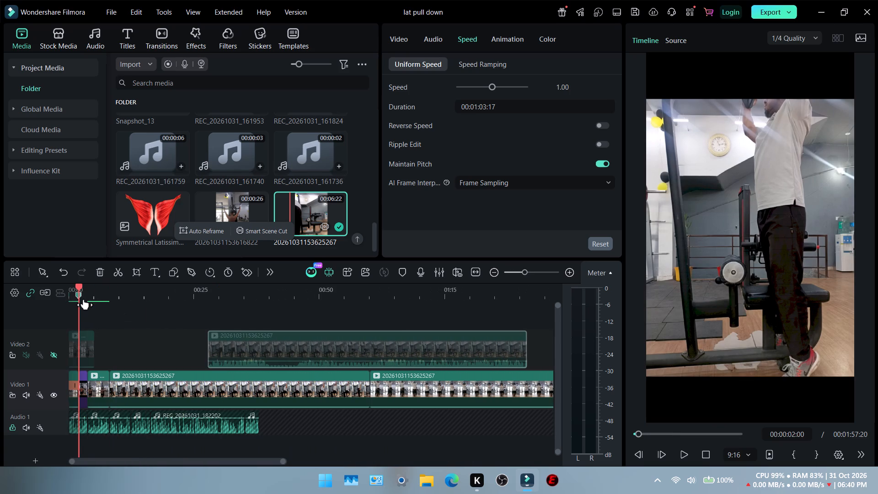
{"action": "left_click_drag", "start_coordinate": [84, 299], "coordinate": [90, 299]}
{"action": "key", "text": "space"}
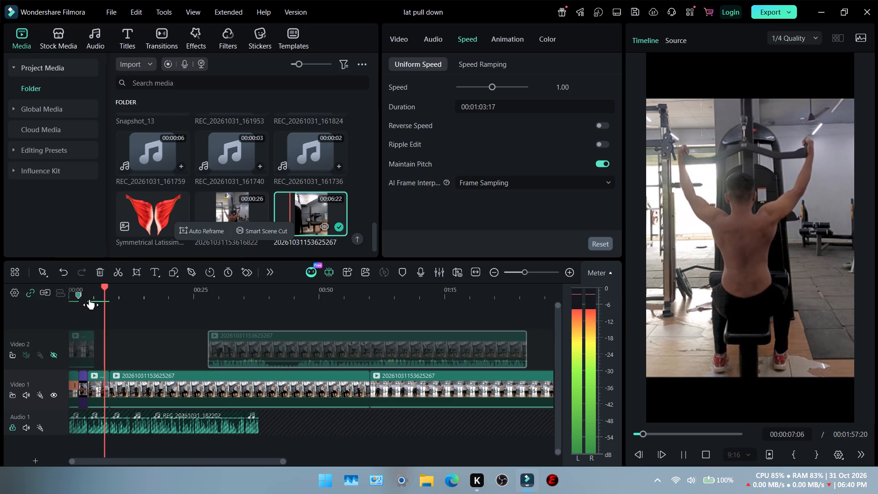
{"action": "key", "text": "space"}
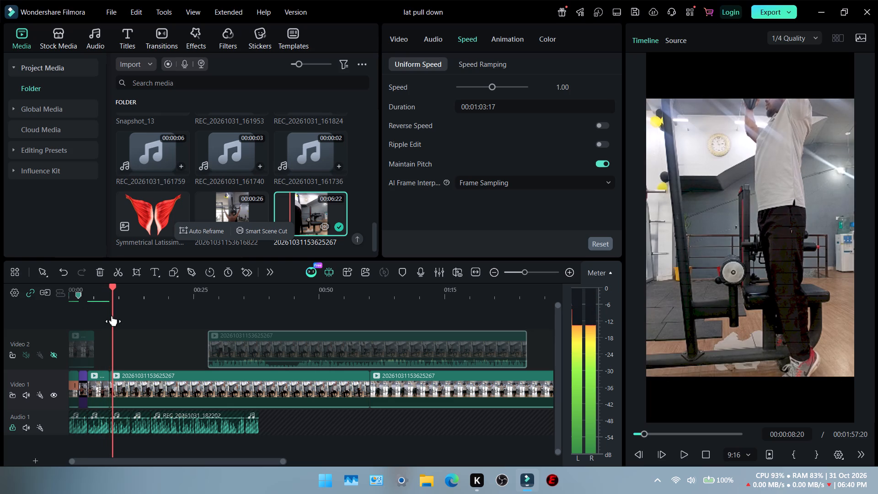
Make the Video 2 track visible and align its trimmed clip with the start of the side-view clip on Video 1.
{"action": "left_click", "coordinate": [250, 338]}
{"action": "left_click", "coordinate": [50, 353]}
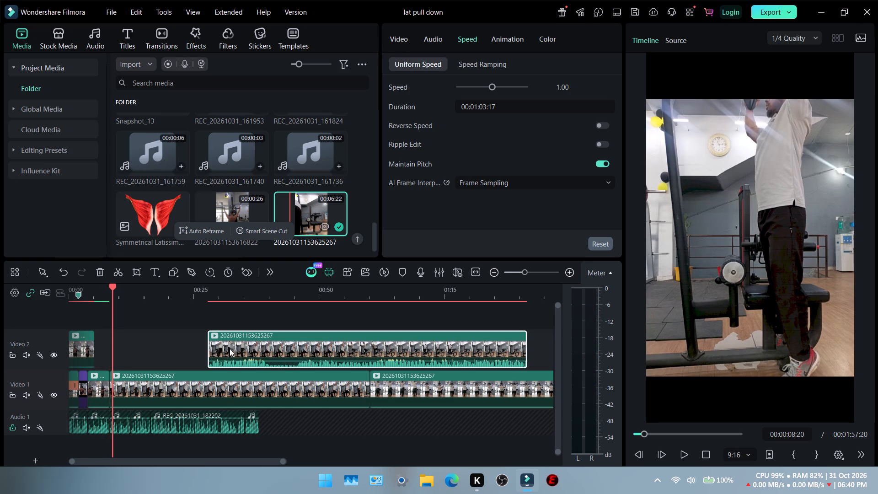
{"action": "left_click_drag", "start_coordinate": [261, 336], "coordinate": [161, 334]}
{"action": "scroll", "coordinate": [120, 321], "scroll_direction": "up", "scroll_amount": 8, "text": "ctrl"}
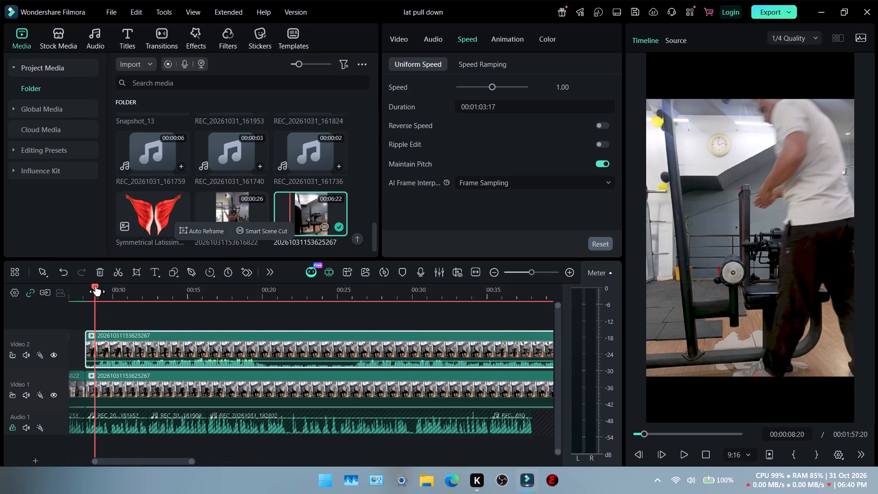
Scrub the side-view clip between about 00:00:11 and 00:00:17 to check where the exercise movement begins.
{"action": "left_click", "coordinate": [142, 295]}
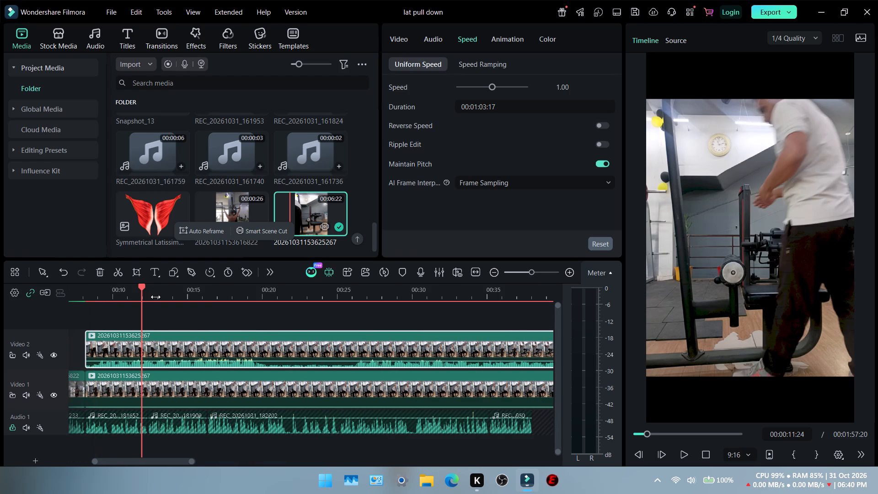
{"action": "left_click", "coordinate": [155, 297]}
{"action": "left_click", "coordinate": [166, 297]}
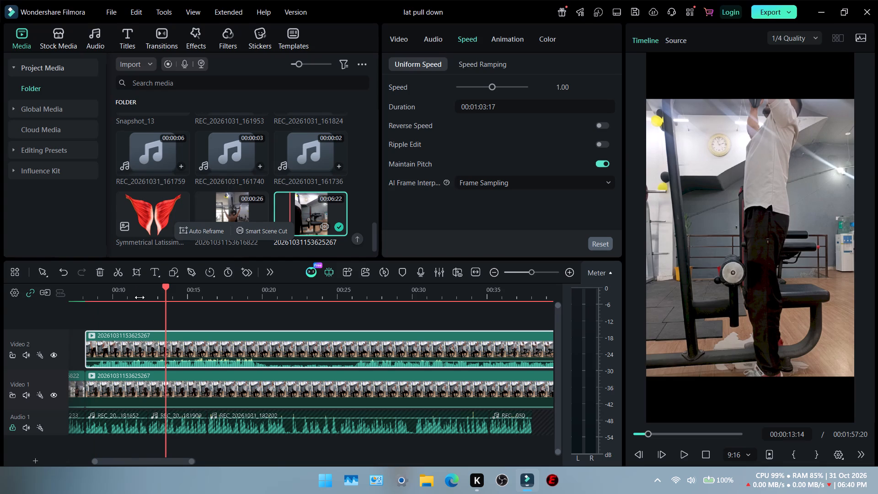
{"action": "left_click", "coordinate": [131, 297]}
{"action": "left_click", "coordinate": [154, 299]}
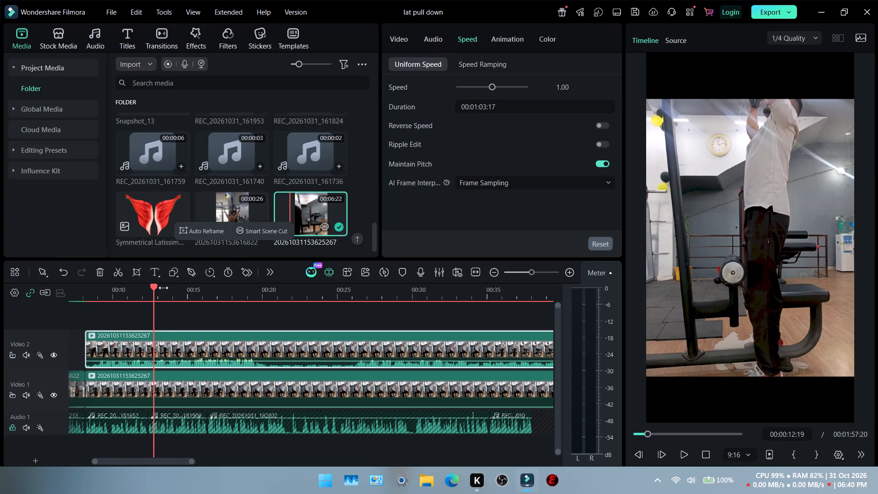
{"action": "left_click", "coordinate": [163, 288]}
{"action": "left_click", "coordinate": [182, 292]}
{"action": "left_click", "coordinate": [200, 295]}
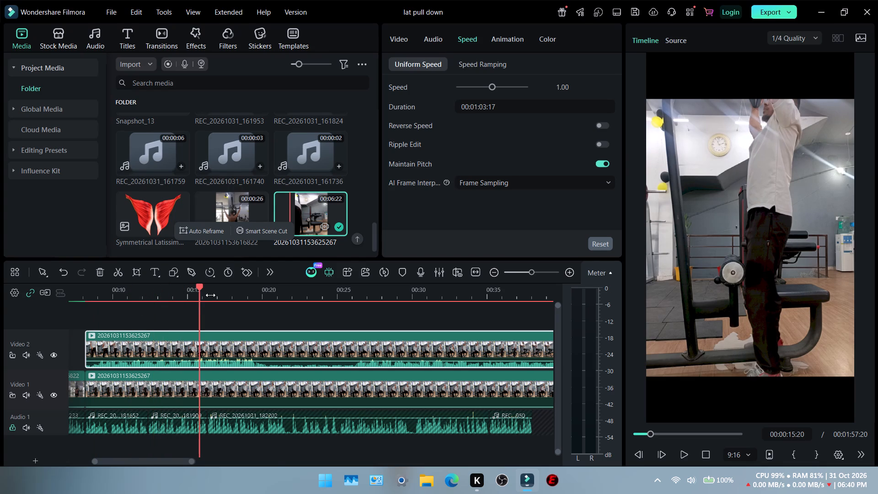
{"action": "double_click", "coordinate": [218, 295]}
{"action": "left_click", "coordinate": [188, 294]}
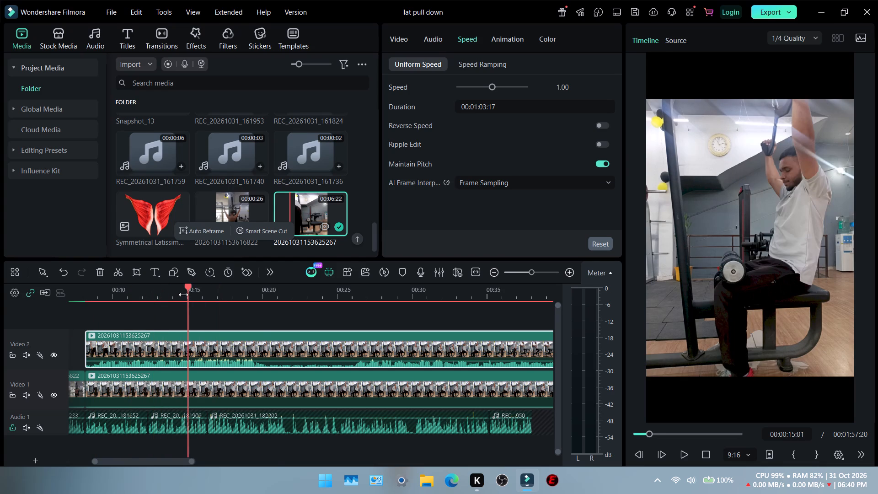
{"action": "left_click", "coordinate": [173, 295]}
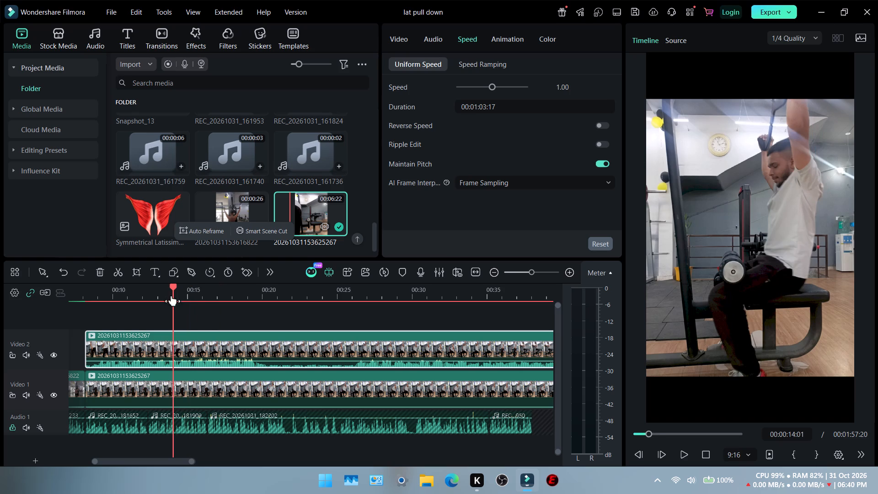
Trim the start of the side-view clip on Video 2, leaving a duration of 00:01:02:02.
{"action": "left_click", "coordinate": [88, 344]}
{"action": "left_click_drag", "start_coordinate": [88, 344], "coordinate": [93, 344]}
{"action": "left_click_drag", "start_coordinate": [95, 344], "coordinate": [145, 340]}
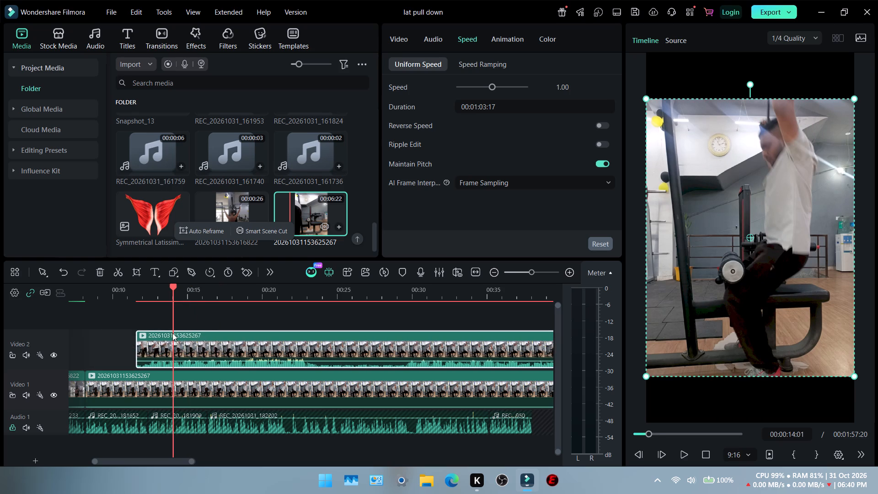
{"action": "left_click_drag", "start_coordinate": [138, 345], "coordinate": [145, 345]}
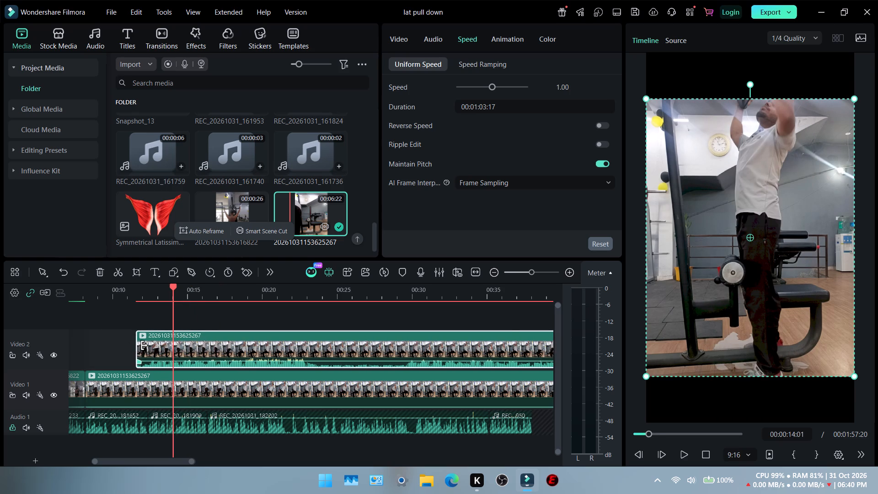
{"action": "left_click_drag", "start_coordinate": [145, 345], "coordinate": [162, 345]}
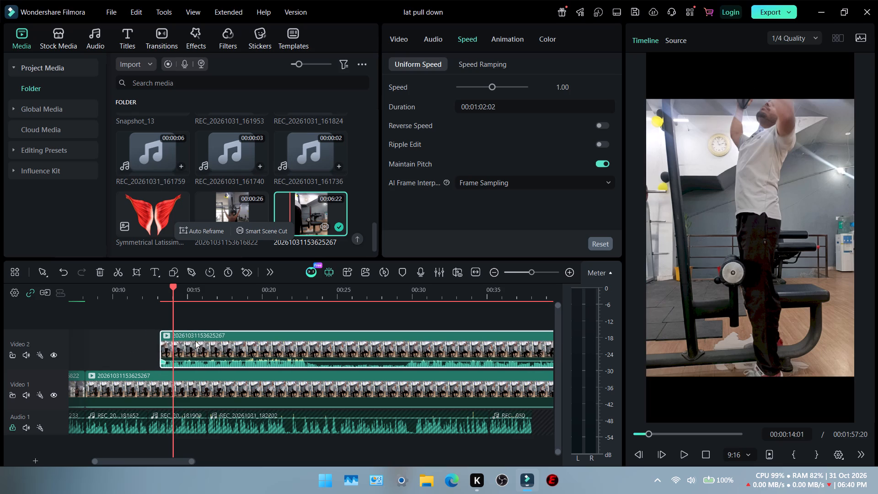
Move the trimmed Video 2 clip back to align with the start of the side-view clip on Video 1.
{"action": "left_click_drag", "start_coordinate": [198, 337], "coordinate": [208, 337]}
{"action": "left_click", "coordinate": [208, 337]}
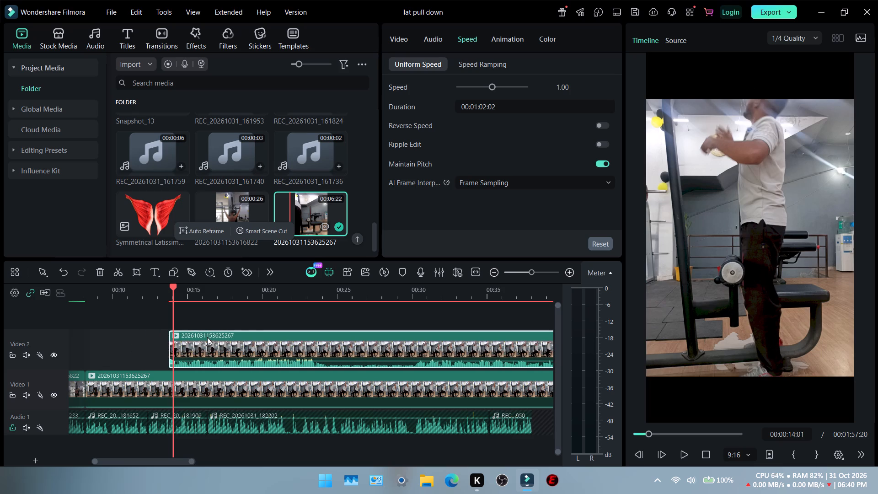
{"action": "scroll", "coordinate": [185, 343], "scroll_direction": "right", "scroll_amount": 2}
{"action": "left_click", "coordinate": [349, 333]}
{"action": "left_click_drag", "start_coordinate": [359, 336], "coordinate": [278, 338]}
Mute the Video 2 track while playing from the side-view cut to about 00:00:12:05.
{"action": "left_click", "coordinate": [190, 294]}
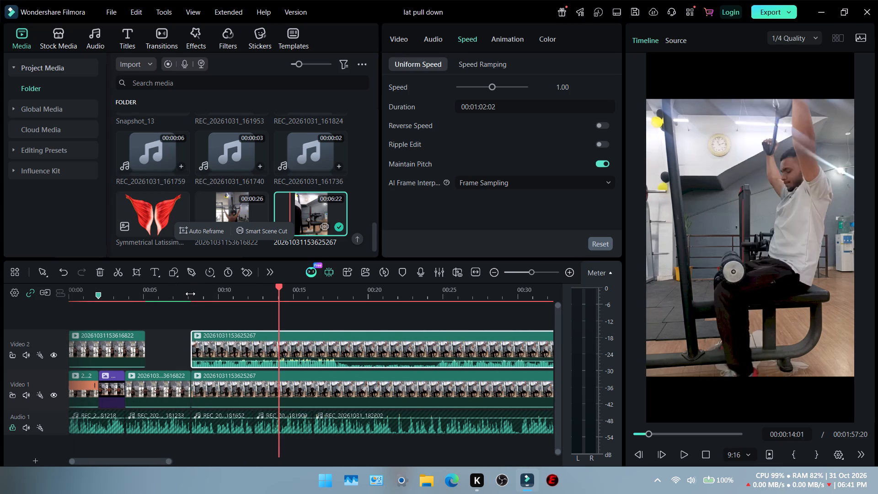
{"action": "key", "text": "space"}
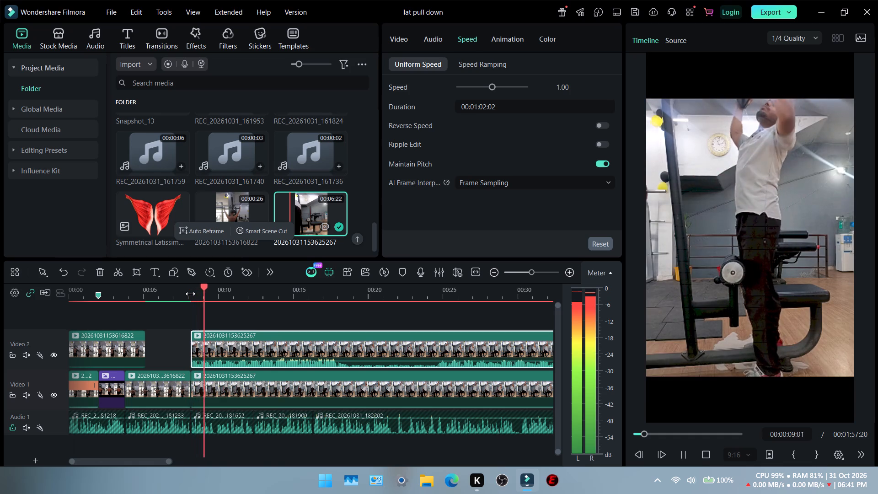
{"action": "left_click", "coordinate": [26, 356]}
{"action": "key", "text": "space"}
{"action": "key", "text": "space"}
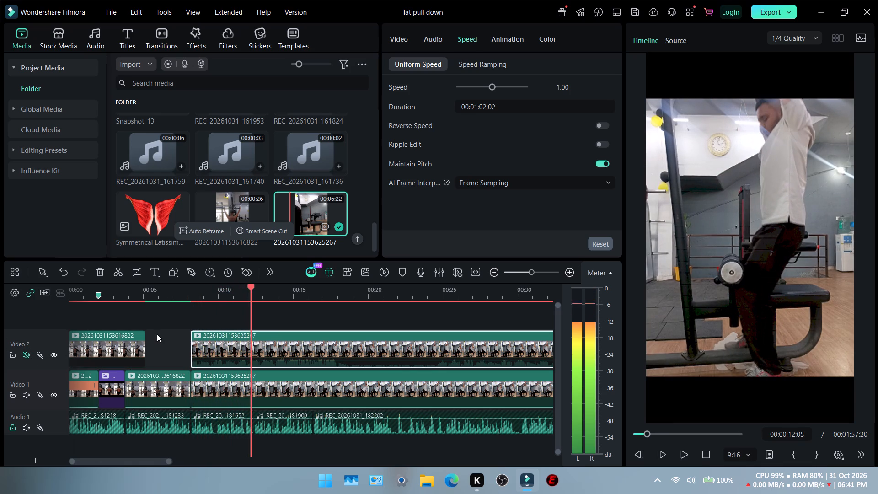
Trim the Video 2 side-view clip's start to a duration of 00:00:59:08 and realign it with the Video 1 side-view clip's start.
{"action": "left_click_drag", "start_coordinate": [194, 346], "coordinate": [216, 346]}
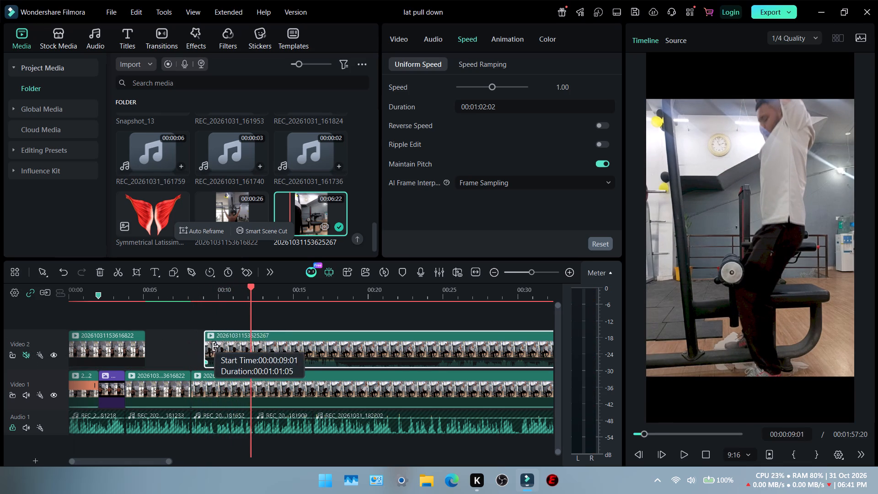
{"action": "left_click_drag", "start_coordinate": [216, 346], "coordinate": [236, 347]}
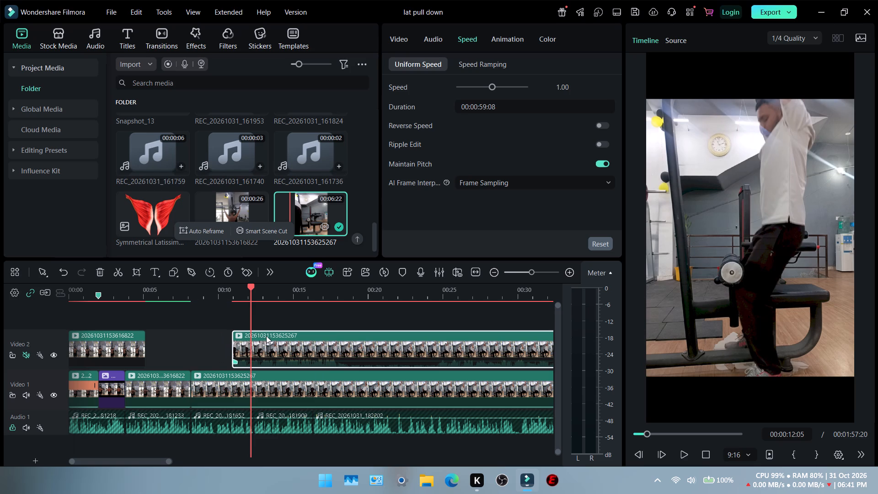
{"action": "left_click", "coordinate": [266, 336]}
{"action": "left_click_drag", "start_coordinate": [262, 336], "coordinate": [221, 343]}
Play the retrimmed side-view section from 00:00:08:00 to about 00:00:12:14.
{"action": "left_click", "coordinate": [188, 297]}
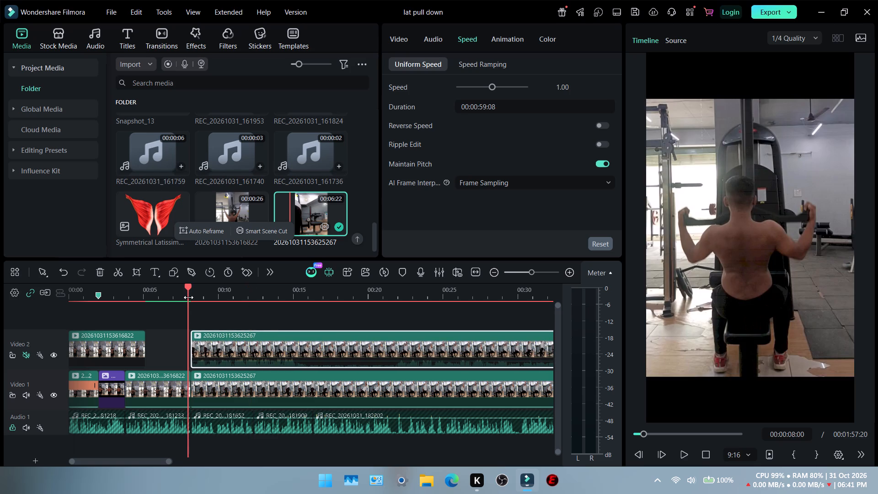
{"action": "key", "text": "space"}
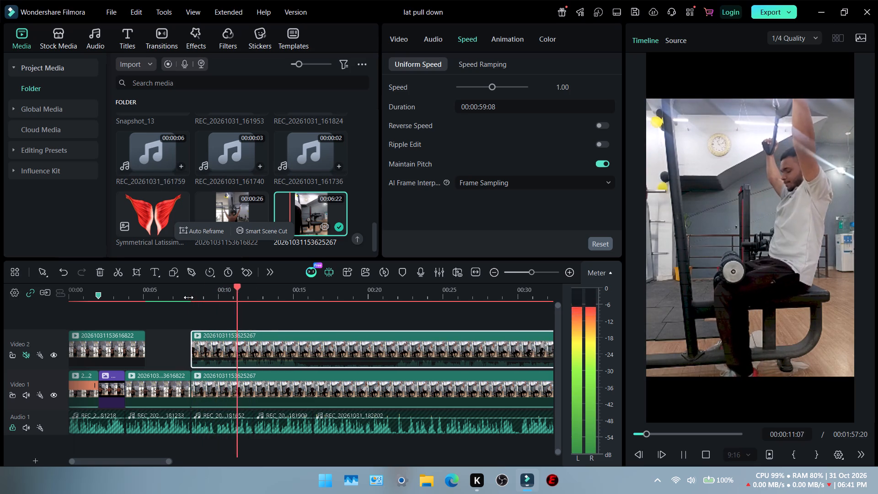
{"action": "key", "text": "space"}
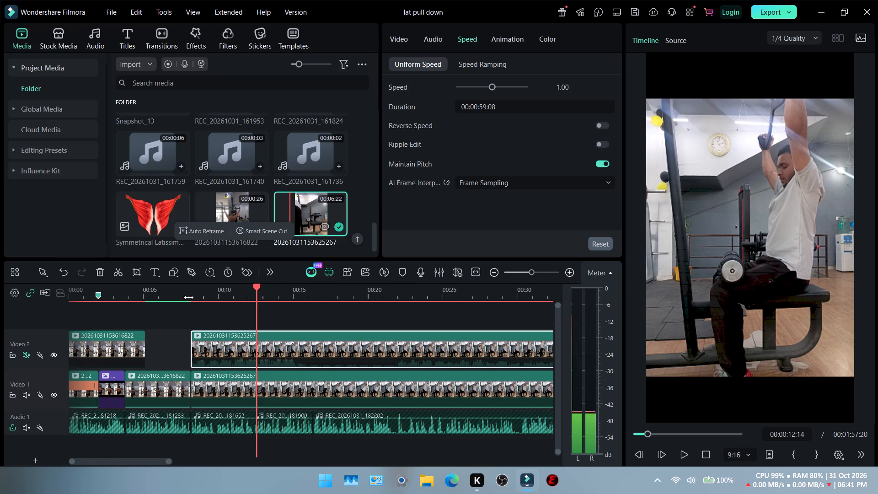
Set the uniform speed of the side-view clip on Video 2 to 1.20.
{"action": "left_click", "coordinate": [187, 292]}
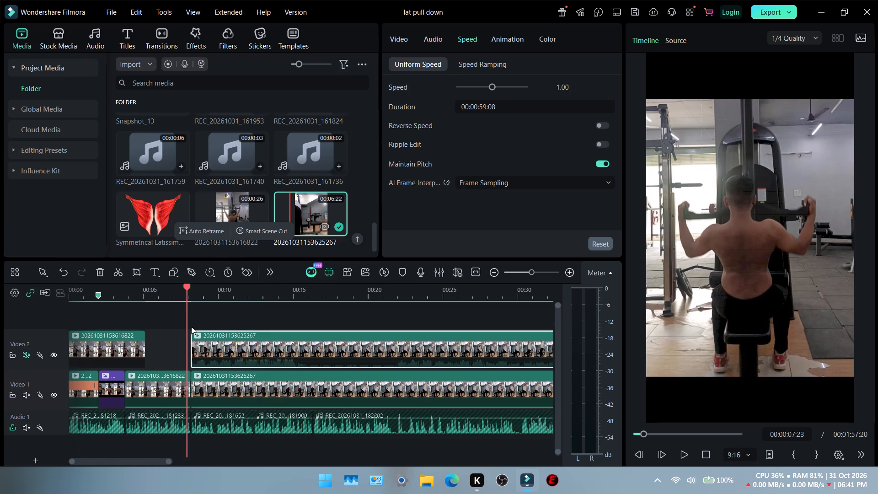
{"action": "scroll", "coordinate": [191, 327], "scroll_direction": "up", "scroll_amount": 5, "text": "ctrl"}
{"action": "left_click", "coordinate": [234, 342]}
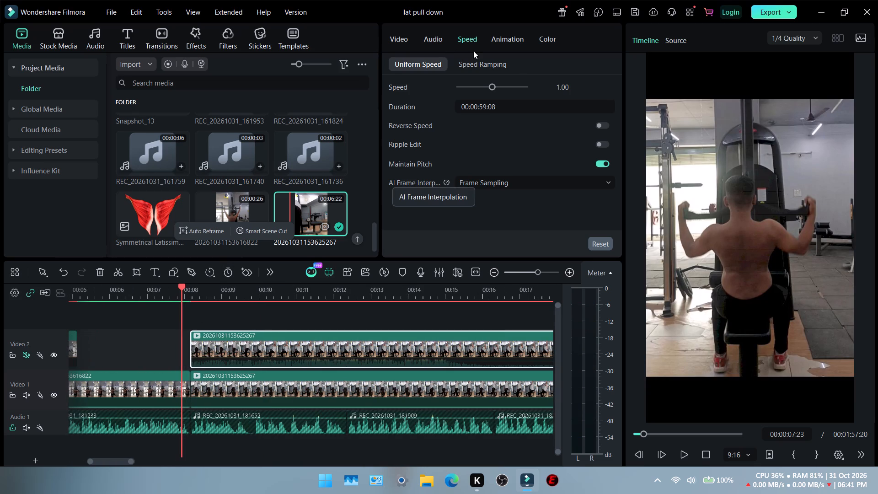
{"action": "left_click", "coordinate": [563, 85]}
{"action": "type", "text": "1.20"}
{"action": "left_click", "coordinate": [604, 83]}
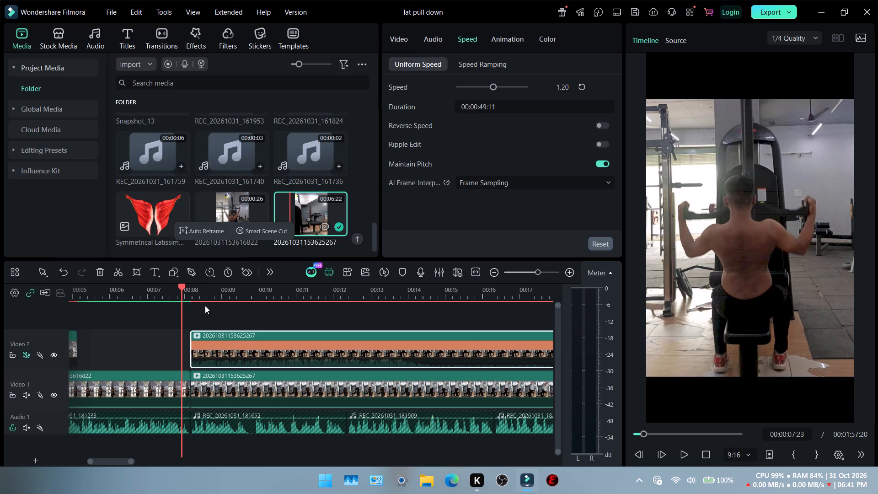
Play the sped-up section from 00:00:08:04 twice, checking it against the voice-over segment up to about 00:00:12:10.
{"action": "left_click", "coordinate": [191, 290]}
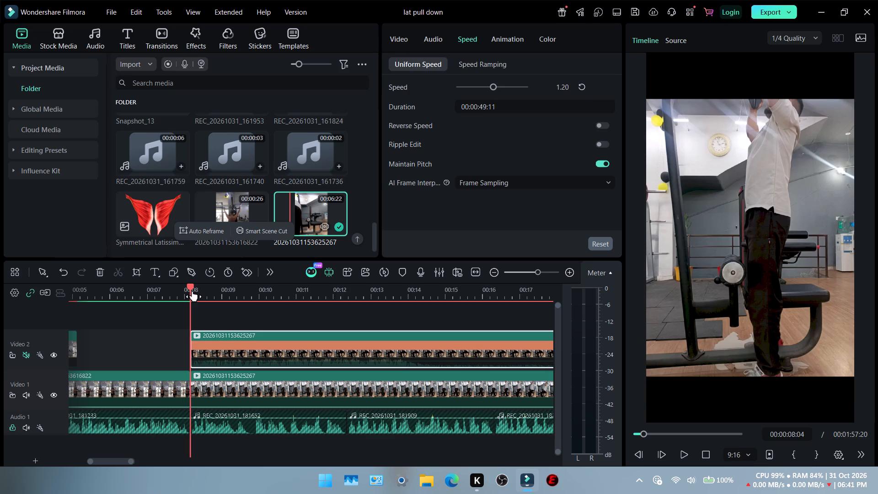
{"action": "key", "text": "space"}
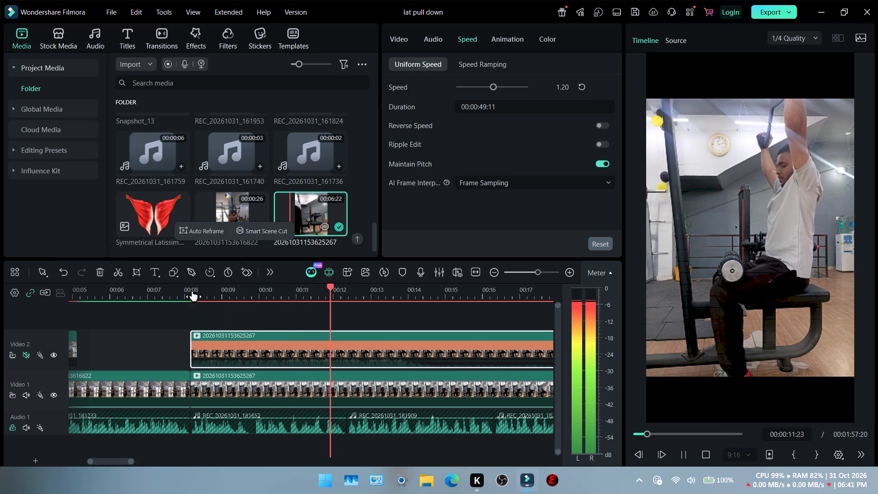
{"action": "key", "text": "space"}
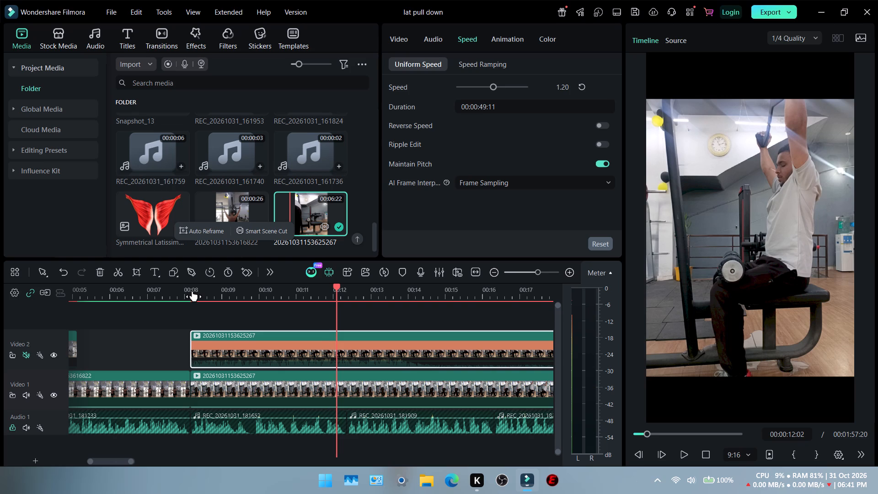
{"action": "left_click", "coordinate": [189, 299]}
{"action": "key", "text": "space"}
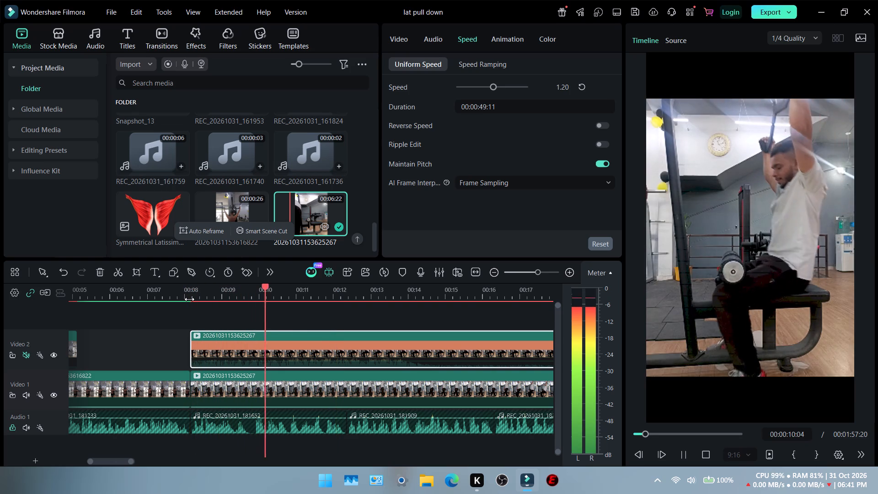
{"action": "key", "text": "space"}
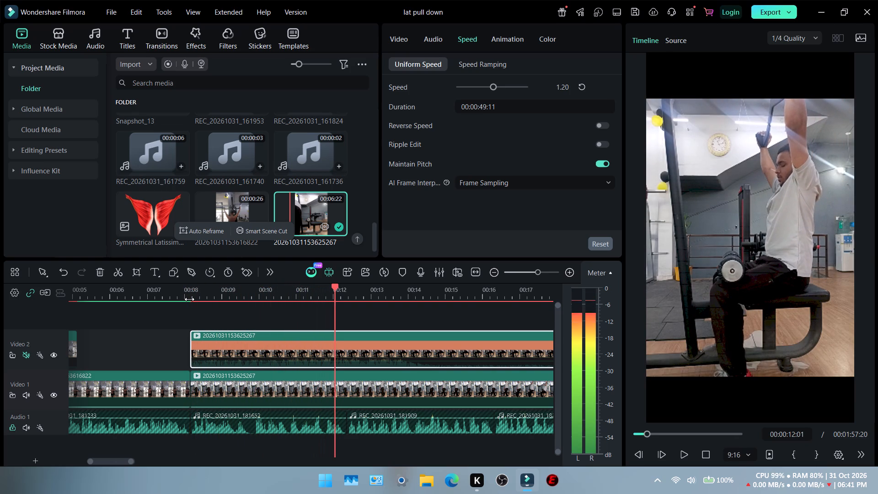
{"action": "key", "text": "space"}
{"action": "key", "text": "space"}
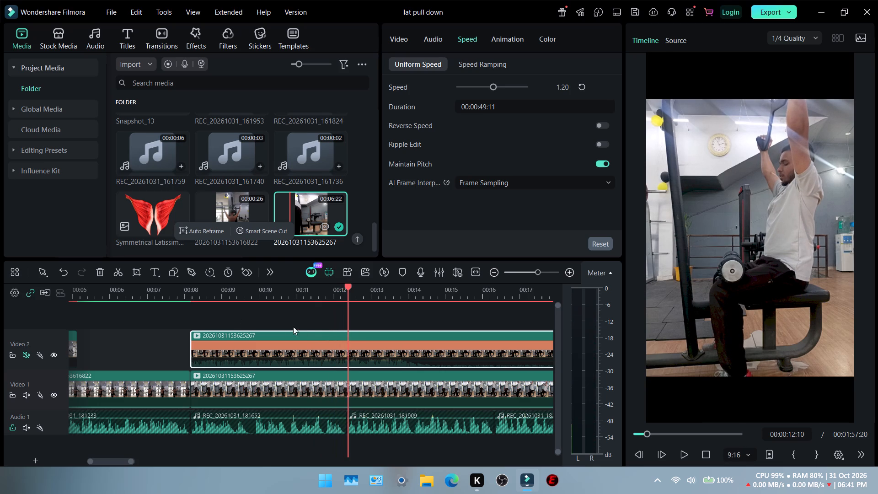
Split the sped-up Video 2 clip at 00:00:12:09, where the next voice-over segment begins, and delete the remainder.
{"action": "left_click", "coordinate": [348, 354]}
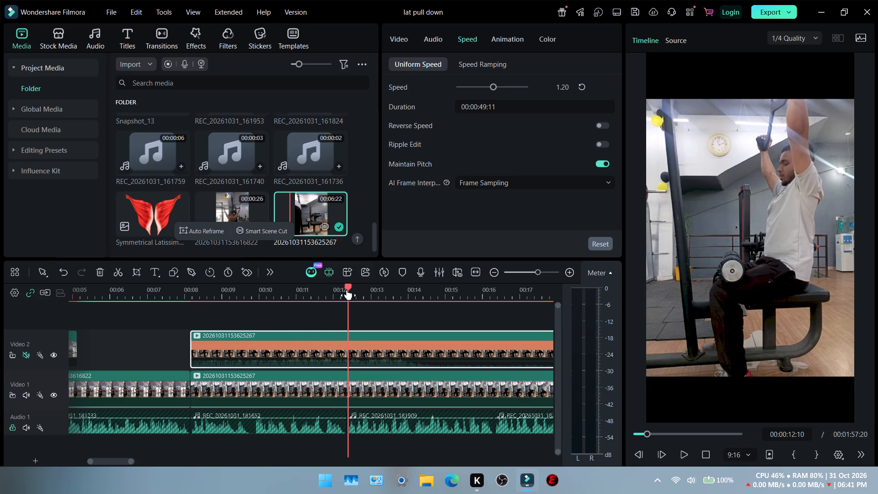
{"action": "left_click", "coordinate": [347, 290]}
{"action": "left_click", "coordinate": [348, 336]}
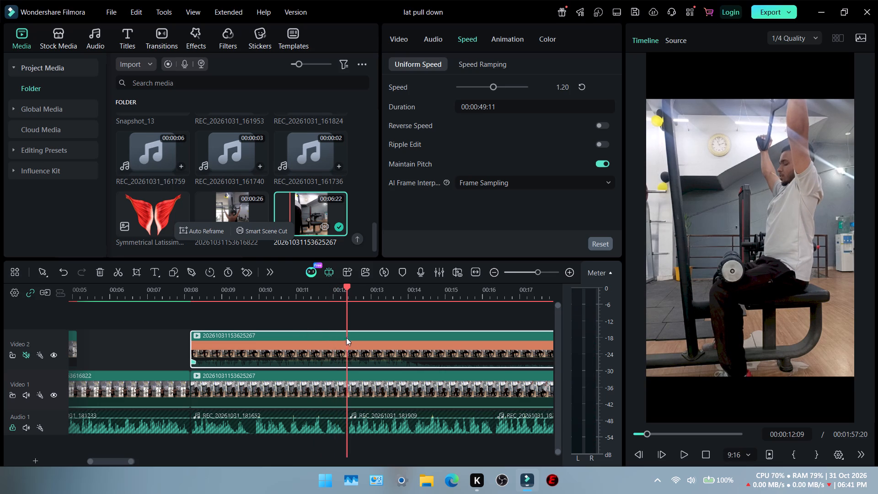
{"action": "left_click", "coordinate": [118, 274]}
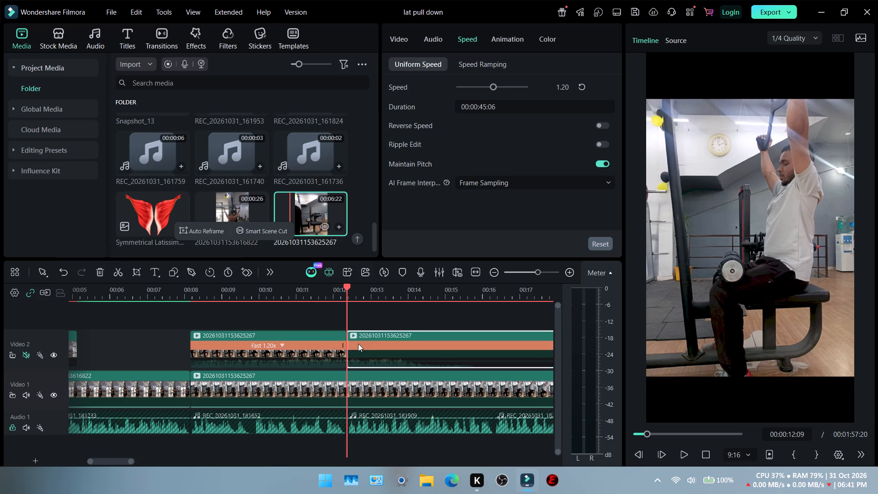
{"action": "left_click", "coordinate": [363, 344]}
{"action": "key", "text": "Delete"}
Play the next voice-over segment from the cut to about 00:00:16:06.
{"action": "key", "text": "space"}
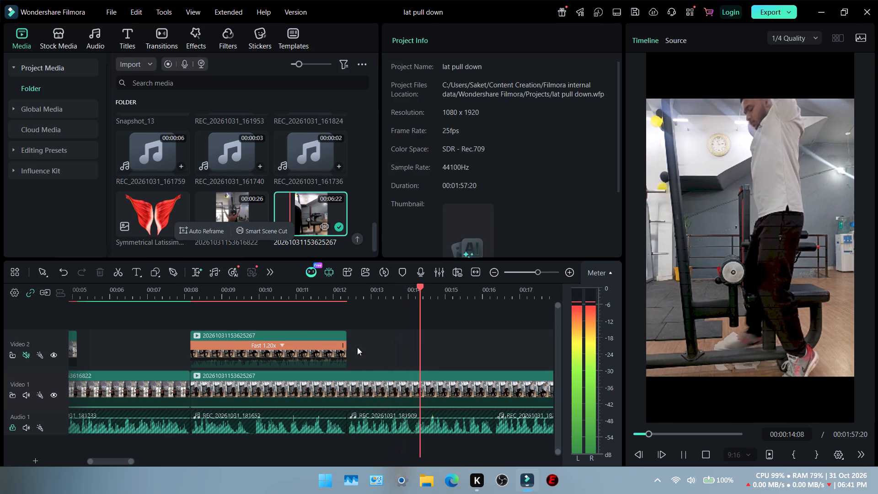
{"action": "key", "text": "space"}
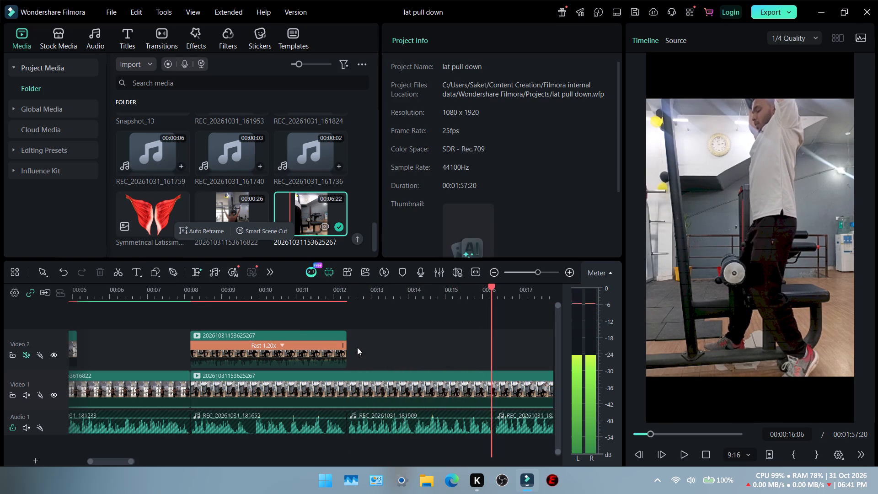
Move the rear-view clip from the start of Video 2 to 00:00:12:09, directly after the sped-up side-view clip.
{"action": "scroll", "coordinate": [357, 347], "scroll_direction": "down", "scroll_amount": 6, "text": "ctrl"}
{"action": "scroll", "coordinate": [272, 351], "scroll_direction": "right", "scroll_amount": 2}
{"action": "left_click", "coordinate": [96, 334]}
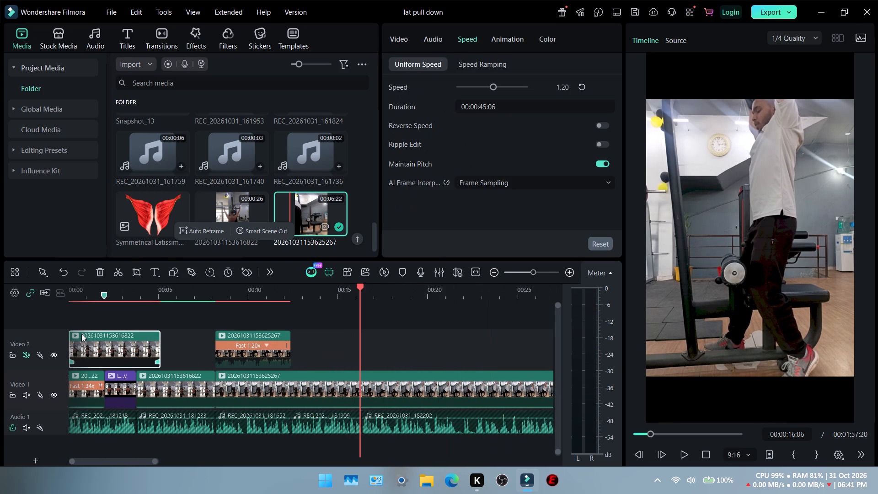
{"action": "left_click_drag", "start_coordinate": [81, 334], "coordinate": [357, 333]}
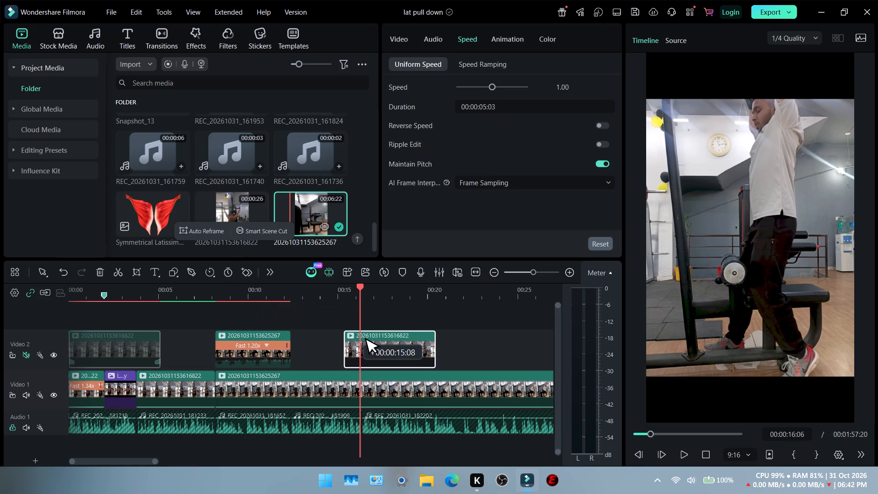
{"action": "left_click_drag", "start_coordinate": [357, 333], "coordinate": [307, 345]}
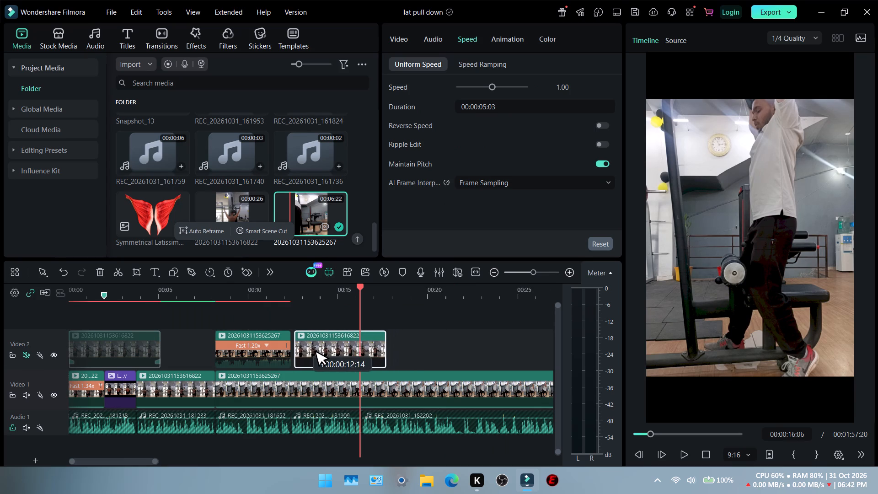
{"action": "left_click_drag", "start_coordinate": [307, 345], "coordinate": [305, 347]}
Trim the start of the rear-view clip on Video 2 to the frame at 00:00:14:24 and move it back to start at 00:00:12:09.
{"action": "left_click", "coordinate": [290, 301]}
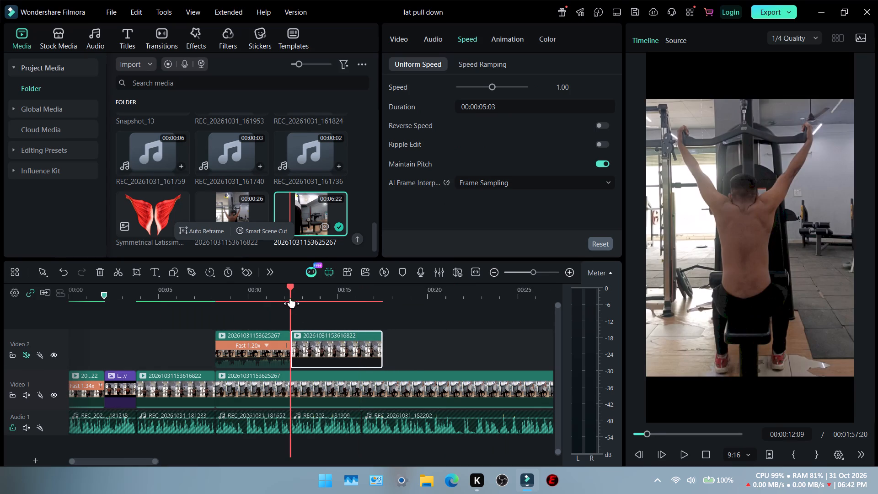
{"action": "key", "text": "space"}
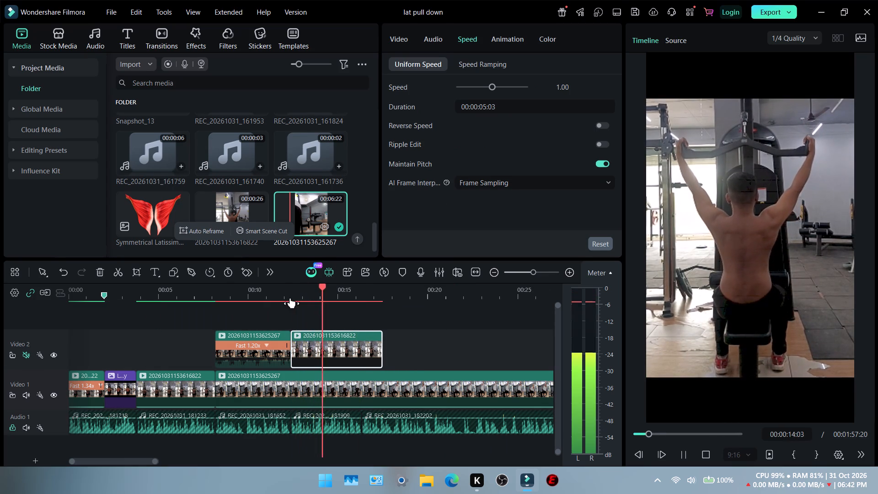
{"action": "key", "text": "space"}
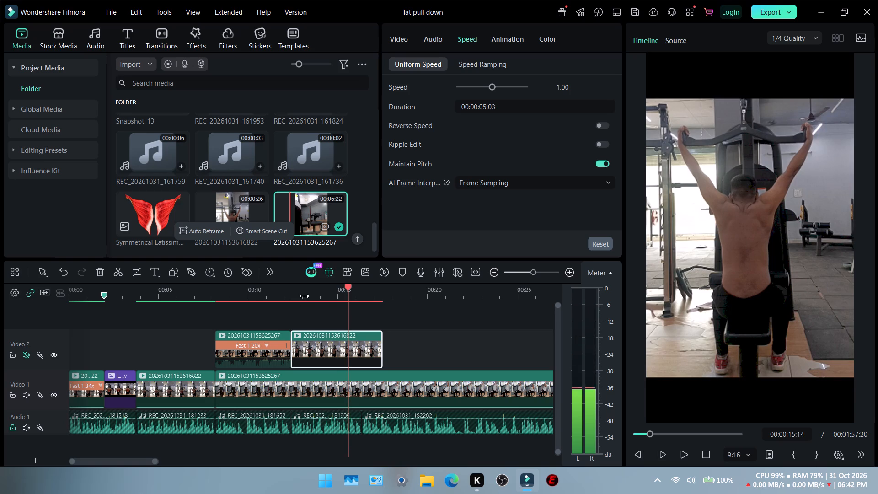
{"action": "left_click", "coordinate": [316, 295]}
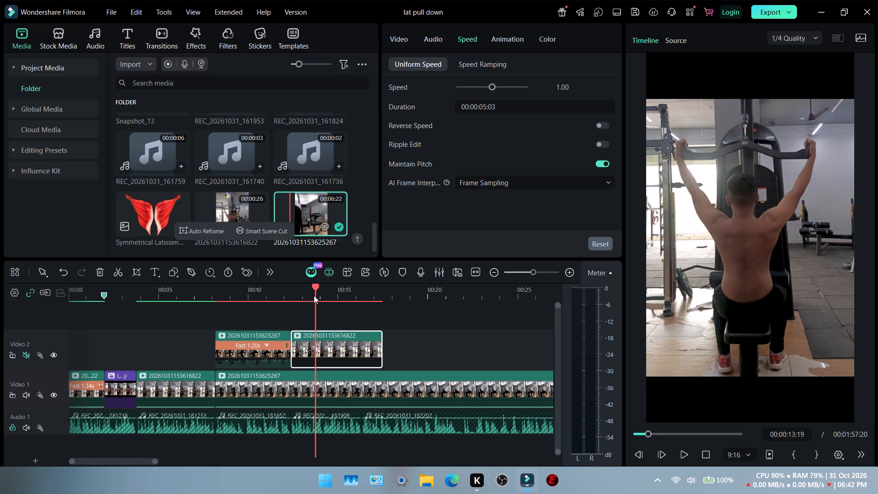
{"action": "left_click", "coordinate": [318, 295]}
{"action": "left_click", "coordinate": [321, 295]}
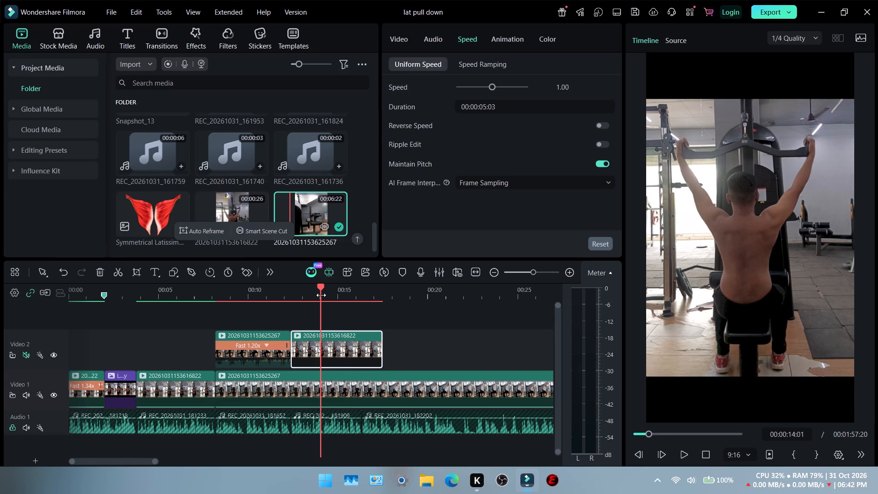
{"action": "left_click", "coordinate": [327, 295]}
{"action": "left_click_drag", "start_coordinate": [332, 295], "coordinate": [337, 295]}
{"action": "left_click", "coordinate": [341, 295]}
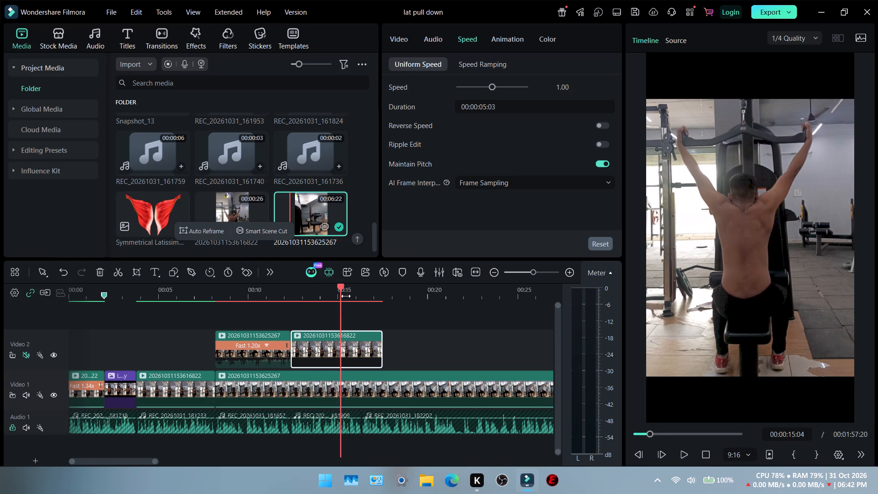
{"action": "scroll", "coordinate": [333, 306], "scroll_direction": "up", "scroll_amount": 6, "text": "ctrl"}
{"action": "left_click", "coordinate": [347, 296]}
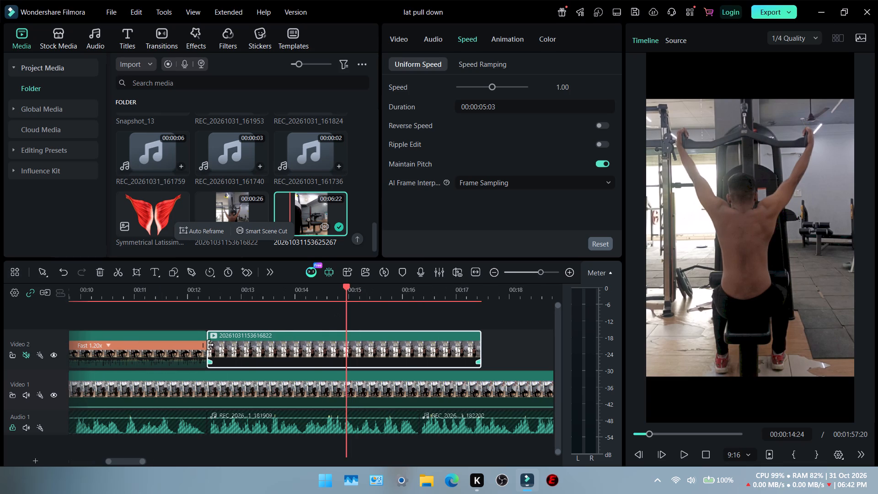
{"action": "left_click_drag", "start_coordinate": [211, 345], "coordinate": [348, 343]}
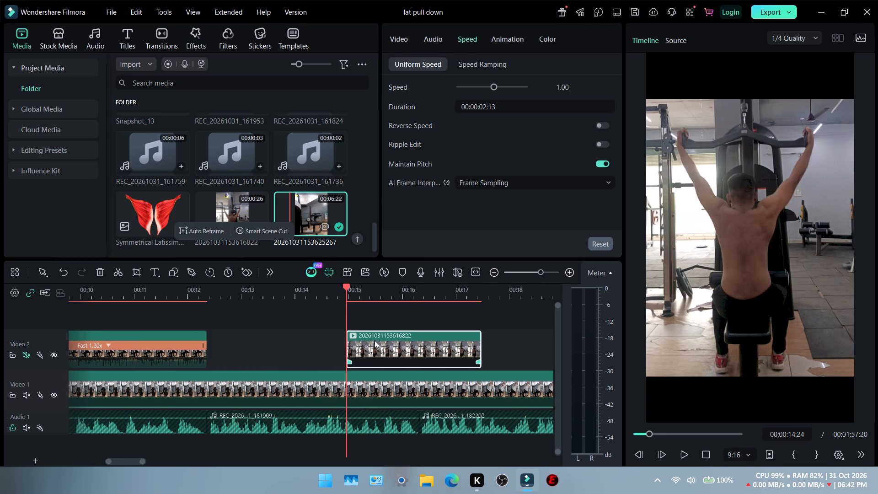
{"action": "left_click_drag", "start_coordinate": [380, 333], "coordinate": [242, 337]}
{"action": "right_click_drag", "start_coordinate": [379, 333], "coordinate": [367, 333]}
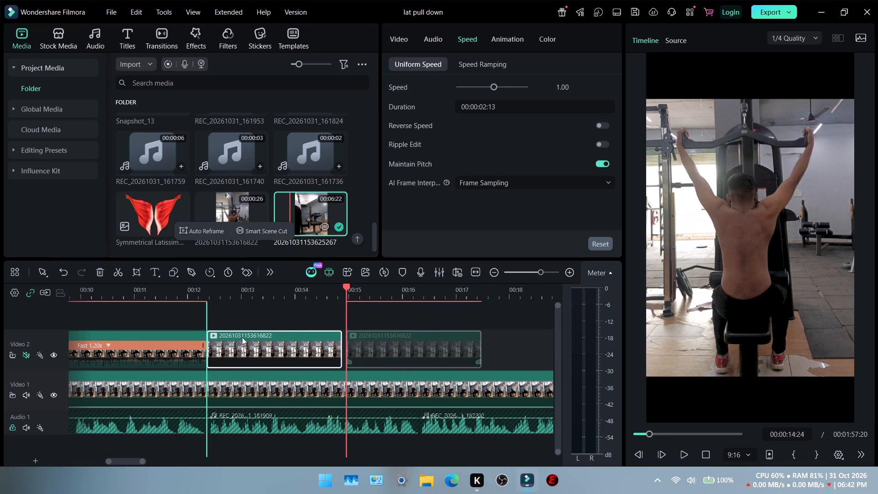
Play the voice-over segment from 00:00:12:09, and extend the rear-view clip's end past that segment, to a duration of 00:00:04:07.
{"action": "left_click", "coordinate": [206, 297]}
{"action": "left_click", "coordinate": [209, 291]}
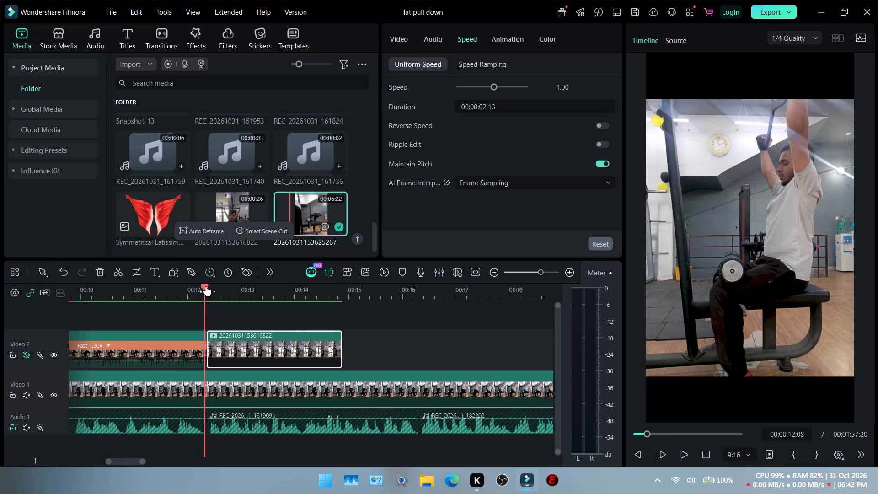
{"action": "left_click_drag", "start_coordinate": [205, 286], "coordinate": [210, 286]}
{"action": "key", "text": "space"}
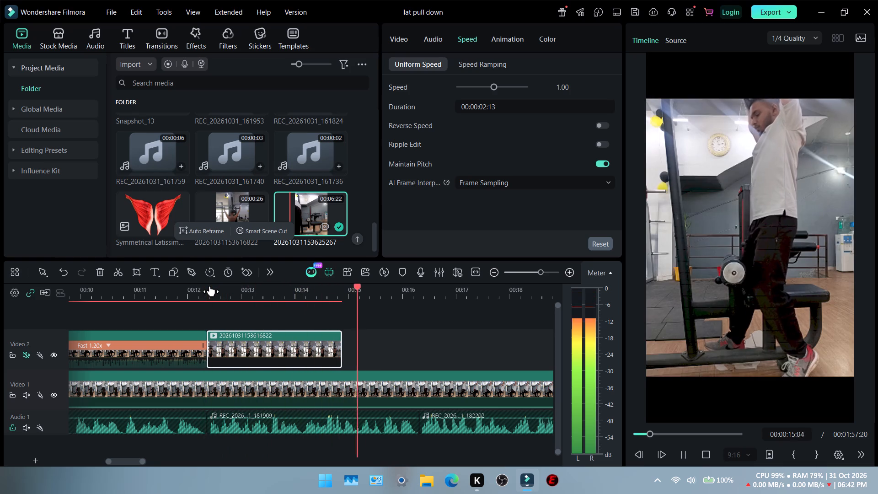
{"action": "key", "text": "space"}
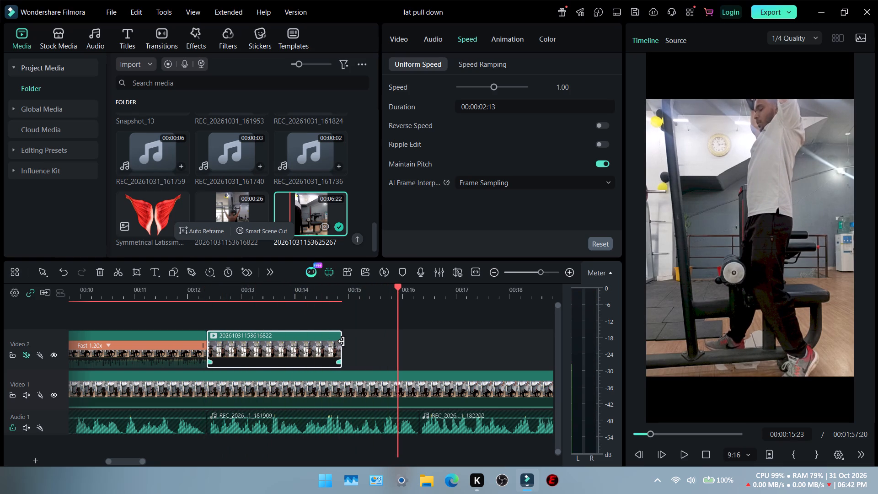
{"action": "left_click_drag", "start_coordinate": [338, 342], "coordinate": [434, 343]}
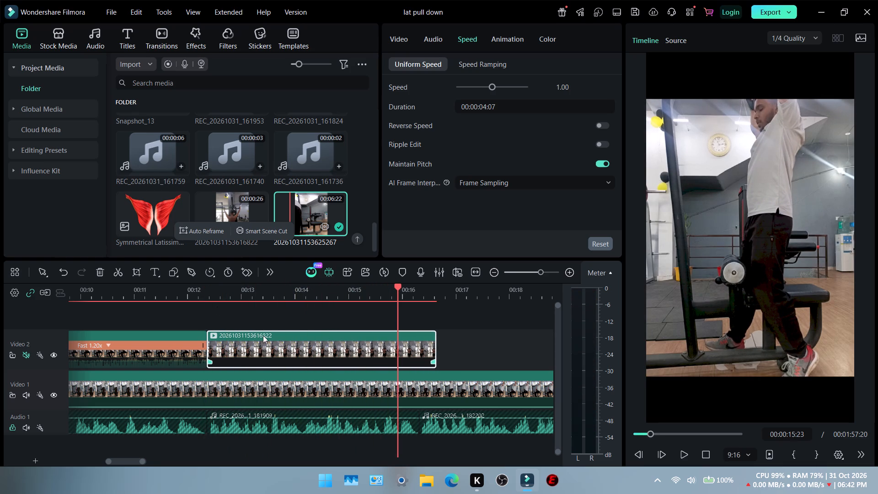
Review the rear-view clip with the voice-over, and restore 16 frames at its start, keeping it beginning at 00:00:12:09.
{"action": "left_click", "coordinate": [206, 288]}
{"action": "key", "text": "space"}
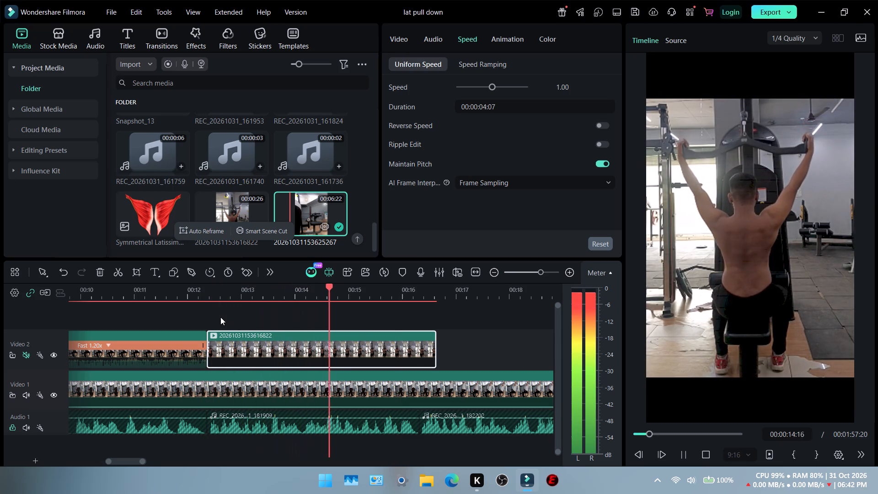
{"action": "key", "text": "space"}
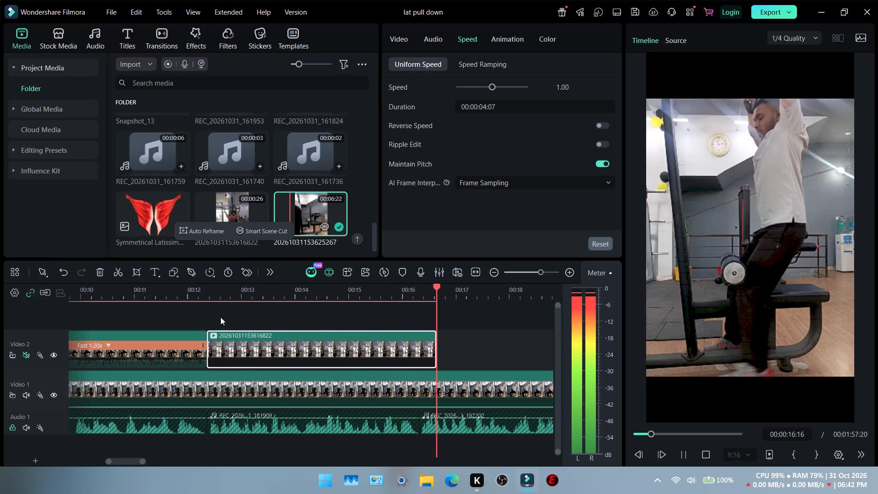
{"action": "left_click_drag", "start_coordinate": [246, 337], "coordinate": [258, 335]}
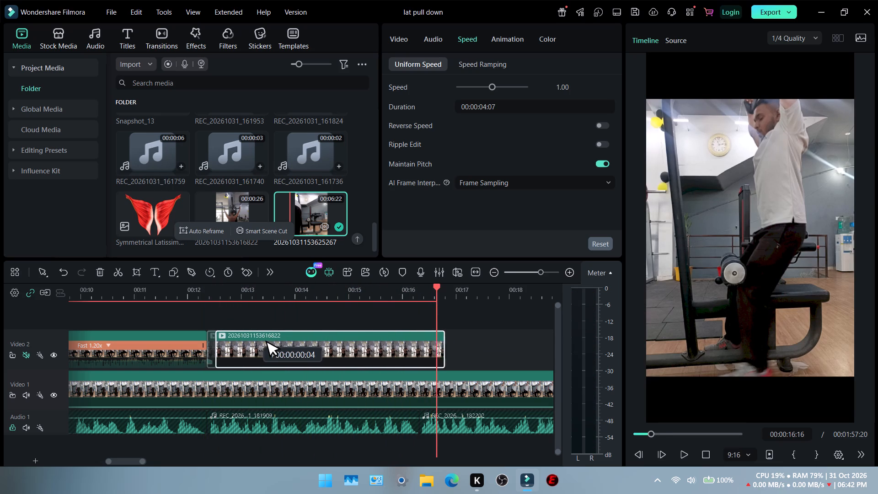
{"action": "left_click_drag", "start_coordinate": [258, 335], "coordinate": [280, 334]}
{"action": "left_click_drag", "start_coordinate": [243, 343], "coordinate": [232, 343]}
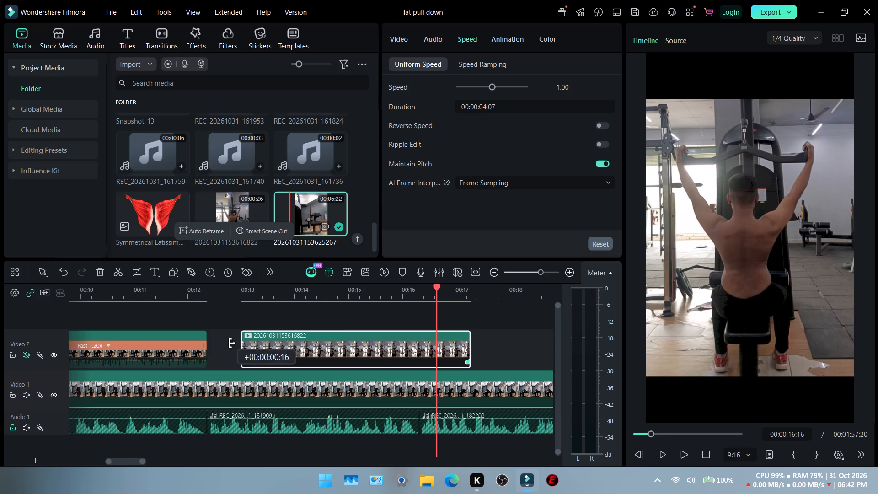
{"action": "left_click_drag", "start_coordinate": [232, 343], "coordinate": [211, 346]}
Trim the start of the rear-view clip to the frame at 00:00:13:05 and move it back against the side-view clip at 00:00:12:09.
{"action": "left_click", "coordinate": [205, 304]}
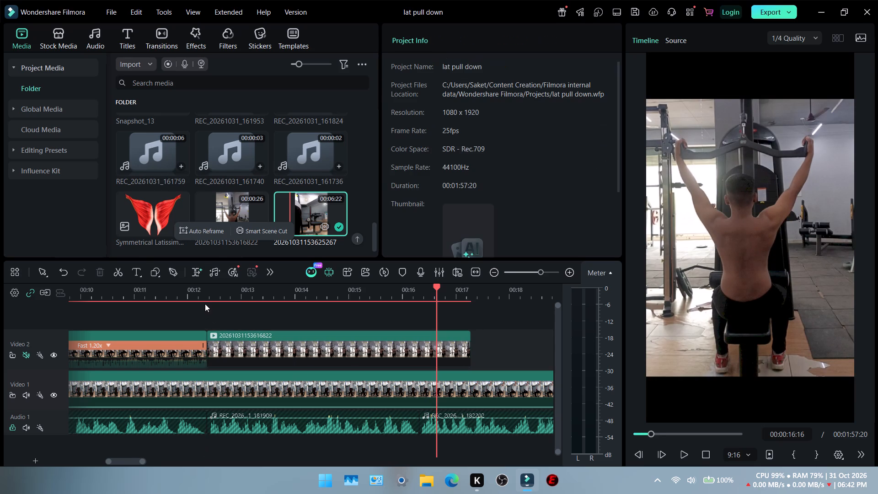
{"action": "left_click", "coordinate": [205, 299]}
{"action": "key", "text": "space"}
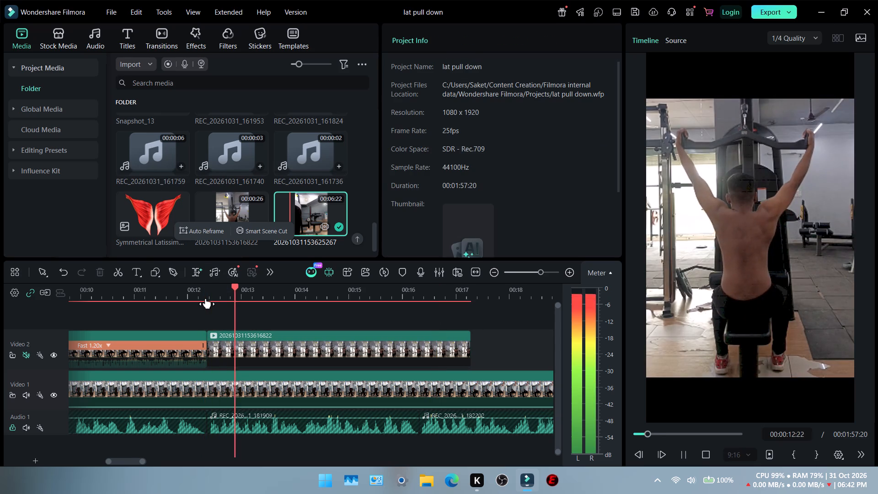
{"action": "key", "text": "space"}
{"action": "key", "text": "Left"}
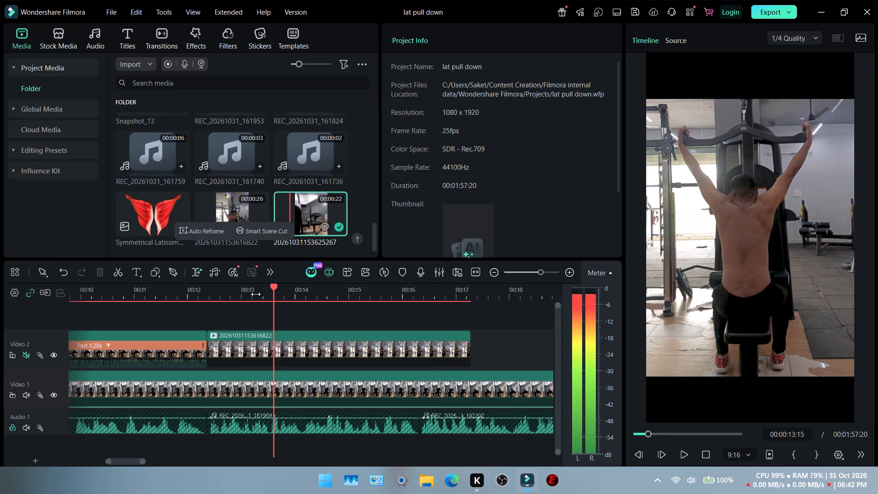
{"action": "key", "text": "Left"}
{"action": "key", "text": "Left"}
{"action": "key", "text": "Left"}
{"action": "key", "text": "Left"}
{"action": "key", "text": "Left"}
{"action": "key", "text": "Left"}
{"action": "key", "text": "Left"}
{"action": "key", "text": "Left"}
{"action": "key", "text": "Left"}
{"action": "key", "text": "Left"}
{"action": "key", "text": "Left"}
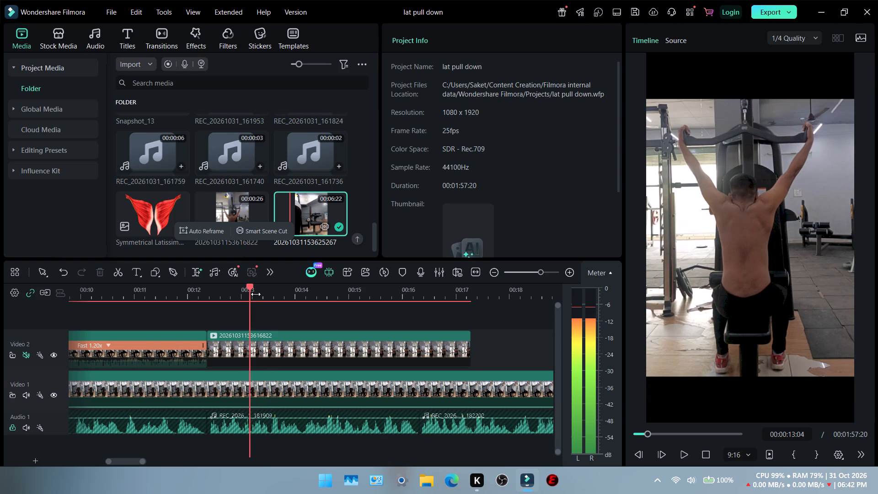
{"action": "key", "text": "Left"}
{"action": "key", "text": "Left"}
{"action": "key", "text": "Left"}
{"action": "key", "text": "Left"}
{"action": "key", "text": "Left"}
{"action": "key", "text": "Left"}
{"action": "key", "text": "Right"}
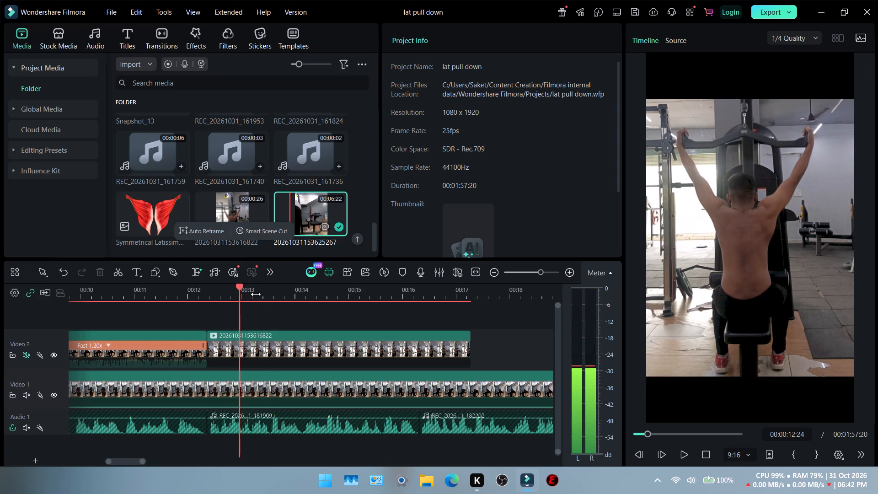
{"action": "key", "text": "Right"}
{"action": "key", "text": "Right"}
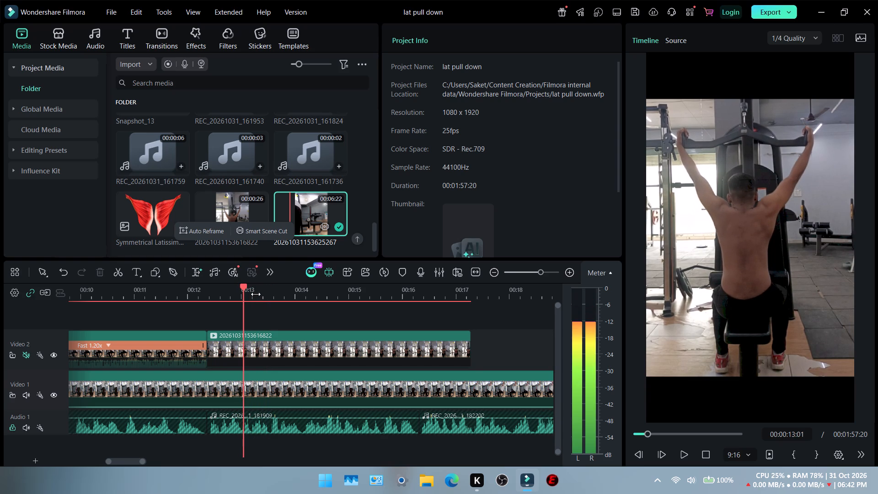
{"action": "key", "text": "Right"}
{"action": "key", "text": "Right"}
{"action": "key", "text": "Right"}
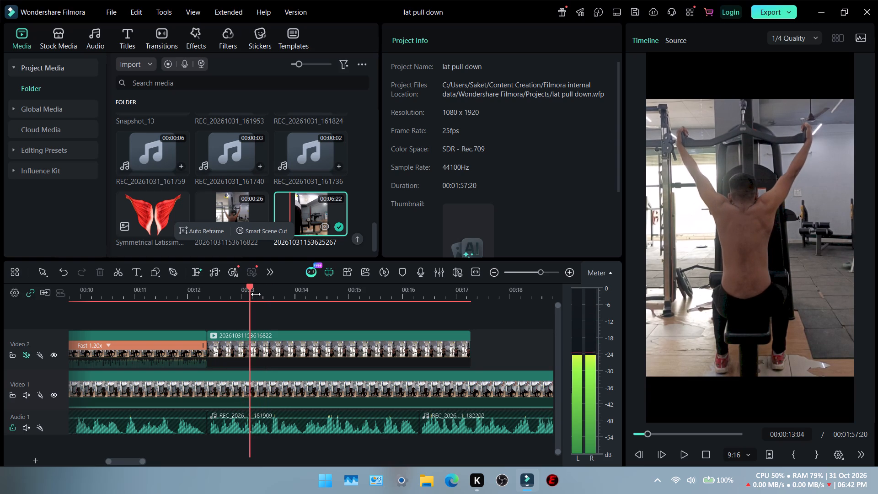
{"action": "key", "text": "Right"}
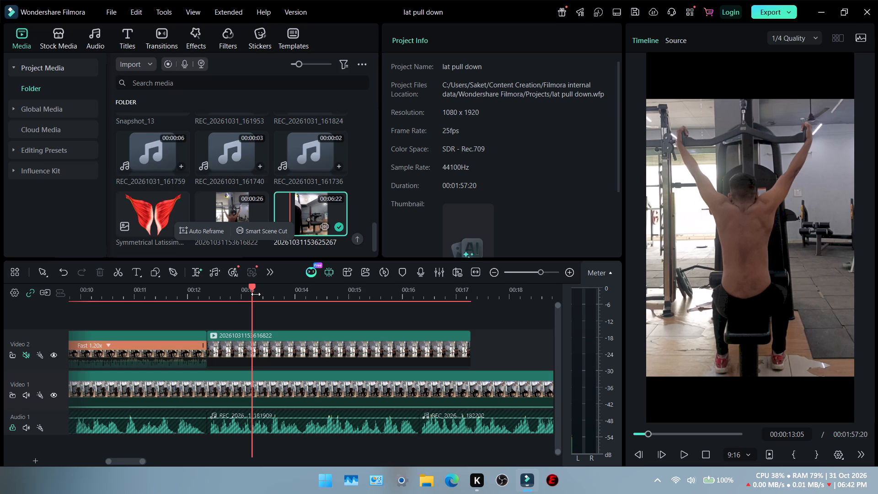
{"action": "left_click", "coordinate": [258, 340]}
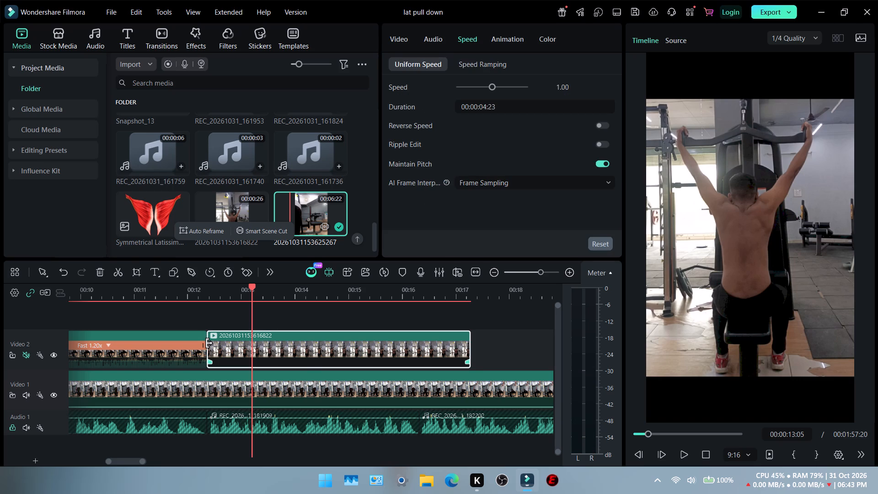
{"action": "left_click_drag", "start_coordinate": [209, 343], "coordinate": [252, 340]}
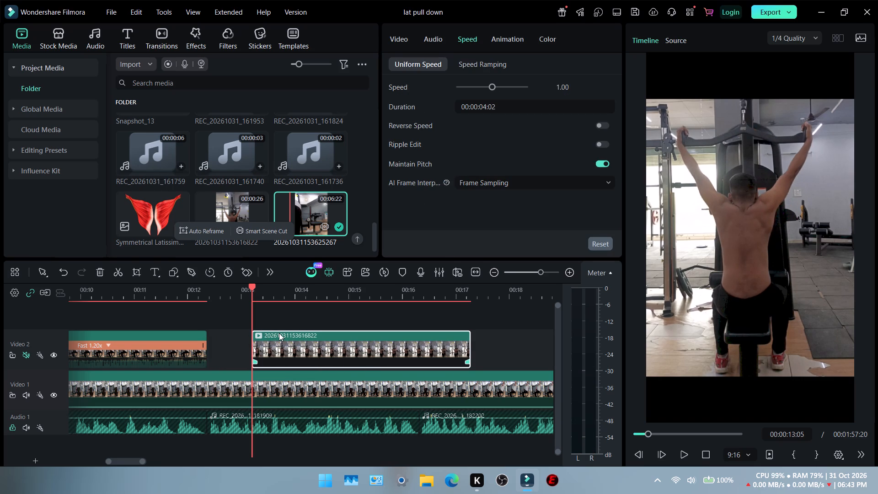
{"action": "left_click_drag", "start_coordinate": [279, 333], "coordinate": [236, 333]}
Play the retrimmed rear-view clip from 00:00:12:09 against the voice-over segment, and replay its ending from about 00:00:15:08.
{"action": "left_click", "coordinate": [208, 292]}
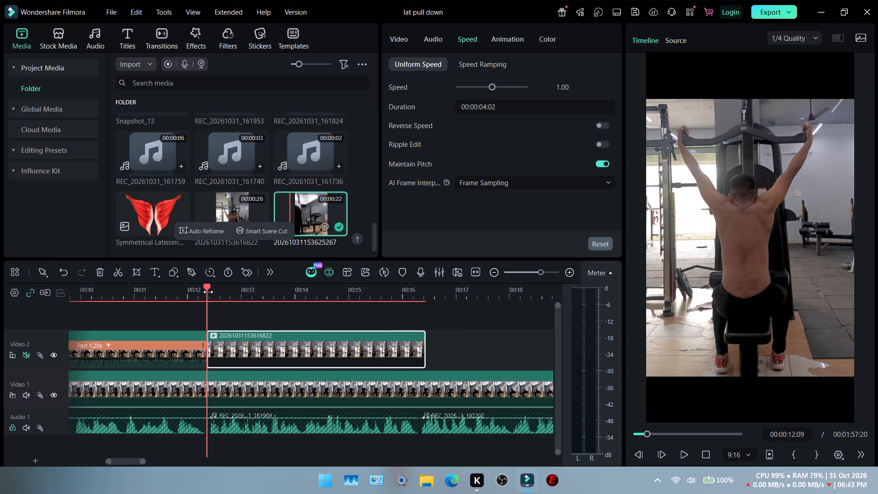
{"action": "key", "text": "space"}
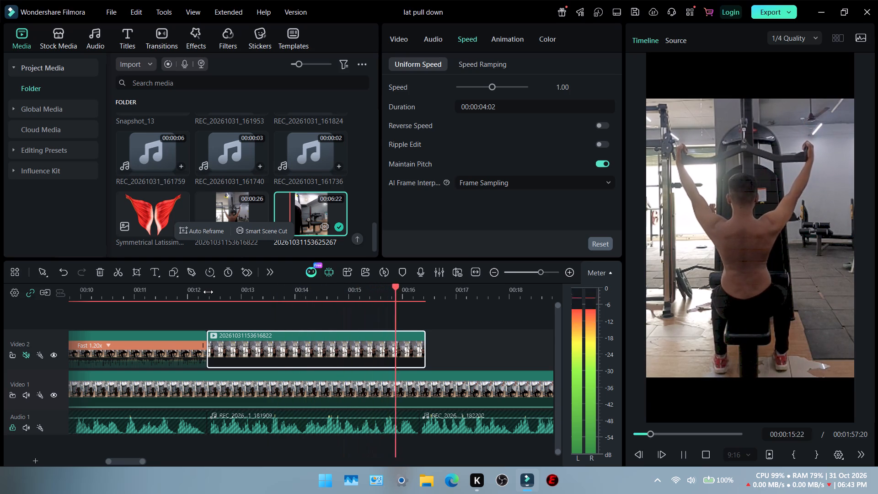
{"action": "key", "text": "space"}
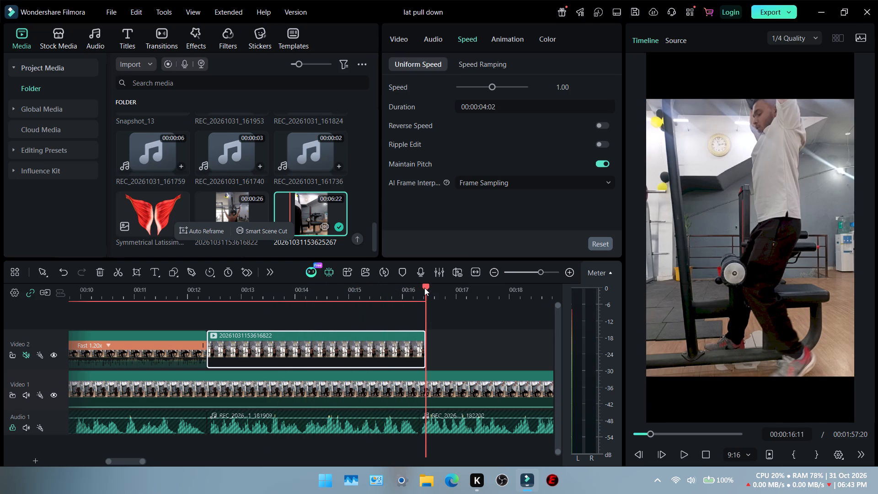
{"action": "left_click", "coordinate": [365, 297]}
{"action": "key", "text": "space"}
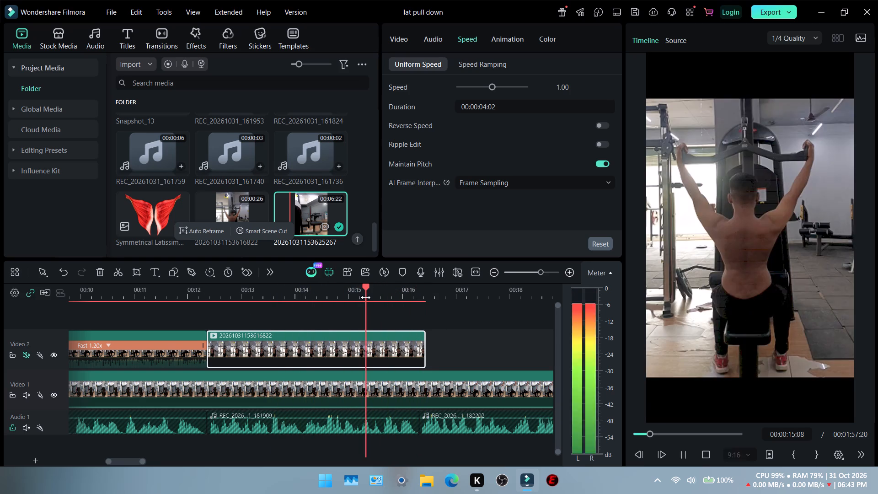
{"action": "key", "text": "space"}
{"action": "key", "text": "space"}
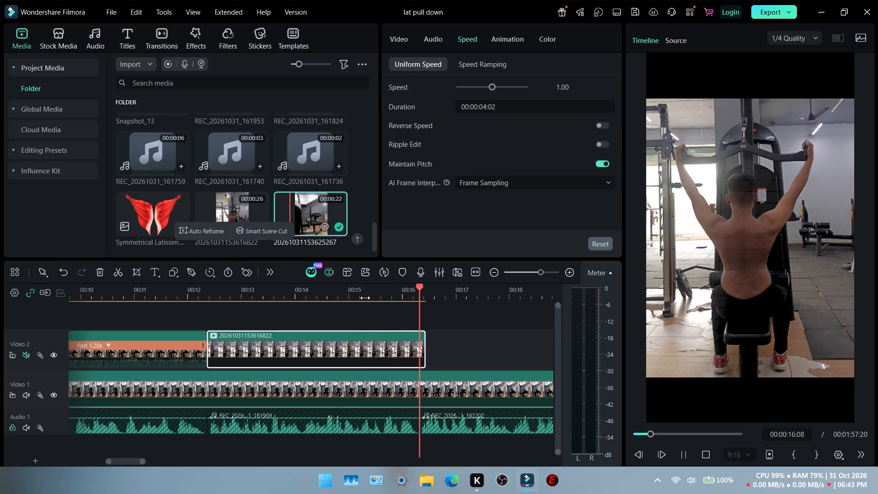
Unlock the Audio 1 track, and trim the rear-view clip's end on Video 2 to 00:00:16:08, for a duration of 00:00:03:24.
{"action": "key", "text": "space"}
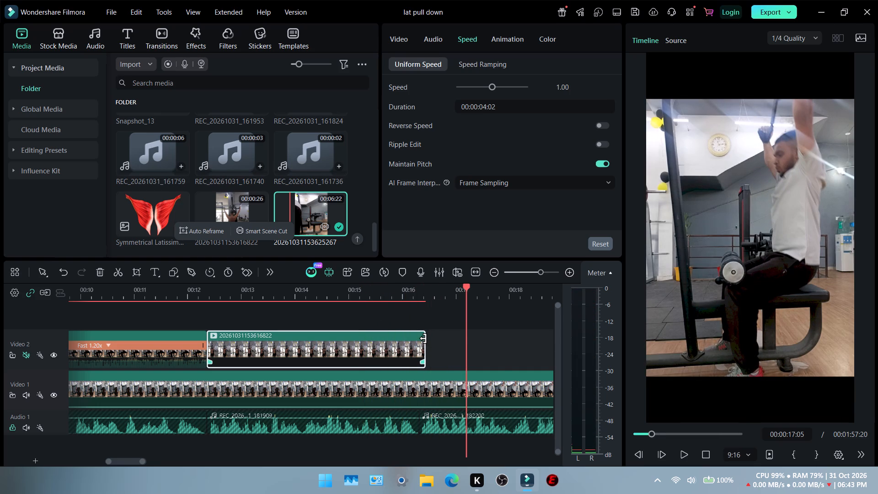
{"action": "left_click_drag", "start_coordinate": [423, 338], "coordinate": [422, 346]}
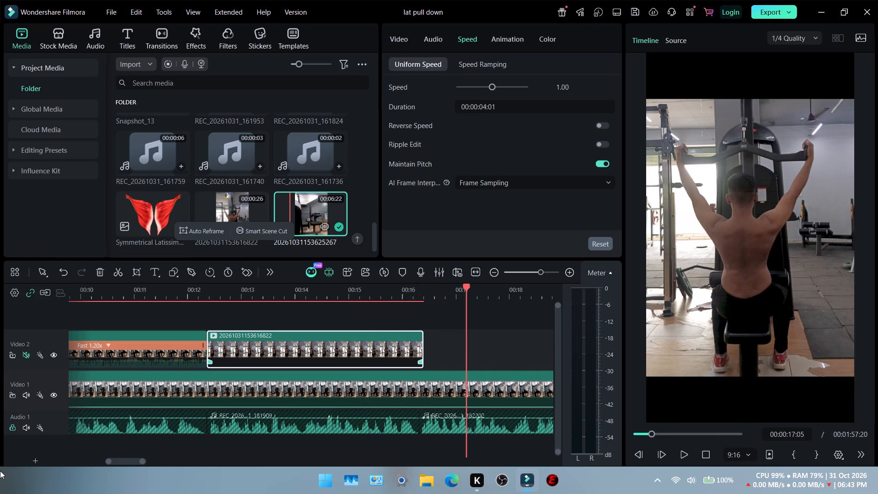
{"action": "left_click", "coordinate": [11, 428]}
{"action": "left_click_drag", "start_coordinate": [422, 348], "coordinate": [429, 348]}
{"action": "left_click_drag", "start_coordinate": [431, 348], "coordinate": [435, 348]}
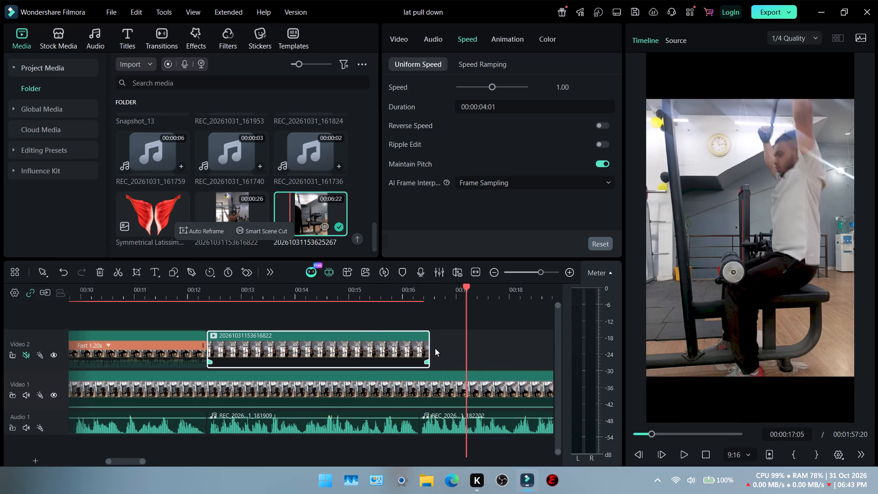
{"action": "left_click_drag", "start_coordinate": [435, 348], "coordinate": [416, 356]}
{"action": "left_click_drag", "start_coordinate": [428, 349], "coordinate": [421, 352]}
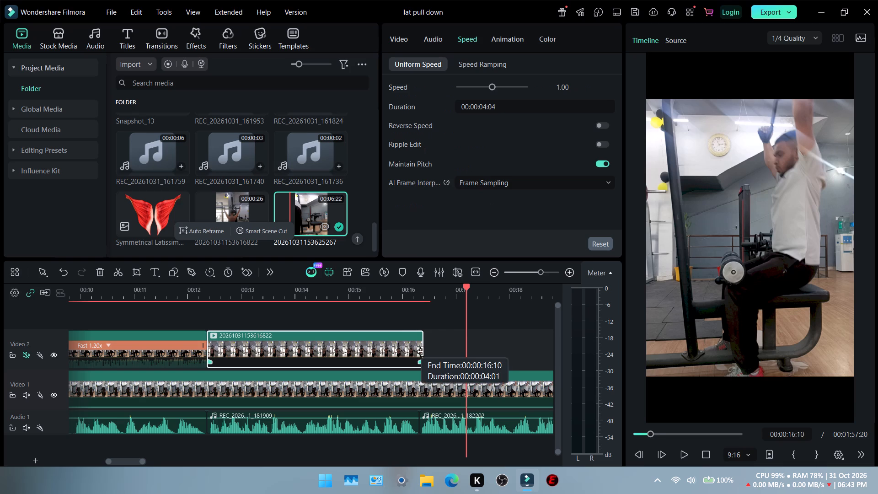
{"action": "left_click_drag", "start_coordinate": [421, 352], "coordinate": [409, 360]}
{"action": "left_click", "coordinate": [422, 294]}
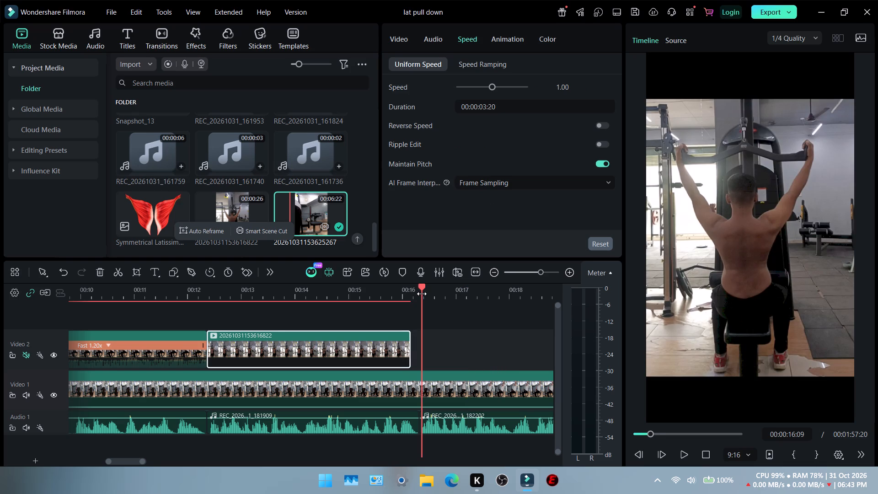
{"action": "left_click", "coordinate": [420, 289]}
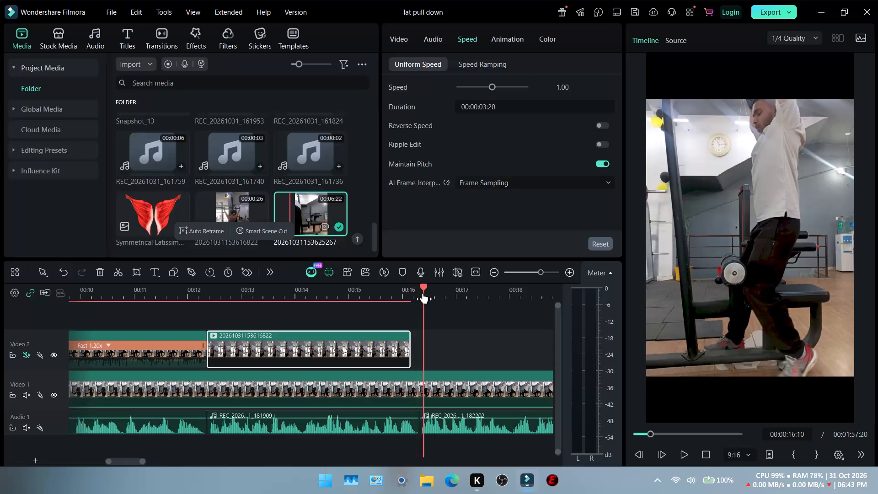
{"action": "scroll", "coordinate": [417, 345], "scroll_direction": "up", "scroll_amount": 13, "text": "ctrl"}
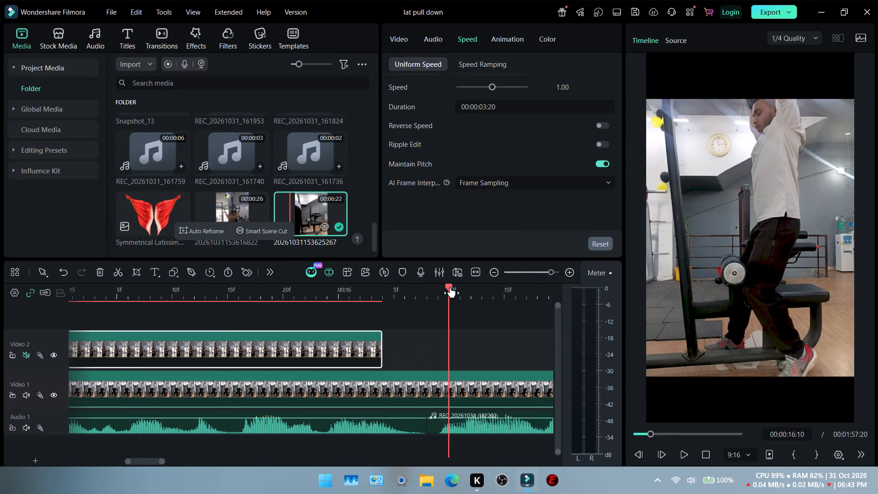
{"action": "left_click_drag", "start_coordinate": [450, 287], "coordinate": [430, 303]}
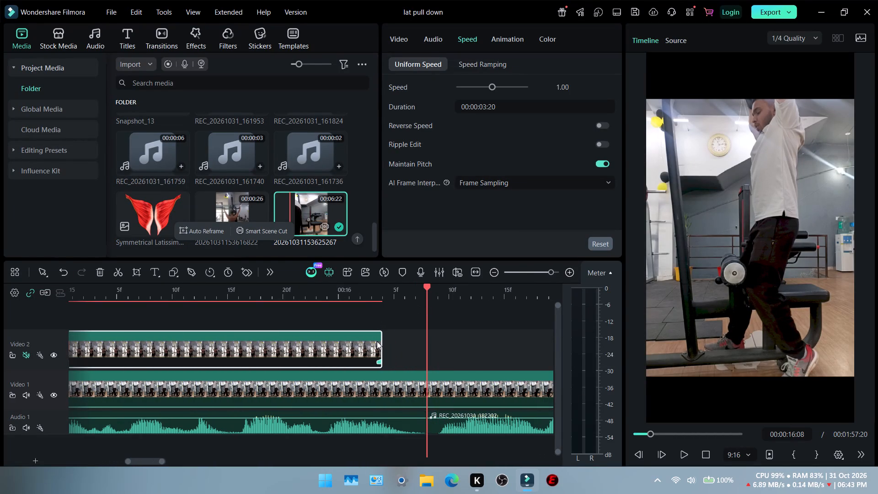
{"action": "left_click_drag", "start_coordinate": [380, 343], "coordinate": [420, 342]}
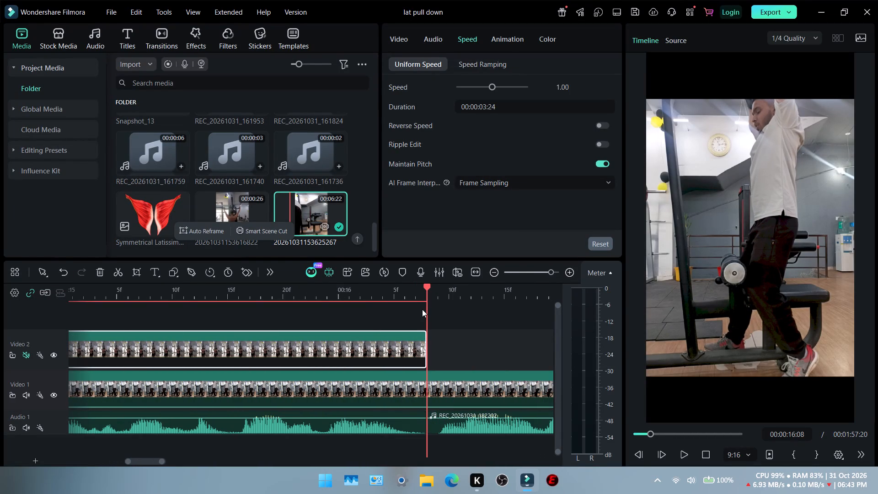
Play the remaining voice-over from 00:00:16:08 against the footage, and replay it from 00:00:12:23 to about 00:00:24:06.
{"action": "scroll", "coordinate": [412, 350], "scroll_direction": "down", "scroll_amount": 14, "text": "ctrl"}
{"action": "scroll", "coordinate": [412, 350], "scroll_direction": "down", "scroll_amount": 7, "text": "ctrl"}
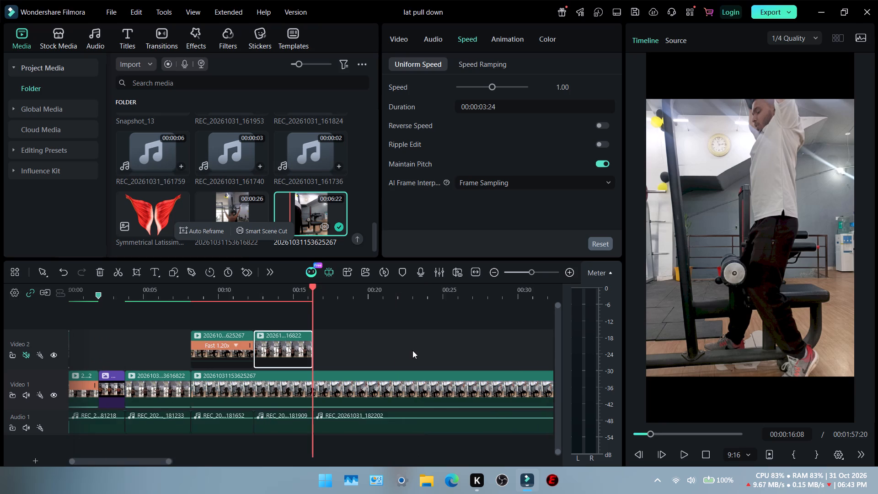
{"action": "key", "text": "space"}
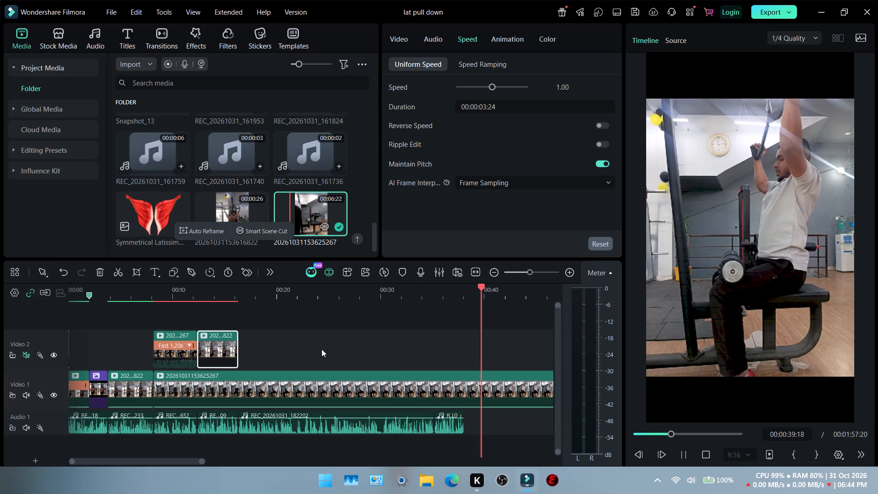
{"action": "left_click", "coordinate": [373, 288]}
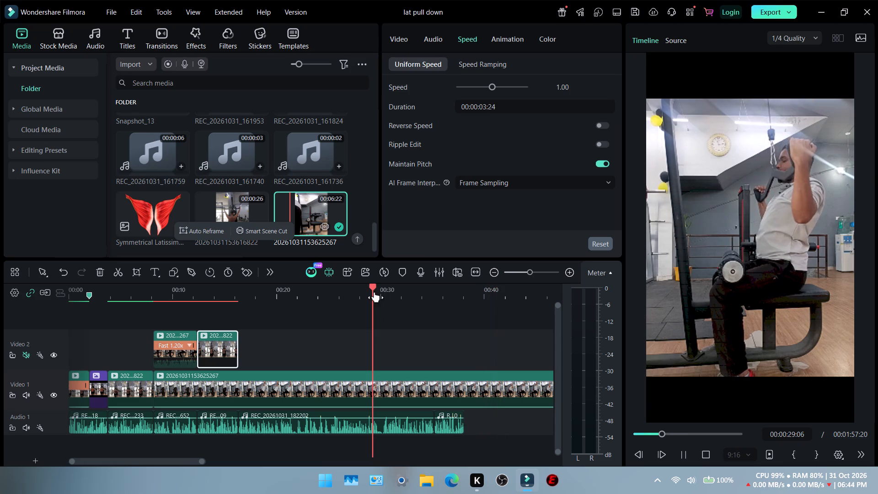
{"action": "left_click", "coordinate": [235, 295]}
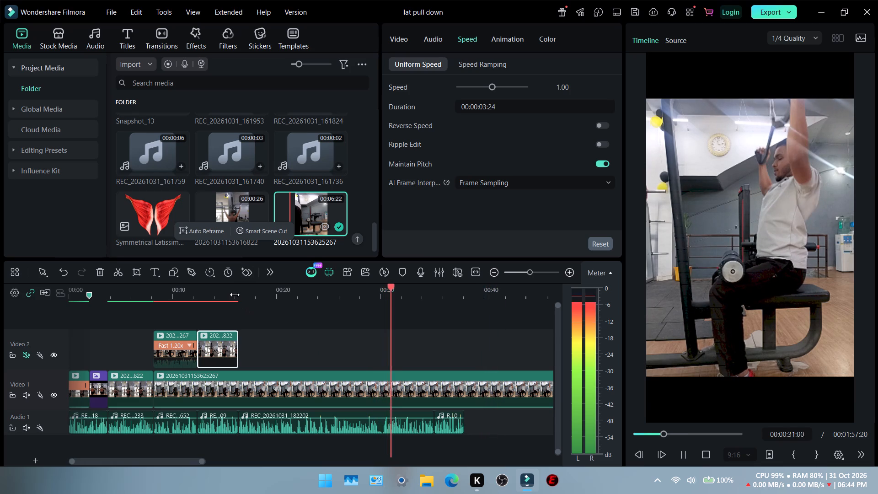
{"action": "left_click_drag", "start_coordinate": [235, 287], "coordinate": [203, 293]}
{"action": "key", "text": "space"}
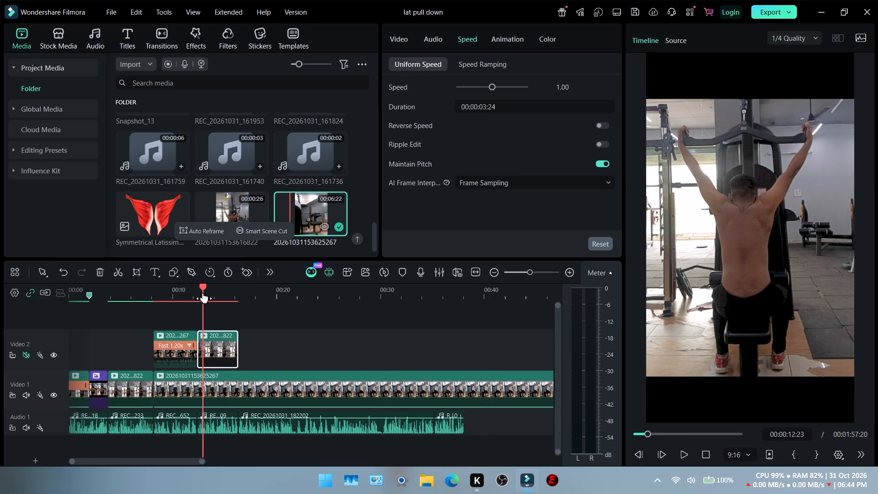
{"action": "key", "text": "space"}
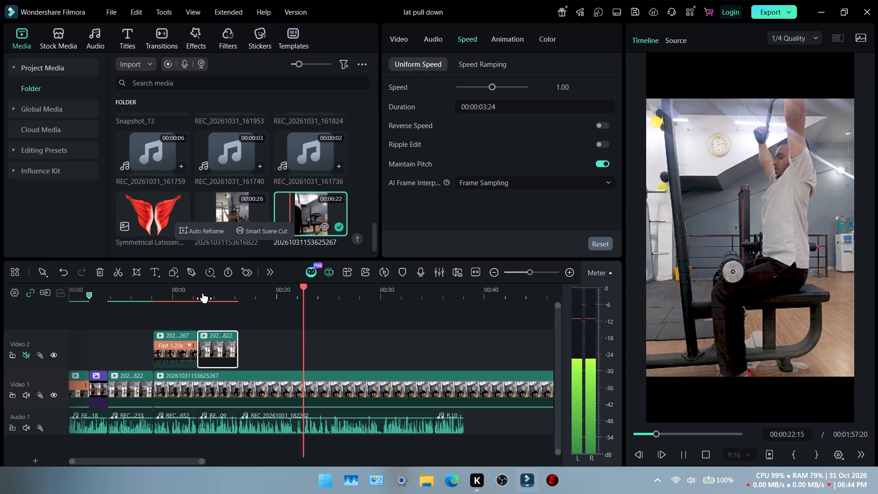
{"action": "key", "text": "space"}
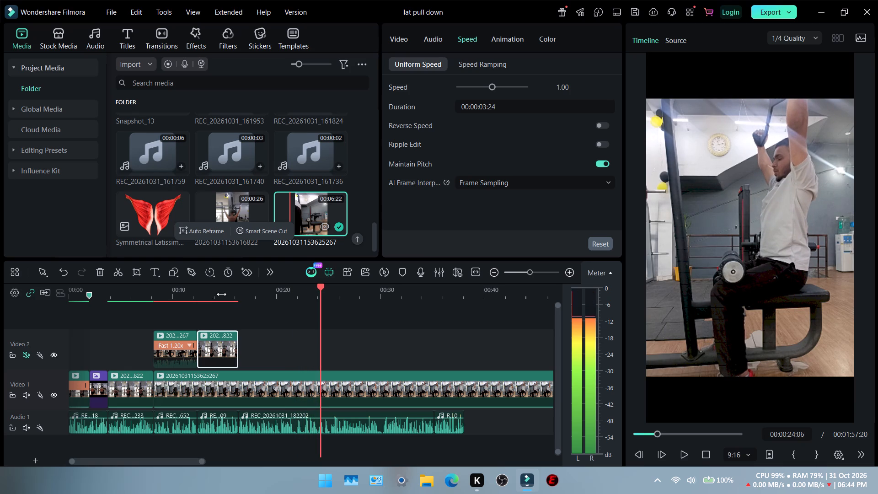
Split the side-view clip on Video 1 at 00:00:21:18 and delete the part after the cut.
{"action": "left_click", "coordinate": [278, 297]}
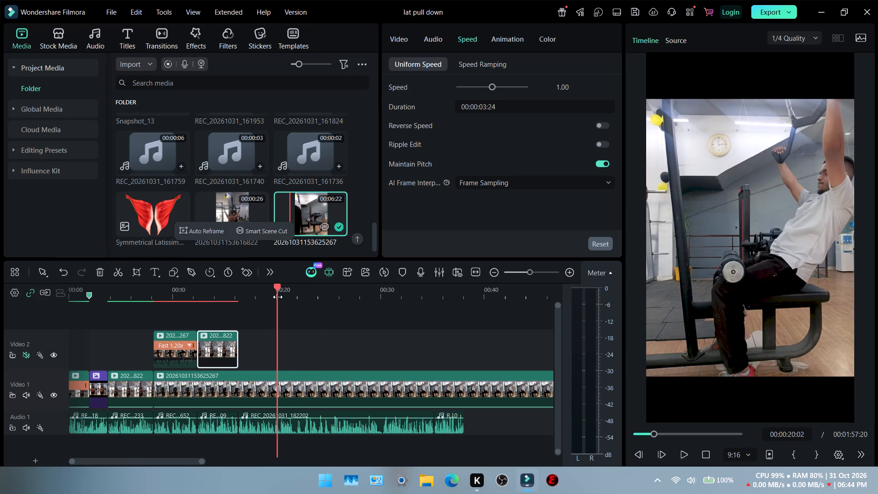
{"action": "key", "text": "space"}
{"action": "key", "text": "space"}
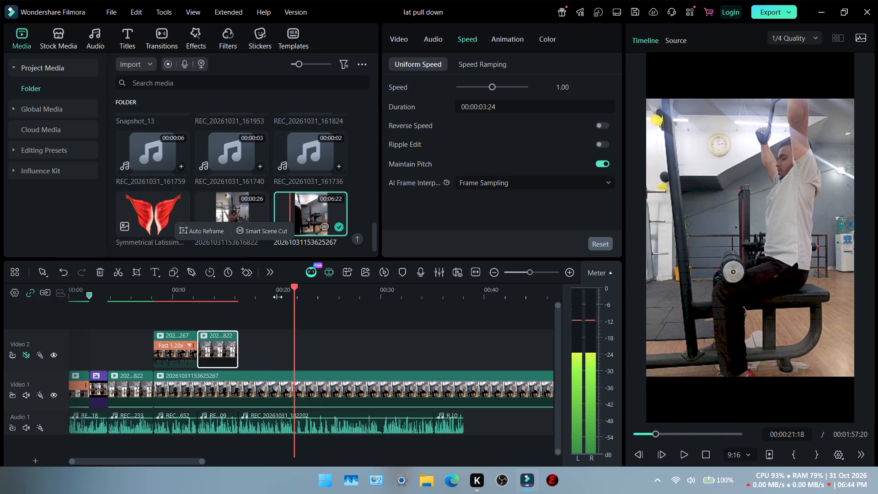
{"action": "left_click", "coordinate": [283, 381]}
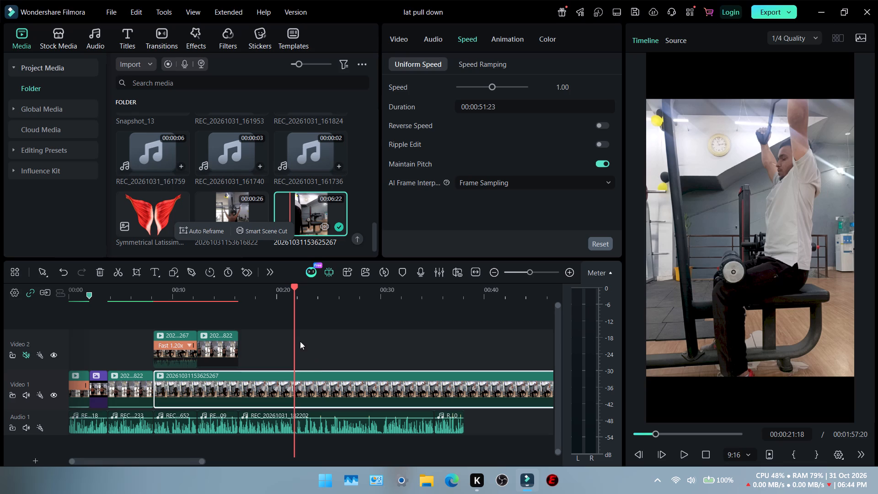
{"action": "left_click", "coordinate": [118, 272]}
{"action": "double_click", "coordinate": [354, 388]}
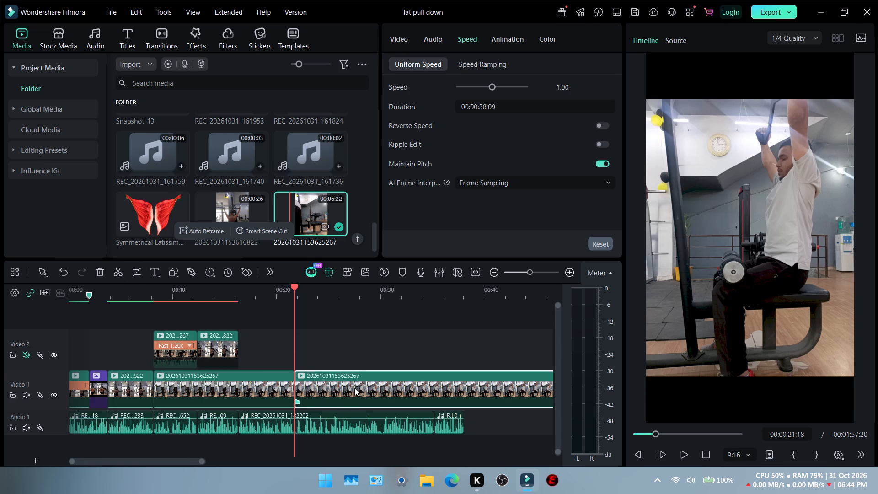
{"action": "key", "text": "Delete"}
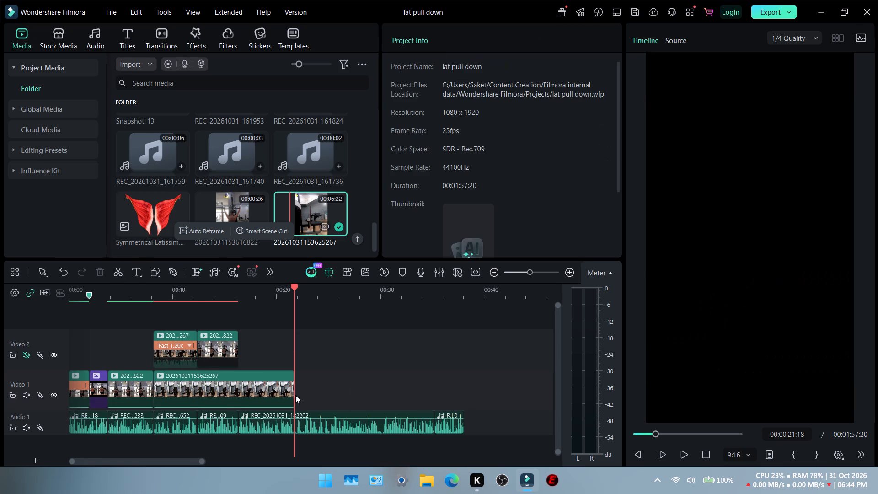
Review the leftover white-shirt rear-view clip near the end of Video 1, and delete it.
{"action": "scroll", "coordinate": [403, 361], "scroll_direction": "down", "scroll_amount": 4}
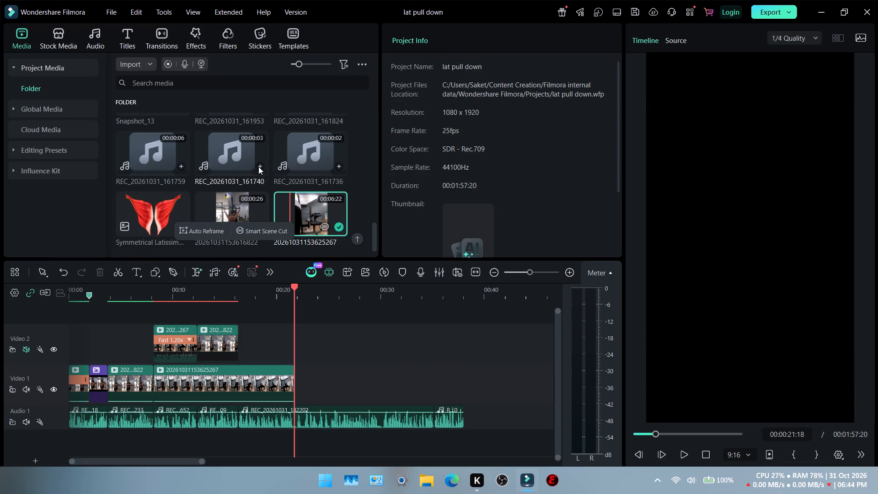
{"action": "scroll", "coordinate": [258, 166], "scroll_direction": "down", "scroll_amount": 2}
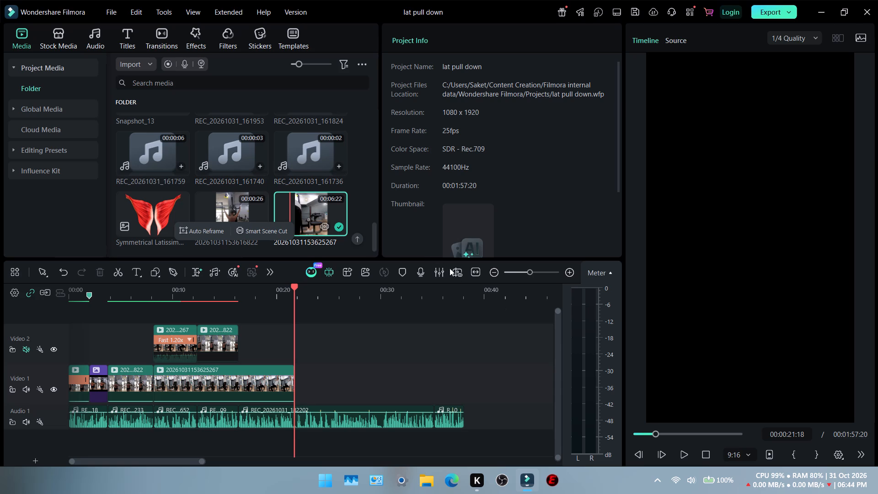
{"action": "left_click", "coordinate": [498, 299]}
{"action": "scroll", "coordinate": [474, 338], "scroll_direction": "down", "scroll_amount": 7, "text": "ctrl"}
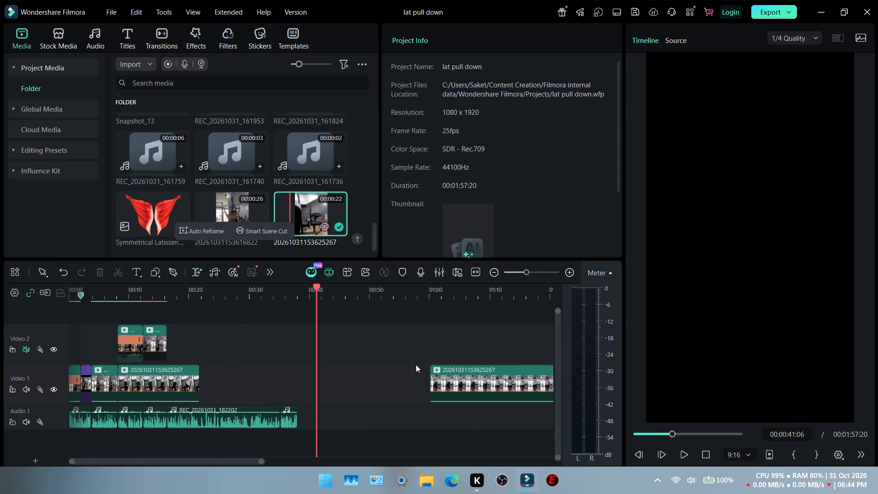
{"action": "left_click", "coordinate": [334, 296]}
{"action": "key", "text": "space"}
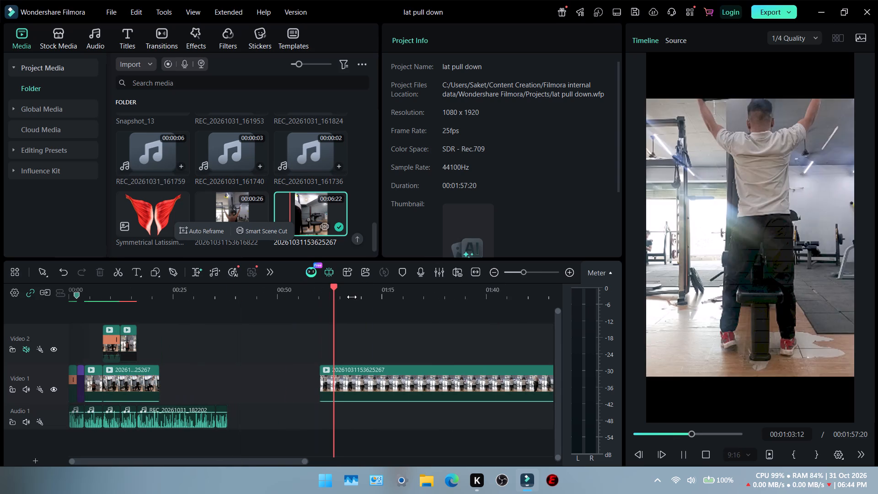
{"action": "left_click", "coordinate": [371, 297]}
{"action": "left_click", "coordinate": [418, 297]}
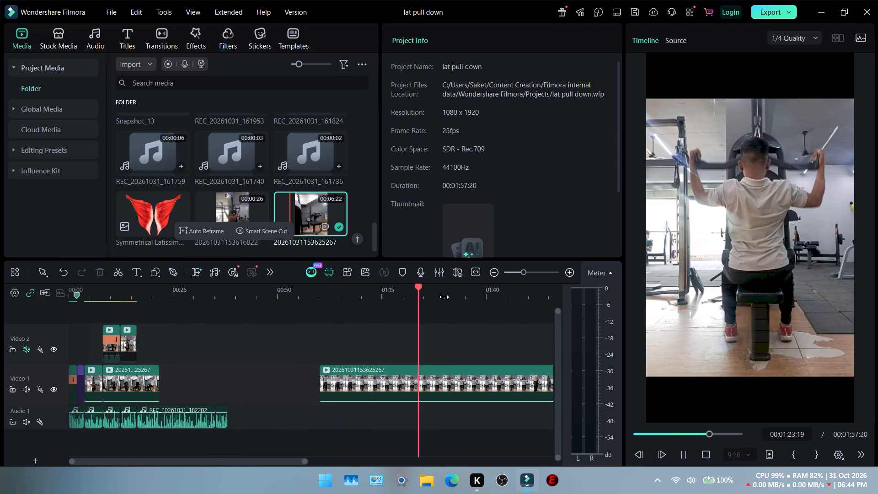
{"action": "left_click", "coordinate": [444, 297]}
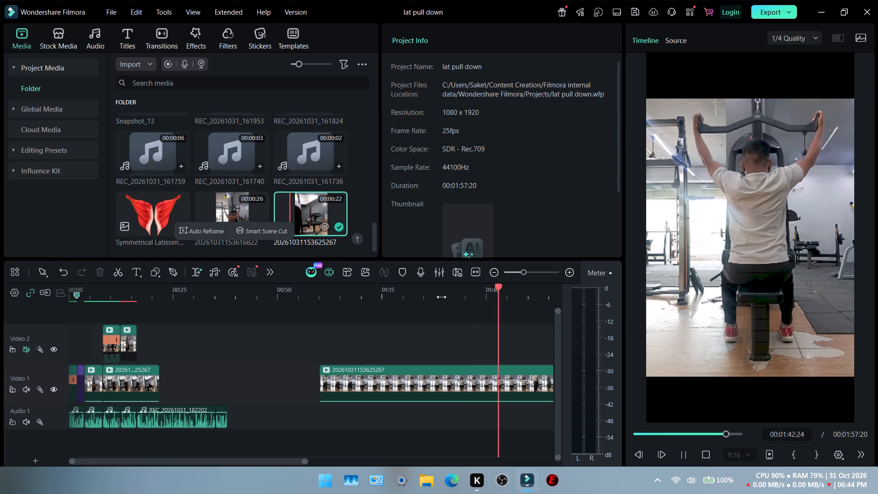
{"action": "left_click", "coordinate": [398, 375]}
{"action": "key", "text": "space"}
{"action": "key", "text": "Delete"}
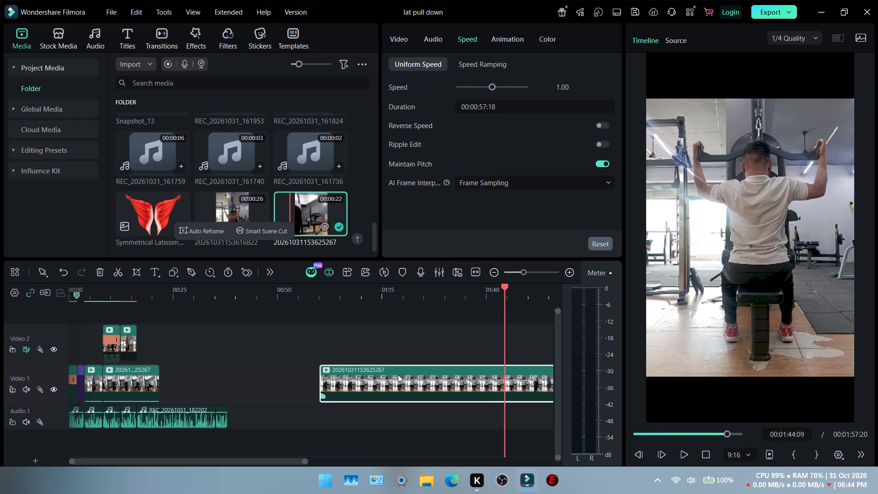
{"action": "scroll", "coordinate": [398, 375], "scroll_direction": "right", "scroll_amount": 2}
{"action": "scroll", "coordinate": [239, 137], "scroll_direction": "up", "scroll_amount": 3}
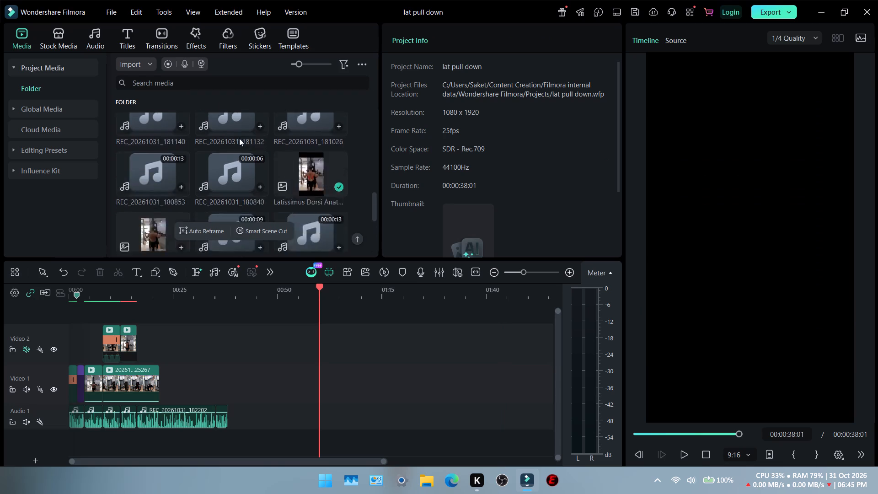
{"action": "scroll", "coordinate": [239, 152], "scroll_direction": "down", "scroll_amount": 4}
{"action": "left_click_drag", "start_coordinate": [232, 204], "coordinate": [322, 258]}
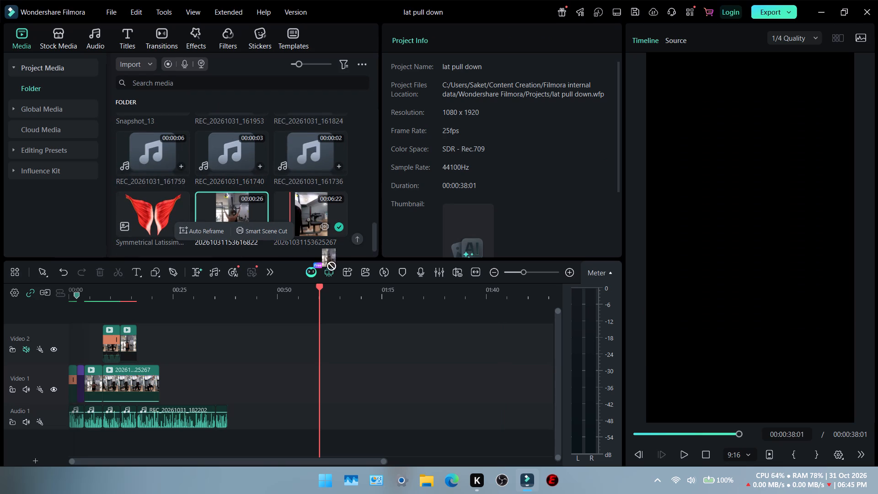
{"action": "left_click_drag", "start_coordinate": [322, 258], "coordinate": [278, 396]}
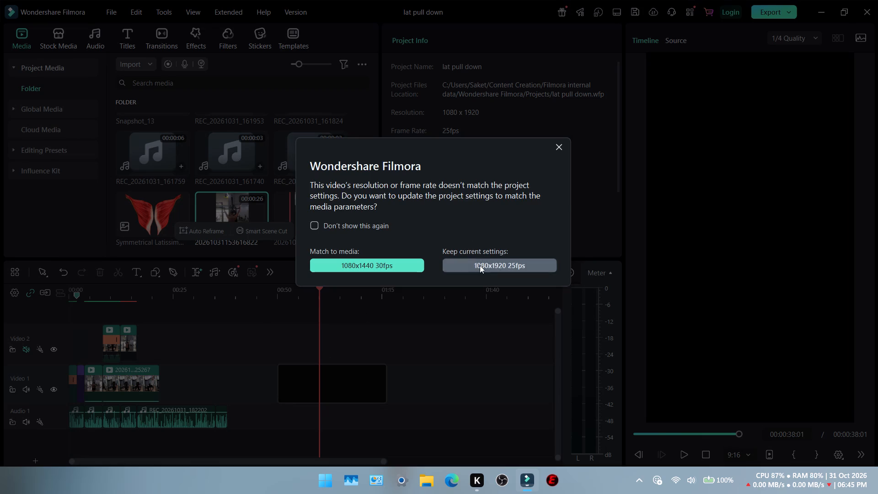
{"action": "left_click", "coordinate": [480, 265]}
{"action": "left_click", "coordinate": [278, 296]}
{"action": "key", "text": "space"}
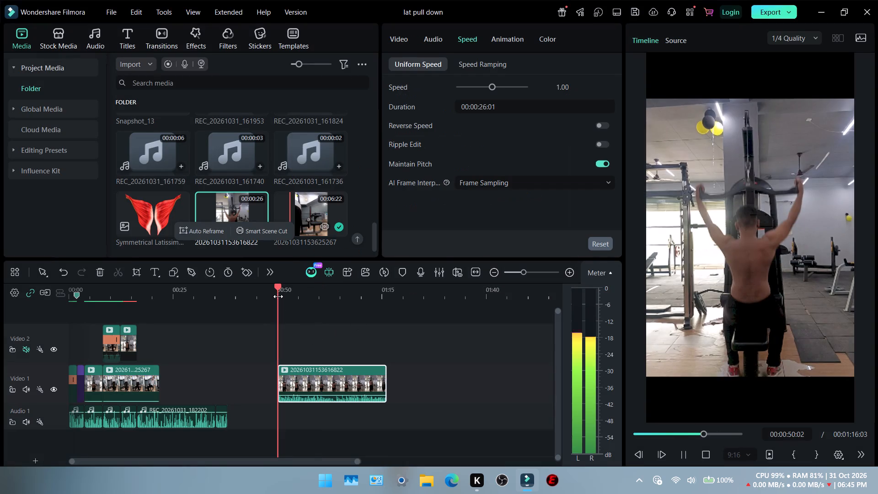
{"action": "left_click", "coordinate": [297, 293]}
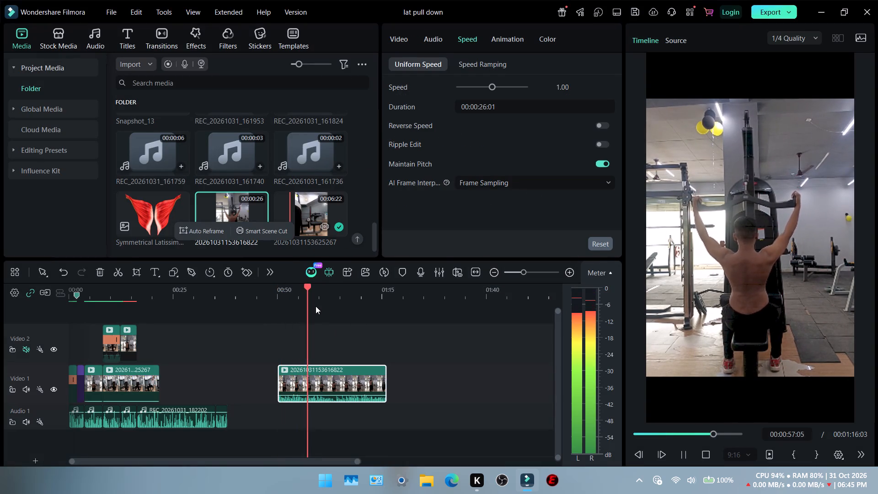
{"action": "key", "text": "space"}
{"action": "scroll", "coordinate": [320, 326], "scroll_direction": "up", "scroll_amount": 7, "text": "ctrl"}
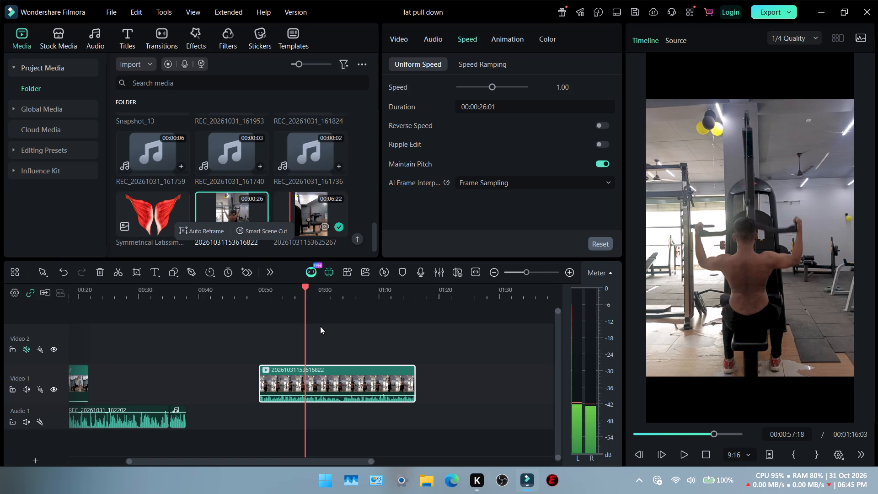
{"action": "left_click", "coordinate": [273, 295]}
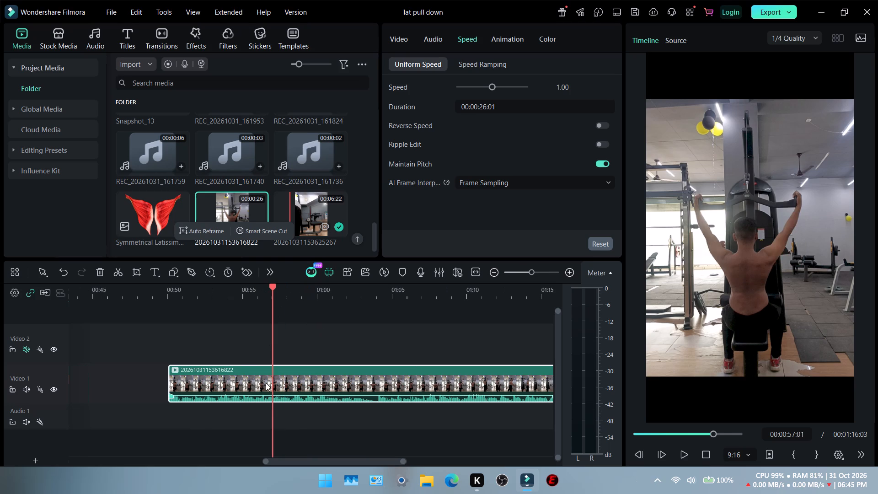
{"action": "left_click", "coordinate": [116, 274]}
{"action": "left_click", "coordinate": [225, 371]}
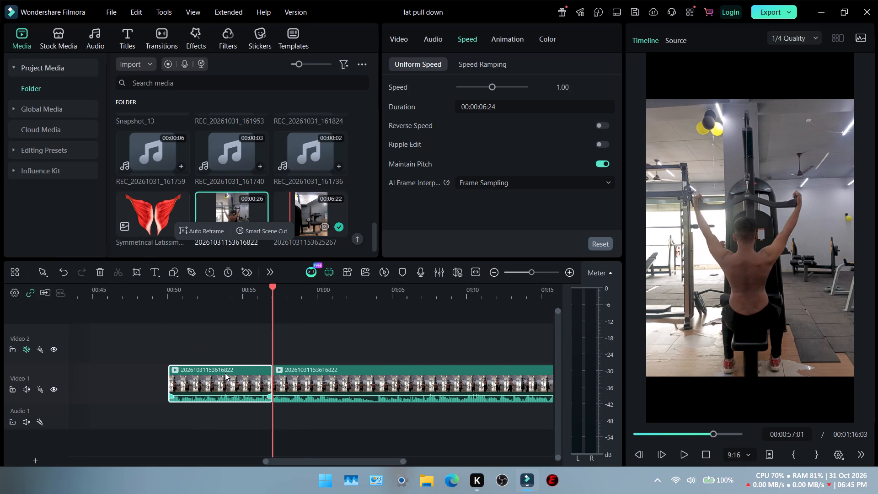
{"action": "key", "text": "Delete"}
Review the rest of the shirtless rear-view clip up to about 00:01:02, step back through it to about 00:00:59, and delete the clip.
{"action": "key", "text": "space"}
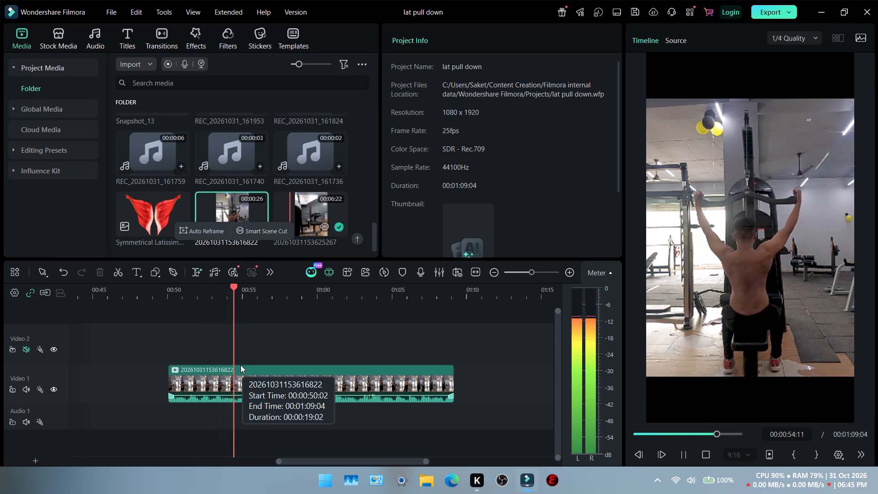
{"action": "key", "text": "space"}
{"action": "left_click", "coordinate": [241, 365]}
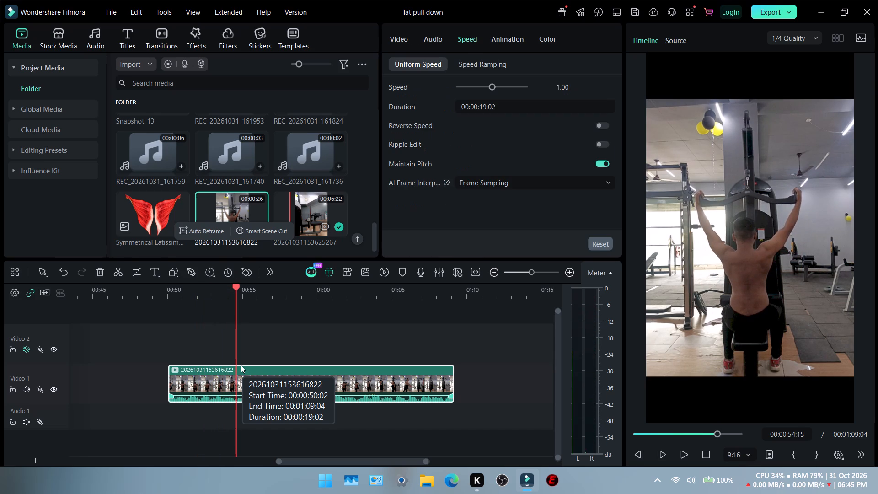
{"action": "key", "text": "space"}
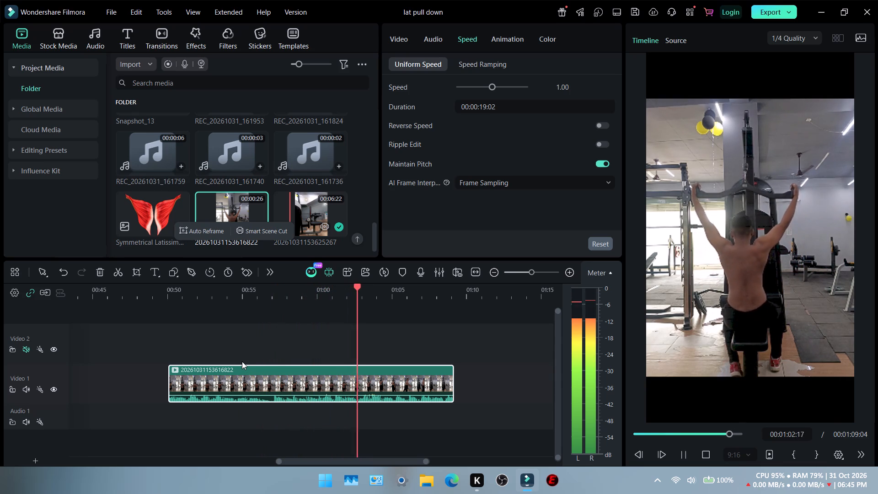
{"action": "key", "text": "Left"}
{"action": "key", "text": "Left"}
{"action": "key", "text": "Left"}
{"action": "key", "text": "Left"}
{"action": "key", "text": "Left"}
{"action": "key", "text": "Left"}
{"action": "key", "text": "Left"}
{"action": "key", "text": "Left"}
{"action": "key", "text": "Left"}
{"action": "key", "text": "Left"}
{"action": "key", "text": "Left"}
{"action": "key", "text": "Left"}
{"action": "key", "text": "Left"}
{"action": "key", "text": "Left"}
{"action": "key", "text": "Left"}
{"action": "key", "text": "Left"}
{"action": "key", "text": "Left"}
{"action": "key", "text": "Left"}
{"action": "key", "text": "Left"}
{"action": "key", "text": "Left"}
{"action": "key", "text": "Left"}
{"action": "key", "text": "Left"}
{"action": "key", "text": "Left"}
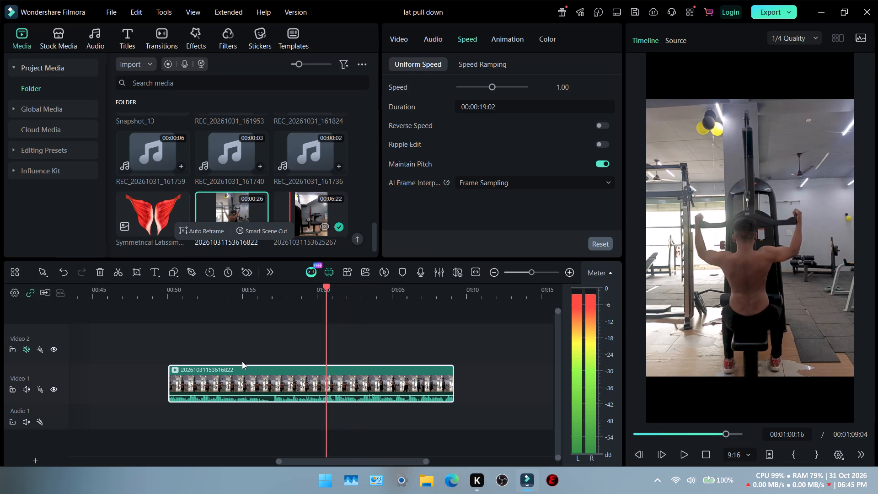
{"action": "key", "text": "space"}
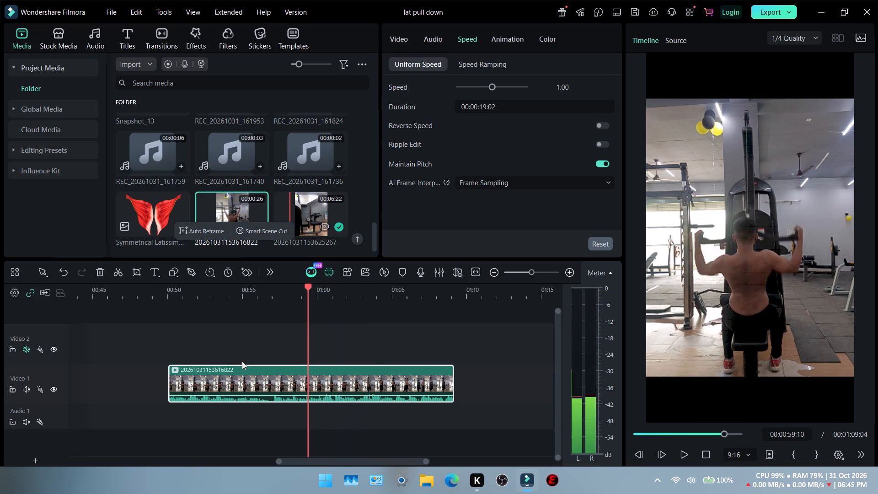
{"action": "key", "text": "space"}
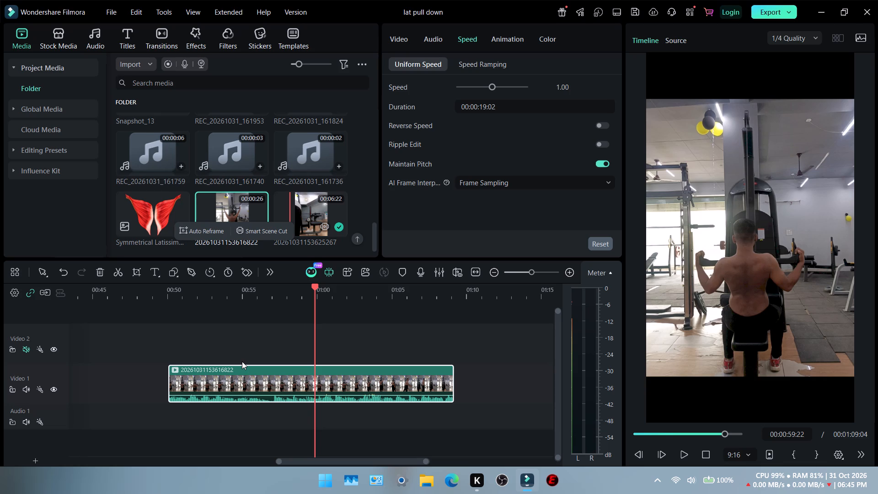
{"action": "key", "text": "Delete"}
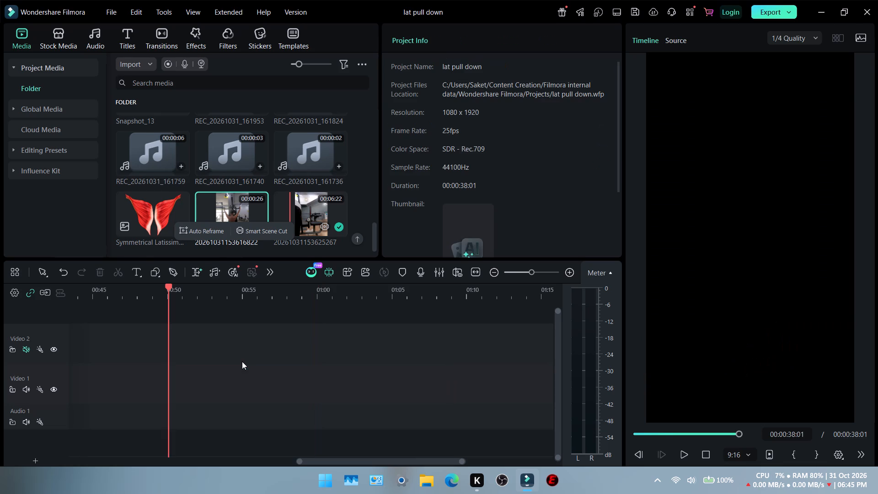
{"action": "scroll", "coordinate": [315, 194], "scroll_direction": "down", "scroll_amount": 2}
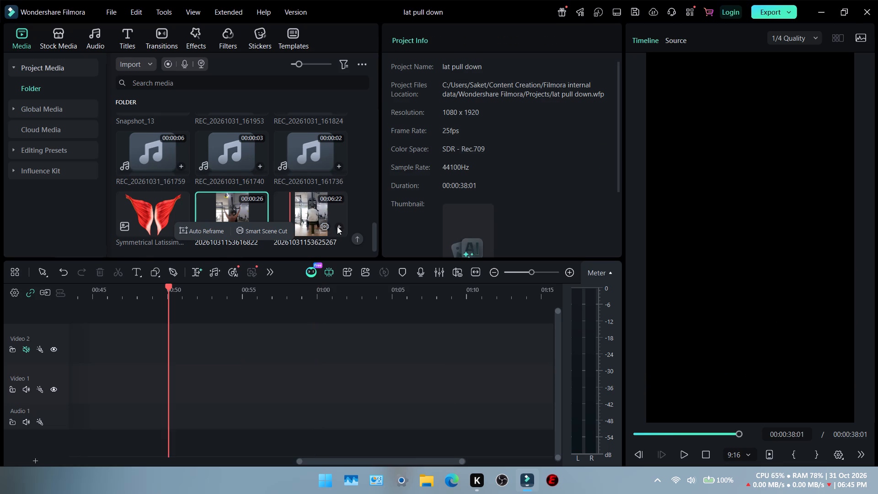
{"action": "left_click", "coordinate": [337, 226]}
{"action": "left_click", "coordinate": [482, 263]}
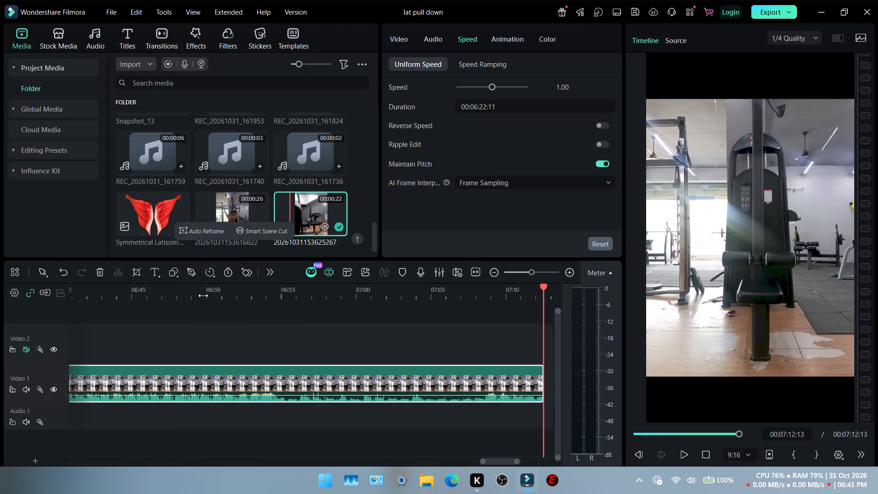
Find the start of the white-shirt rear-view reps, split the clip at 00:06:33:07, and delete the part before the cut.
{"action": "left_click", "coordinate": [265, 295]}
{"action": "left_click", "coordinate": [249, 295]}
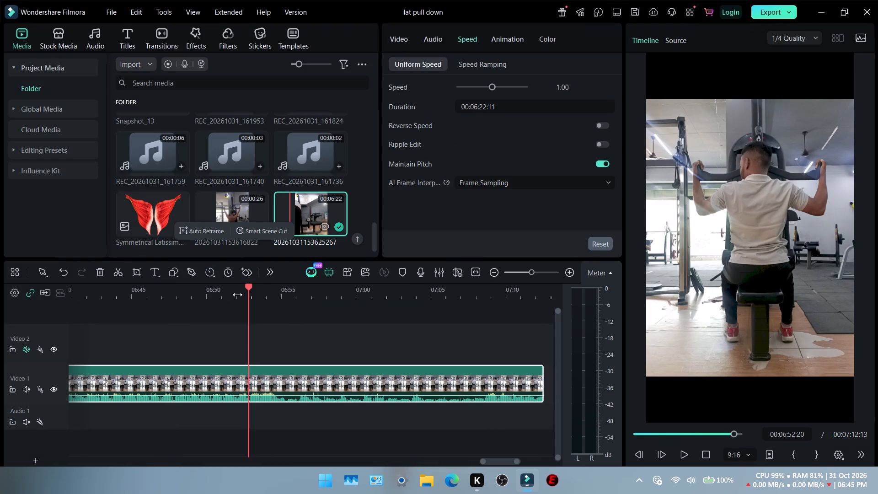
{"action": "left_click", "coordinate": [209, 292]}
{"action": "left_click", "coordinate": [184, 292]}
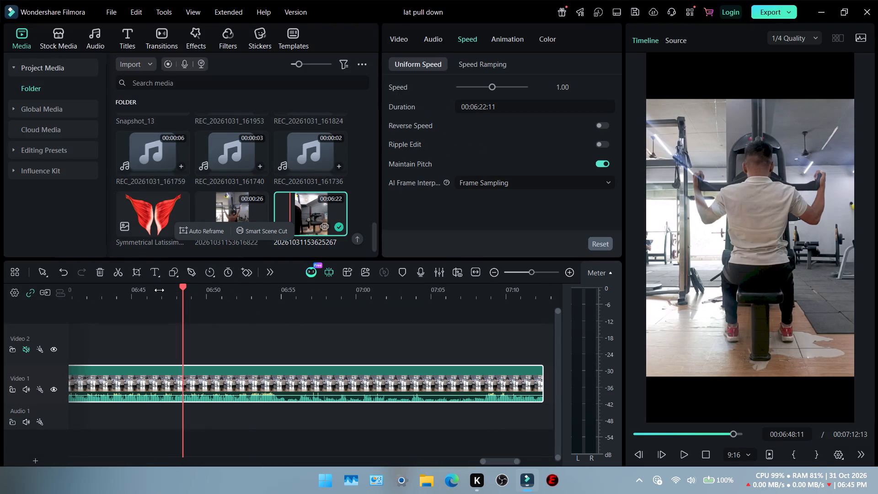
{"action": "scroll", "coordinate": [223, 306], "scroll_direction": "right", "scroll_amount": 2}
{"action": "left_click", "coordinate": [301, 295]}
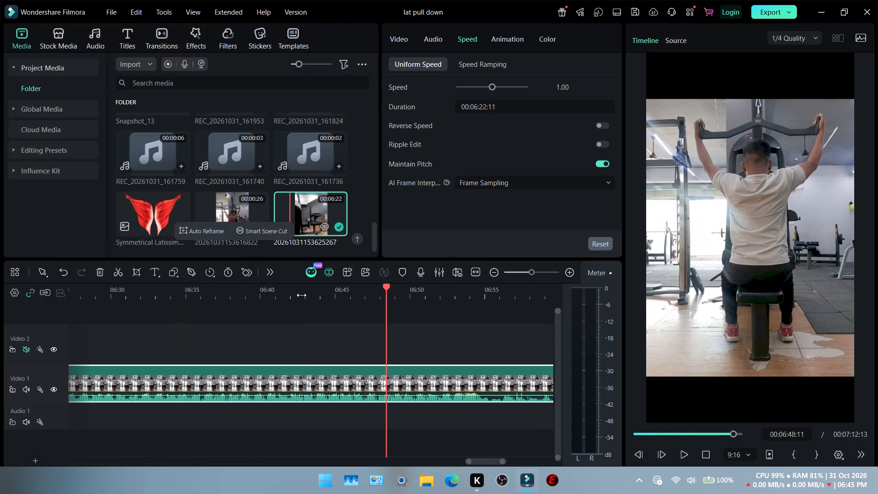
{"action": "left_click", "coordinate": [263, 297]}
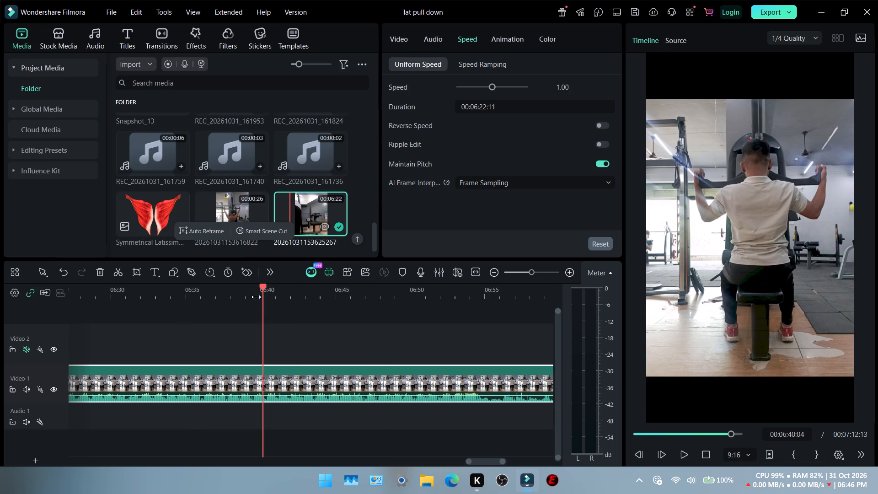
{"action": "left_click", "coordinate": [243, 297]}
{"action": "left_click", "coordinate": [194, 293]}
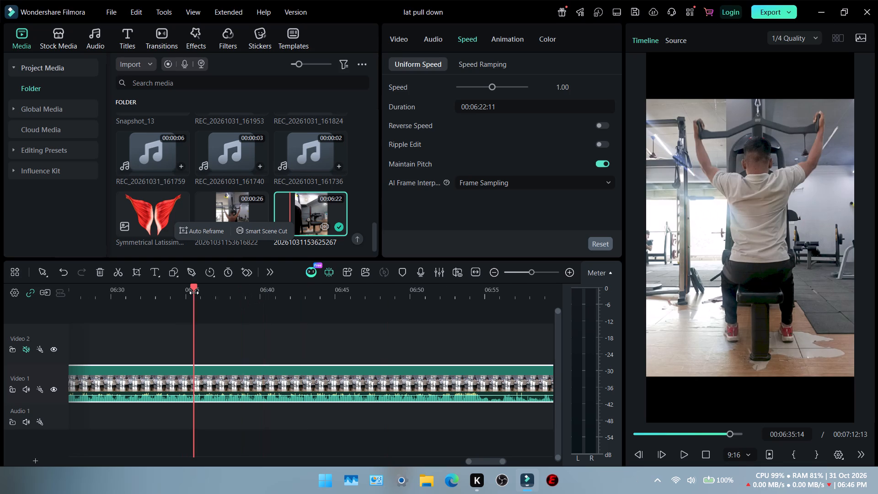
{"action": "left_click", "coordinate": [174, 293]}
{"action": "scroll", "coordinate": [165, 294], "scroll_direction": "right", "scroll_amount": 2}
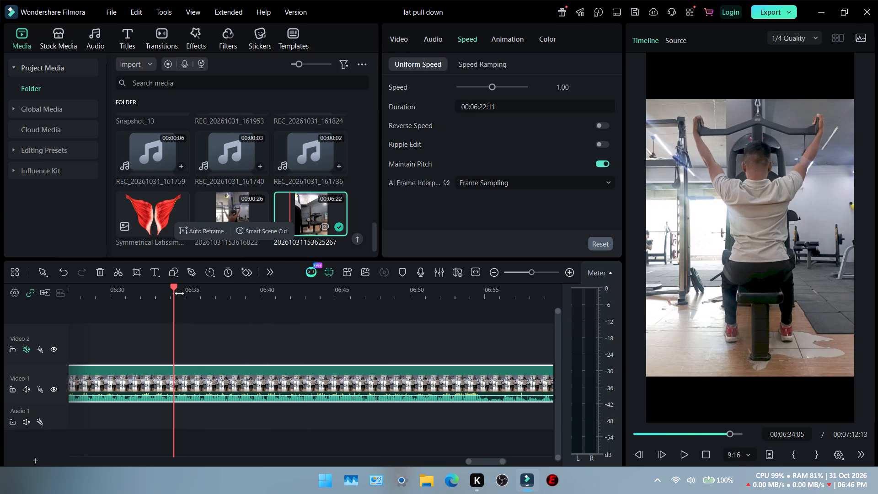
{"action": "left_click", "coordinate": [157, 295]}
{"action": "left_click", "coordinate": [134, 295]}
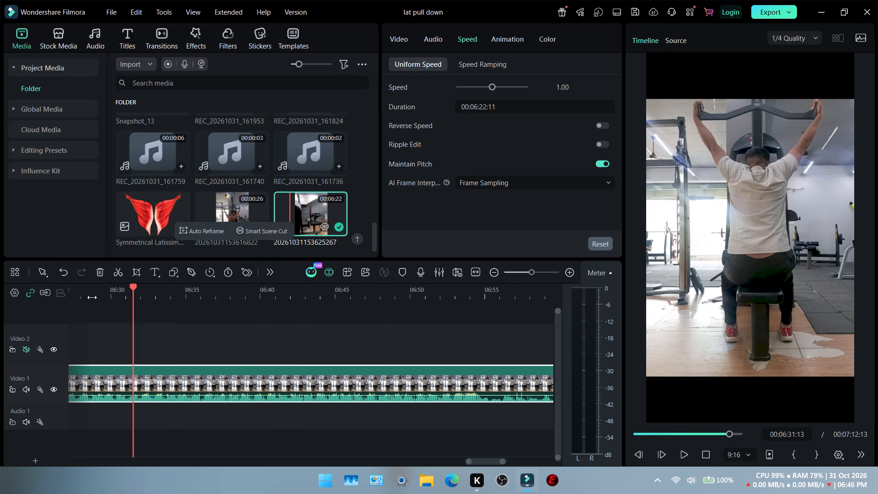
{"action": "left_click", "coordinate": [160, 298]}
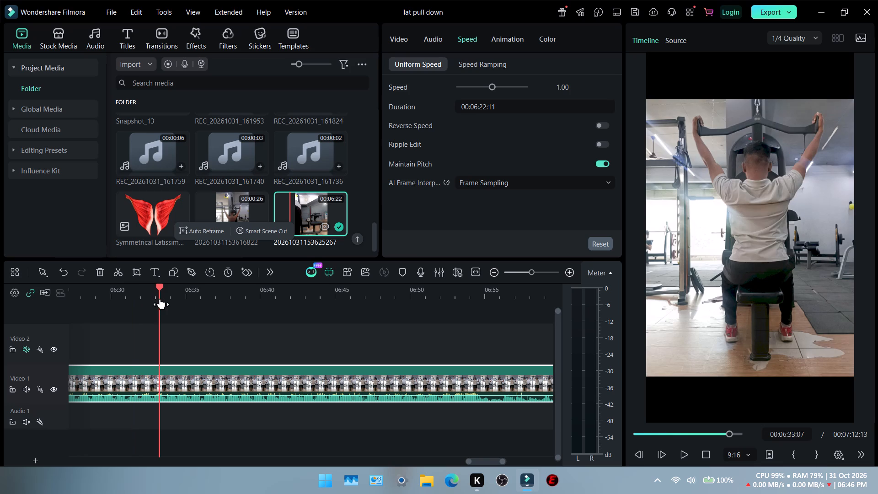
{"action": "left_click", "coordinate": [179, 376]}
{"action": "left_click", "coordinate": [116, 272]}
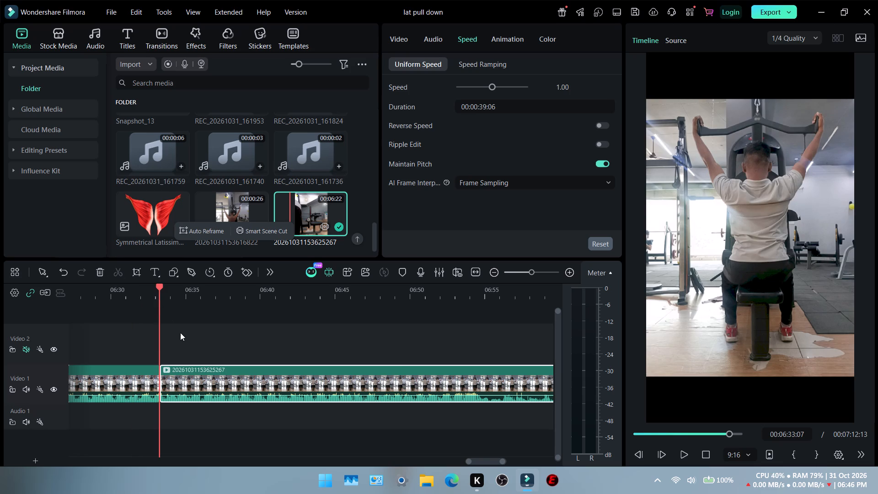
{"action": "left_click", "coordinate": [126, 384]}
{"action": "key", "text": "Delete"}
Play the start of the white-shirt rear-view clip, split it at 00:00:52:03, and delete the short part before the cut.
{"action": "key", "text": "space"}
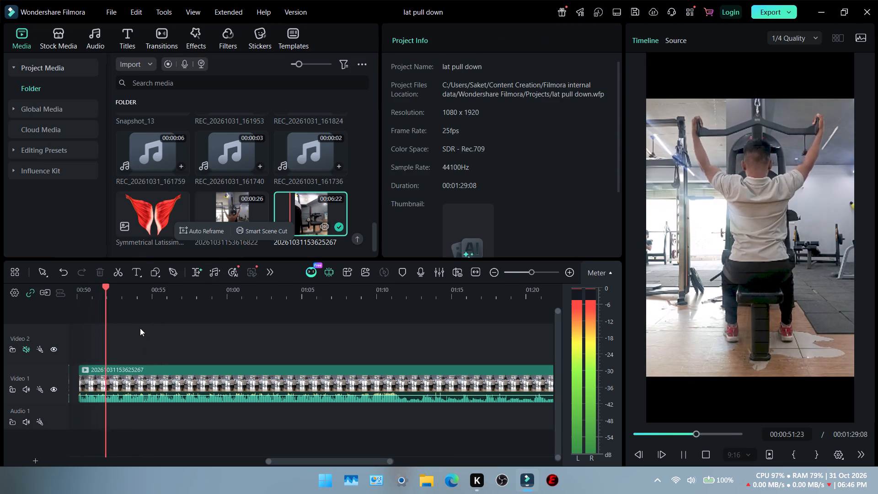
{"action": "key", "text": "space"}
{"action": "left_click", "coordinate": [108, 380]}
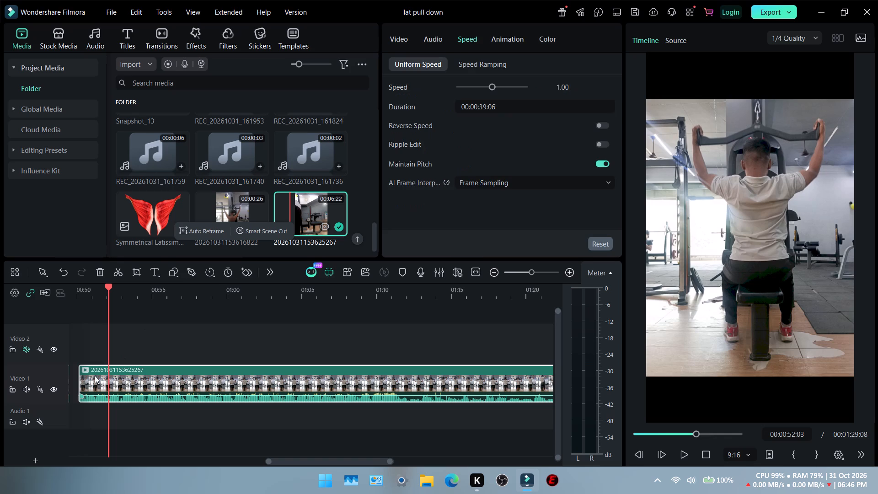
{"action": "left_click", "coordinate": [119, 270]}
{"action": "left_click", "coordinate": [89, 379]}
{"action": "key", "text": "Delete"}
Preview the white-shirt rear-view clip and close the gap before it on Video 1 so it starts at 00:00:21:18, after the side-view clip.
{"action": "key", "text": "space"}
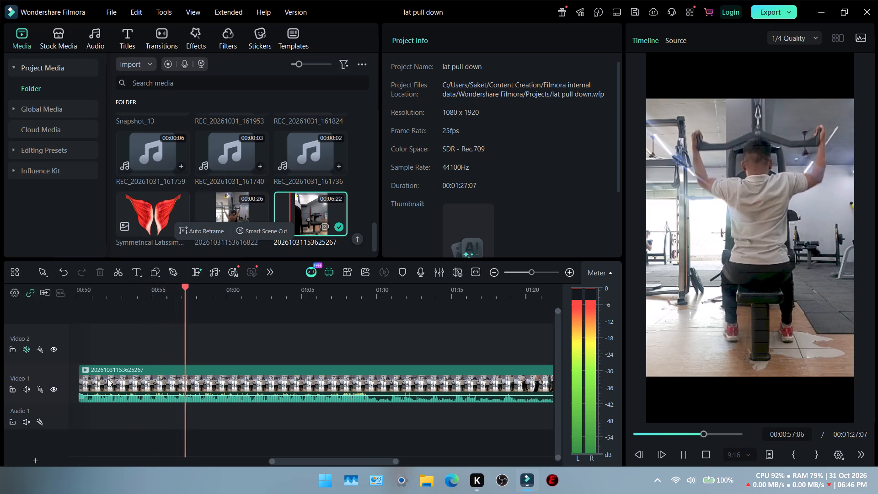
{"action": "key", "text": "space"}
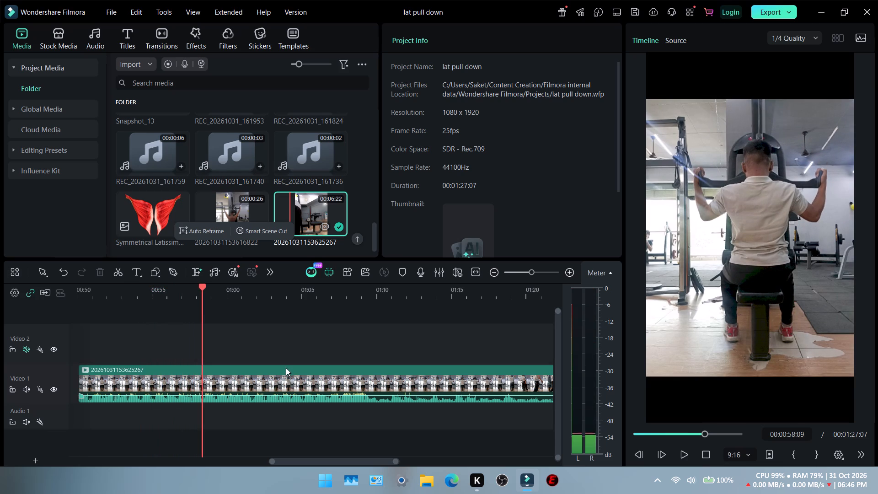
{"action": "left_click", "coordinate": [332, 389]}
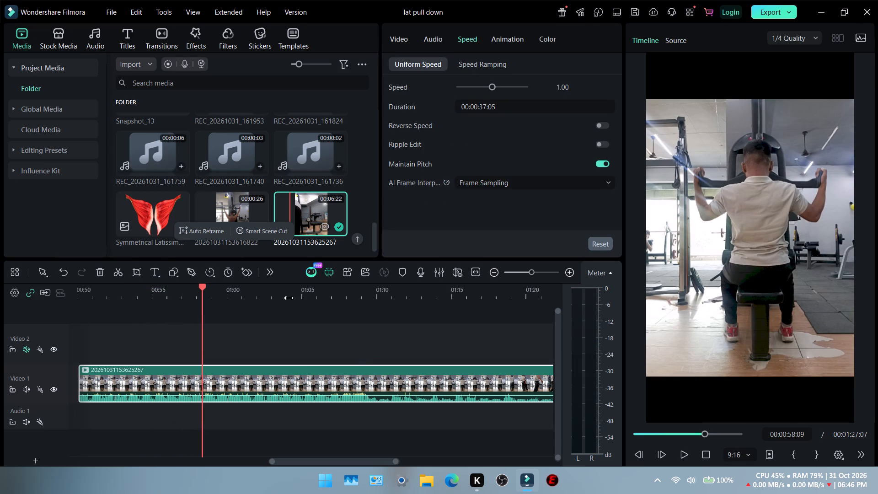
{"action": "scroll", "coordinate": [255, 370], "scroll_direction": "down", "scroll_amount": 6, "text": "ctrl"}
{"action": "scroll", "coordinate": [251, 374], "scroll_direction": "right", "scroll_amount": 2}
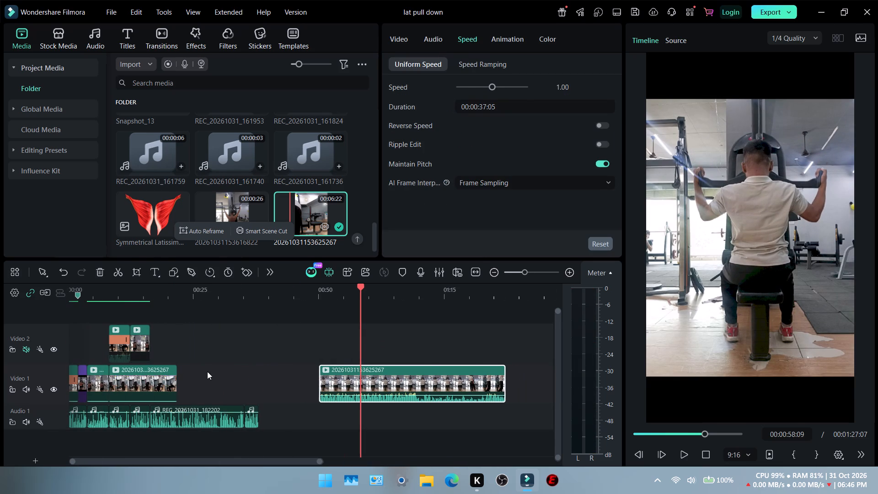
{"action": "left_click", "coordinate": [207, 375]}
{"action": "left_click", "coordinate": [311, 370]}
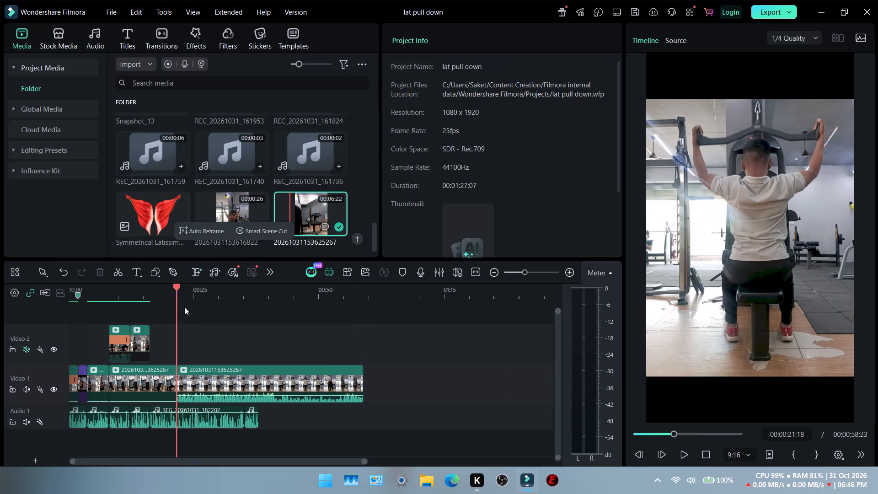
Lower the volume of the white-shirt rear-view clip on Video 1 to -100.00 dB.
{"action": "scroll", "coordinate": [184, 316], "scroll_direction": "up", "scroll_amount": 3, "text": "ctrl"}
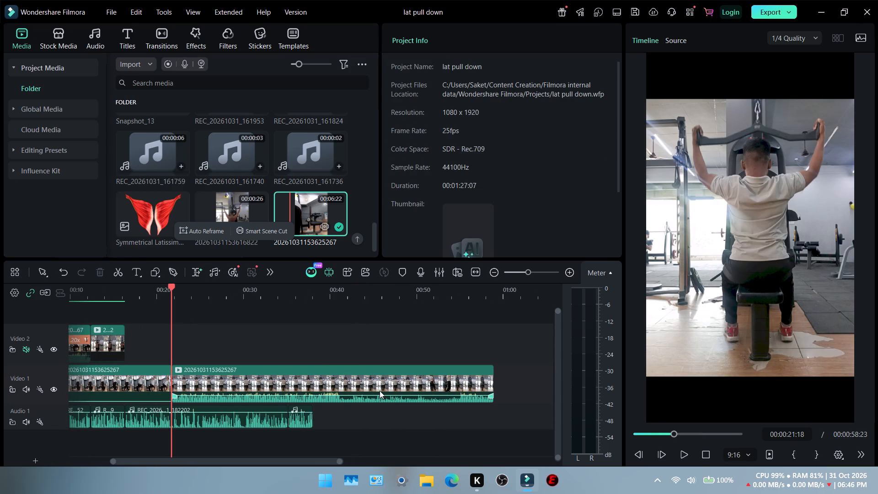
{"action": "left_click", "coordinate": [380, 395]}
{"action": "left_click_drag", "start_coordinate": [380, 395], "coordinate": [380, 443]}
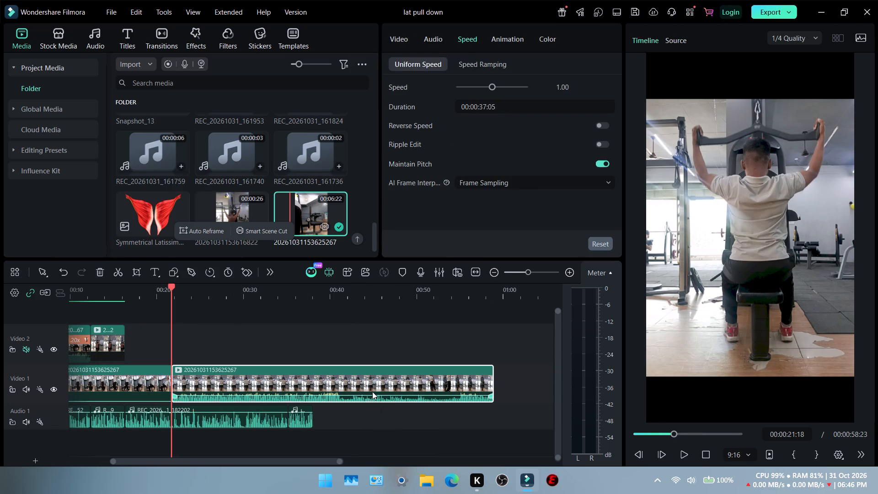
{"action": "left_click_drag", "start_coordinate": [375, 395], "coordinate": [366, 454]}
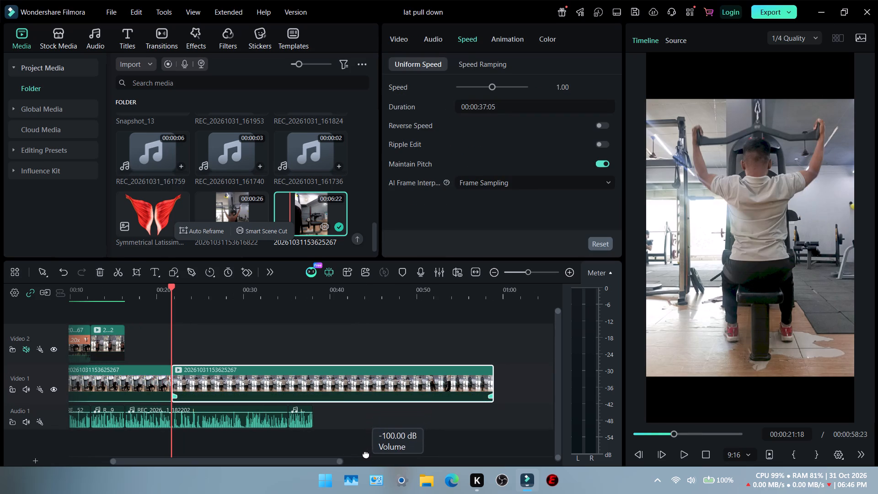
{"action": "left_click_drag", "start_coordinate": [366, 454], "coordinate": [366, 455]}
Trim the end of the white-shirt rear-view clip on Video 1 to 00:00:38:01, flush with the end of the voice-over.
{"action": "key", "text": "space"}
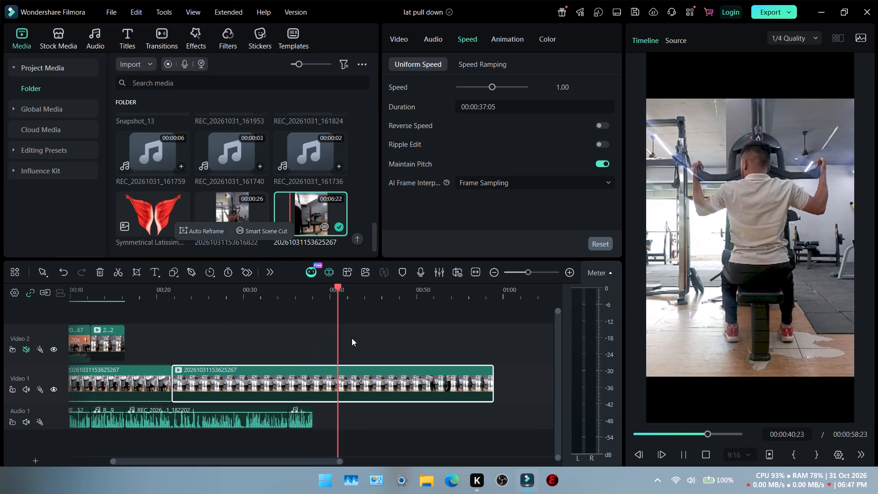
{"action": "left_click", "coordinate": [313, 298]}
{"action": "key", "text": "space"}
{"action": "left_click", "coordinate": [347, 380]}
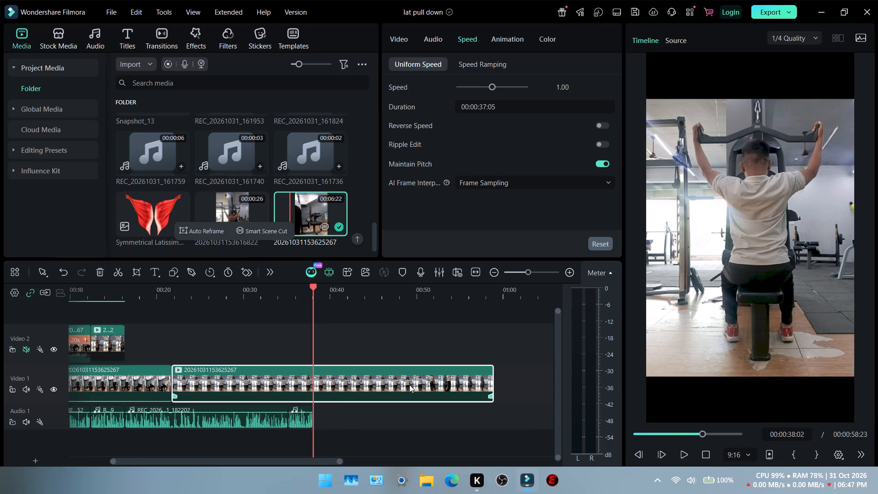
{"action": "left_click", "coordinate": [492, 380]}
{"action": "left_click_drag", "start_coordinate": [492, 380], "coordinate": [343, 387]}
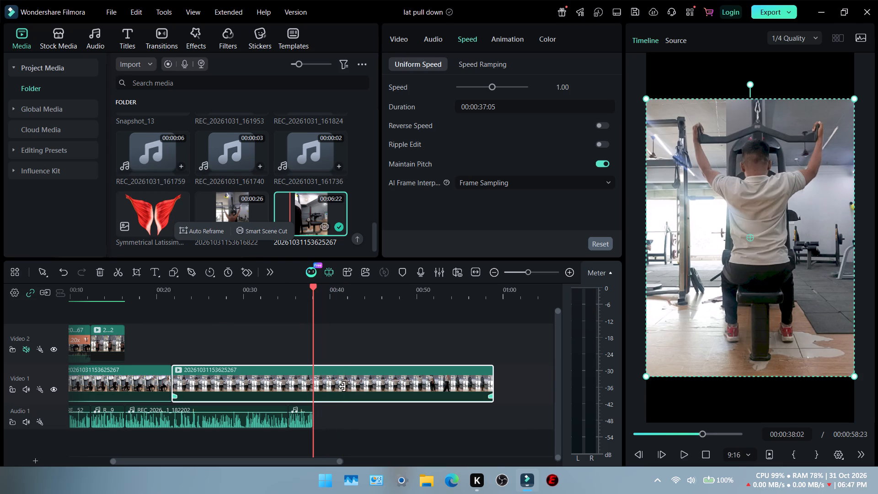
{"action": "left_click_drag", "start_coordinate": [343, 387], "coordinate": [323, 387]}
{"action": "left_click_drag", "start_coordinate": [490, 380], "coordinate": [417, 380]}
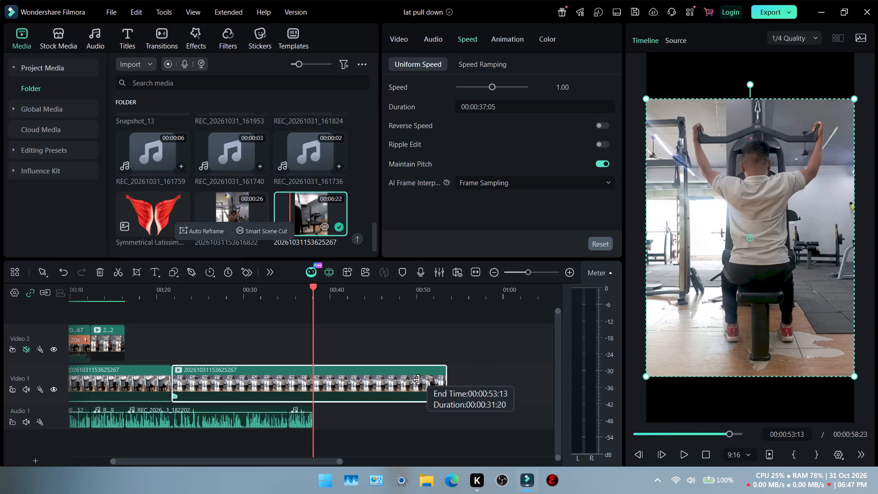
{"action": "left_click_drag", "start_coordinate": [417, 380], "coordinate": [311, 389]}
{"action": "left_click", "coordinate": [296, 298]}
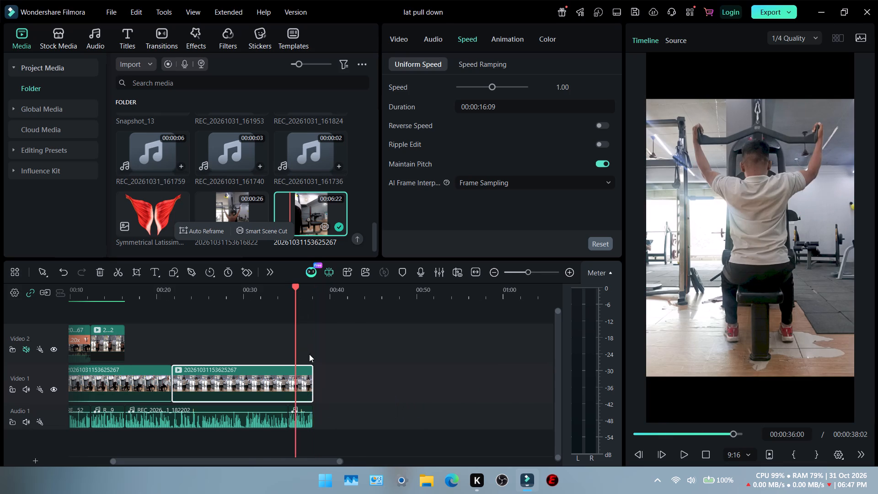
{"action": "scroll", "coordinate": [309, 354], "scroll_direction": "up", "scroll_amount": 20, "text": "ctrl"}
{"action": "scroll", "coordinate": [309, 354], "scroll_direction": "up", "scroll_amount": 1, "text": "ctrl"}
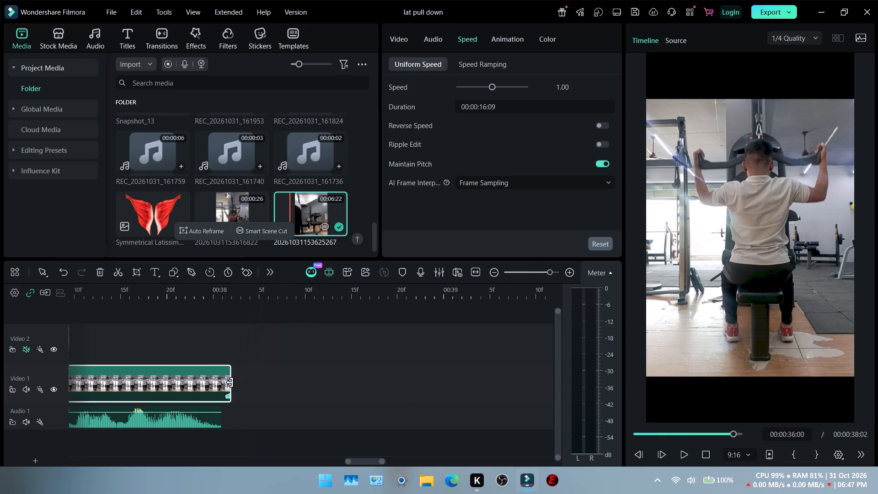
{"action": "left_click_drag", "start_coordinate": [230, 383], "coordinate": [219, 387]}
Play the video from its start through the first rear-view clip and the latissimus overlay image.
{"action": "scroll", "coordinate": [195, 331], "scroll_direction": "down", "scroll_amount": 12, "text": "ctrl"}
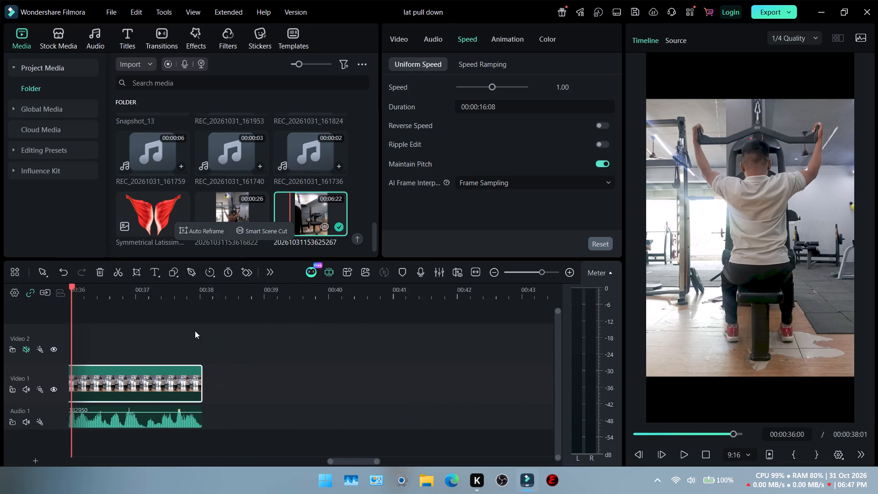
{"action": "scroll", "coordinate": [195, 331], "scroll_direction": "down", "scroll_amount": 7}
{"action": "scroll", "coordinate": [299, 326], "scroll_direction": "down", "scroll_amount": 3, "text": "ctrl"}
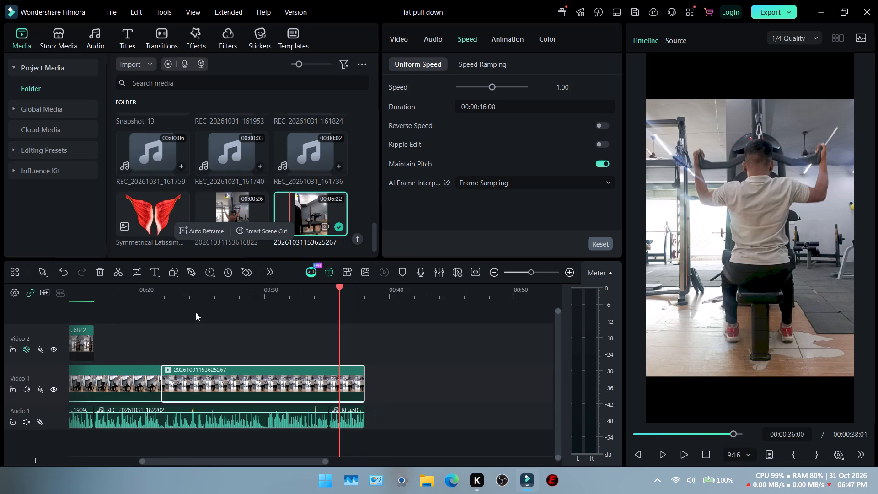
{"action": "scroll", "coordinate": [196, 312], "scroll_direction": "right", "scroll_amount": 3}
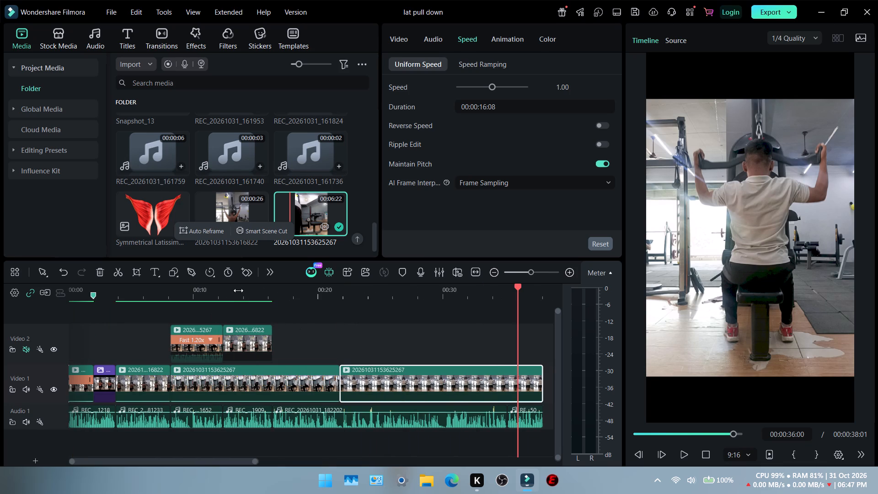
{"action": "left_click", "coordinate": [237, 300]}
{"action": "left_click_drag", "start_coordinate": [237, 287], "coordinate": [8, 315]}
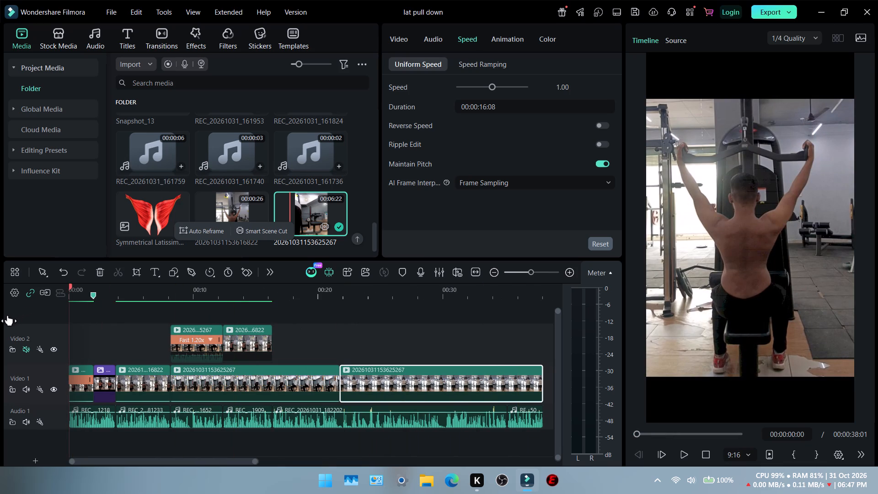
{"action": "left_click_drag", "start_coordinate": [8, 315], "coordinate": [0, 310]}
{"action": "key", "text": "space"}
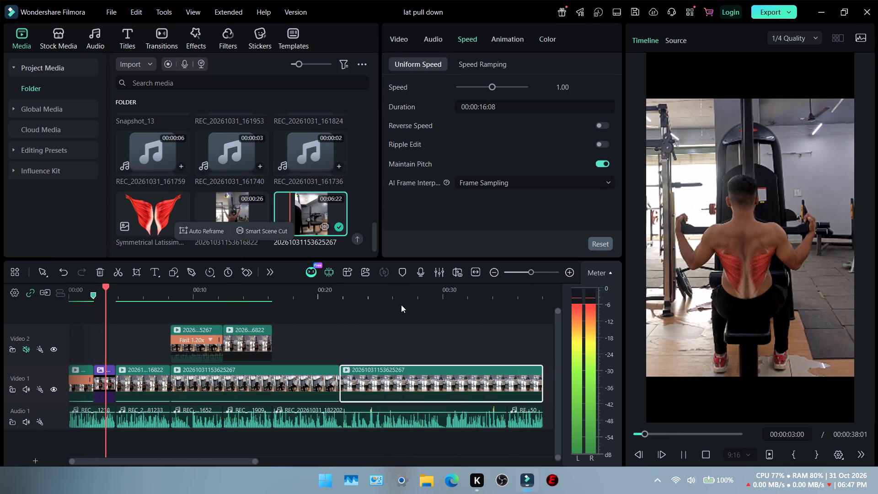
{"action": "key", "text": "space"}
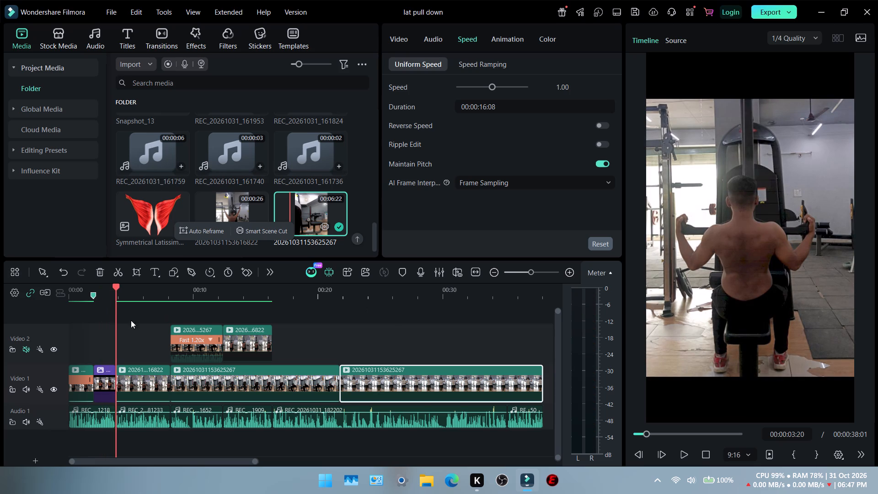
Replay the opening up to about 00:00:07 and examine how the latissimus overlay image and rear-view clips match the voice-over.
{"action": "scroll", "coordinate": [113, 322], "scroll_direction": "up", "scroll_amount": 5, "text": "ctrl"}
{"action": "scroll", "coordinate": [168, 311], "scroll_direction": "right", "scroll_amount": 2}
{"action": "double_click", "coordinate": [156, 294]}
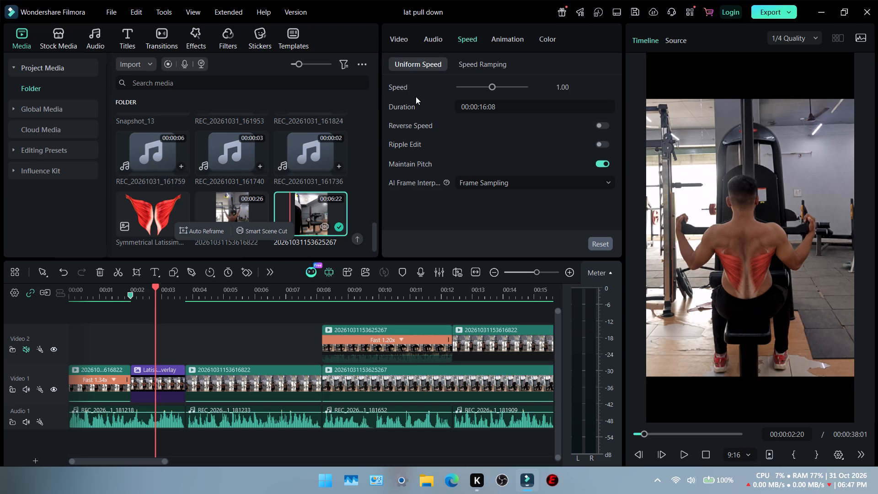
{"action": "left_click", "coordinate": [106, 288]}
{"action": "left_click", "coordinate": [103, 383]}
{"action": "left_click", "coordinate": [153, 342]}
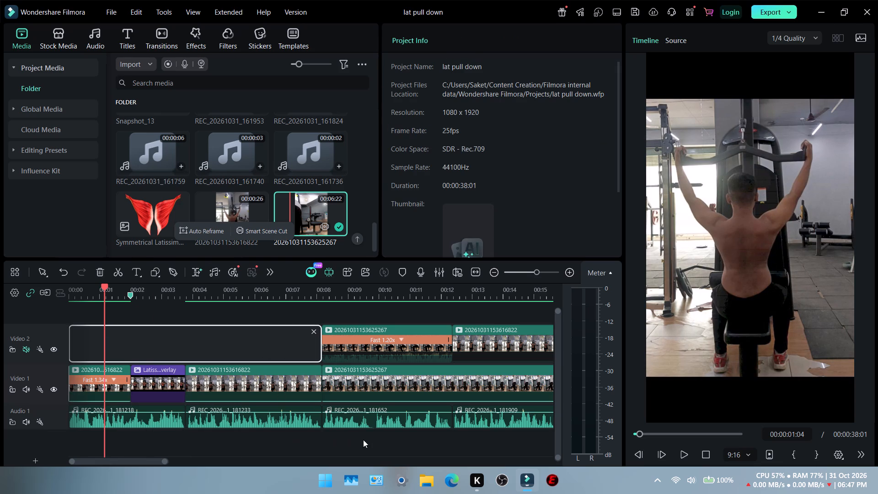
{"action": "left_click", "coordinate": [316, 293]}
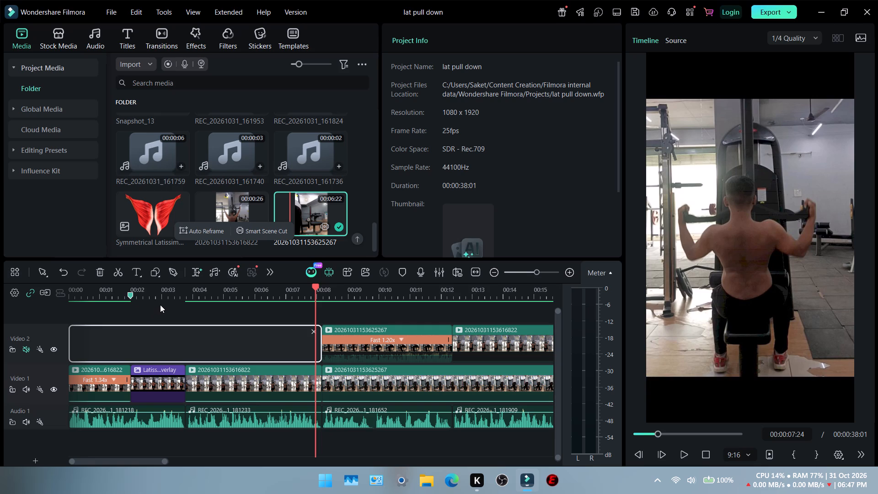
{"action": "left_click", "coordinate": [120, 298]}
{"action": "key", "text": "space"}
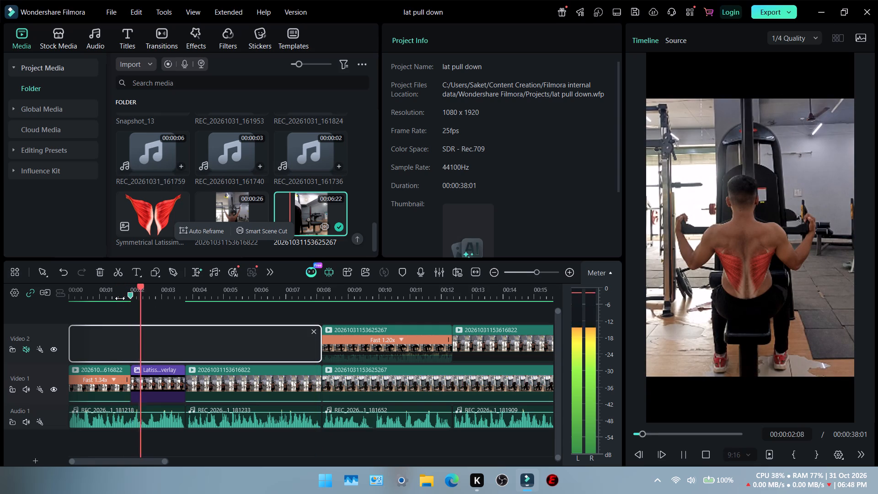
{"action": "key", "text": "space"}
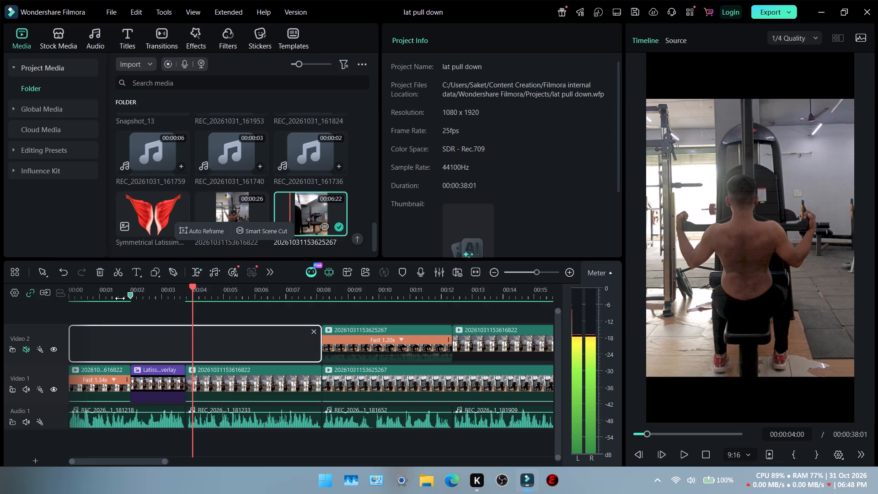
{"action": "key", "text": "space"}
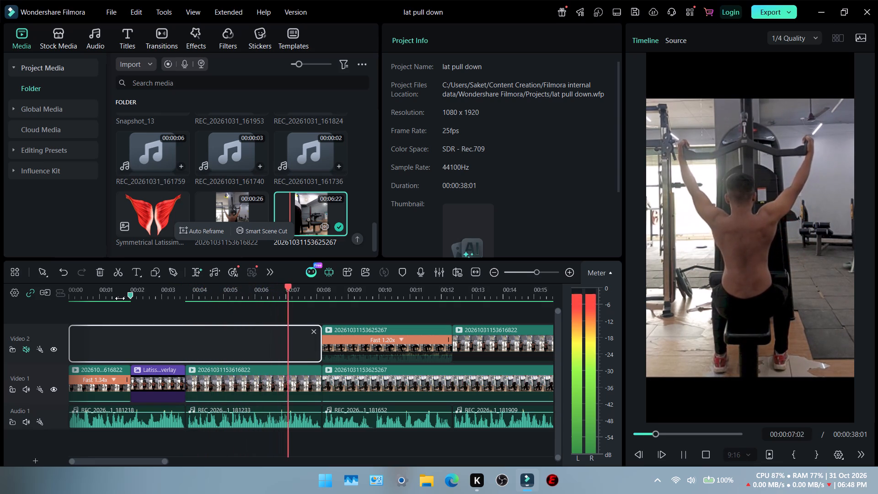
{"action": "key", "text": "space"}
{"action": "left_click", "coordinate": [104, 298]}
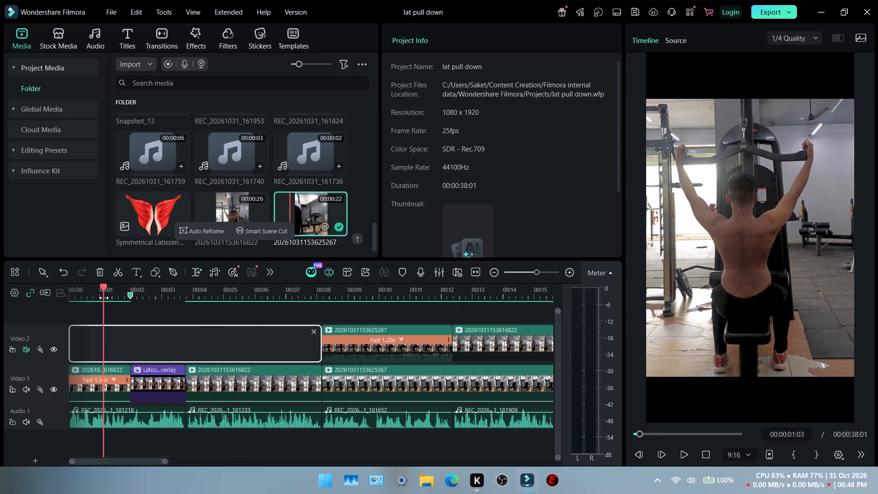
{"action": "left_click_drag", "start_coordinate": [103, 287], "coordinate": [46, 302]}
{"action": "key", "text": "space"}
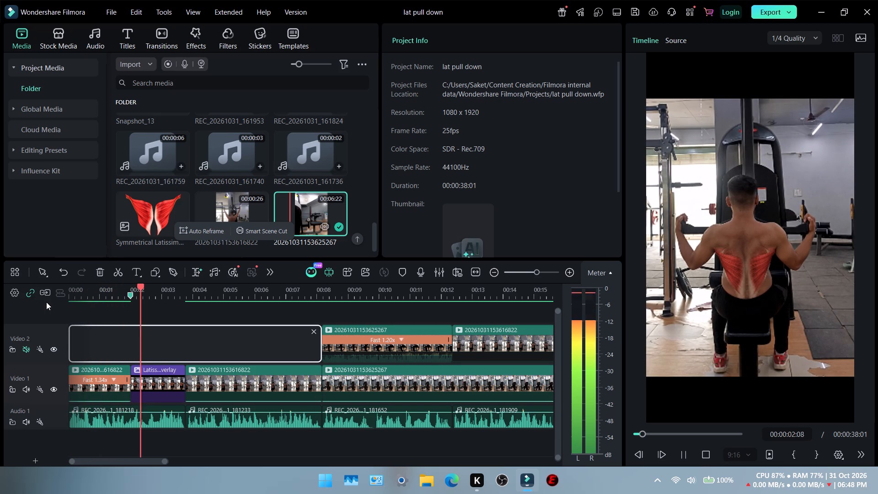
{"action": "key", "text": "space"}
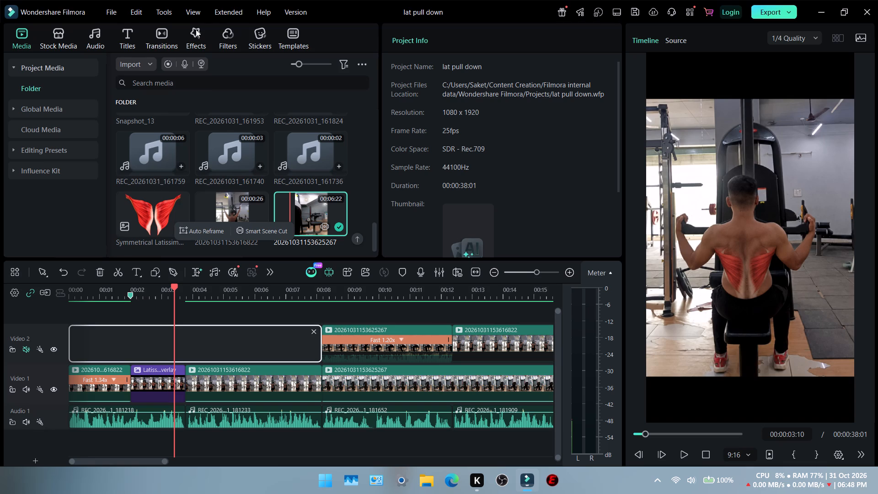
Search the stickers for "down graph" and preview the glowing red falling-line sticker.
{"action": "left_click", "coordinate": [263, 37]}
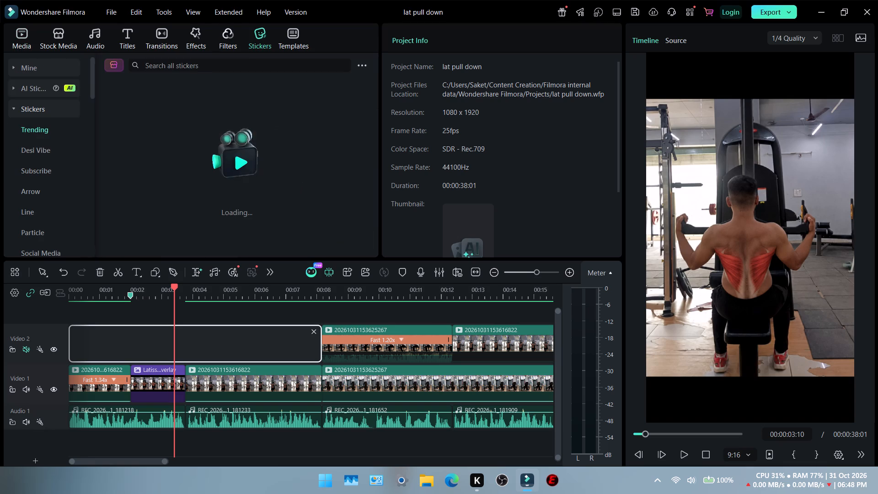
{"action": "left_click", "coordinate": [218, 68]}
{"action": "type", "text": "down graph"}
{"action": "key", "text": "Return"}
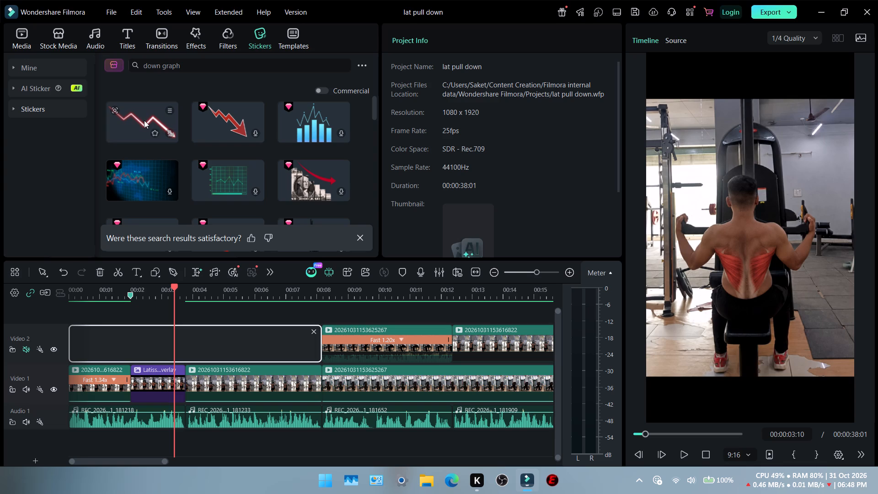
{"action": "left_click", "coordinate": [144, 120]}
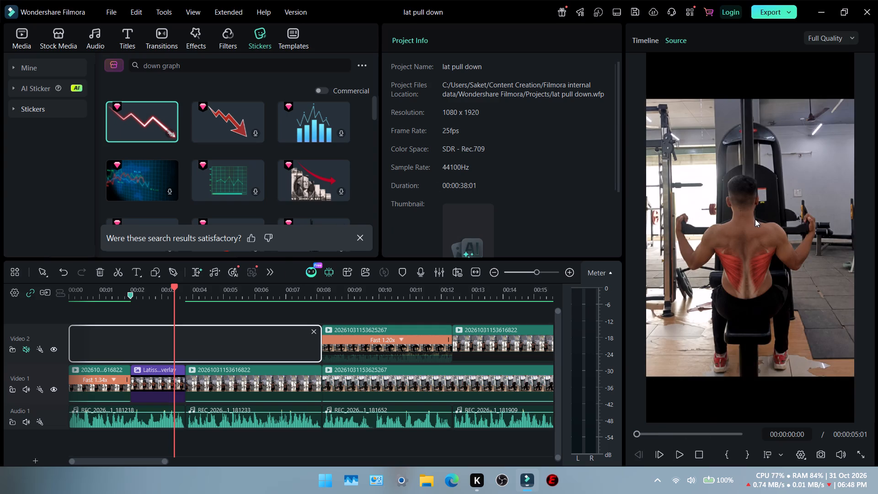
{"action": "left_click", "coordinate": [742, 238]}
Enable AI Portrait Cutout on the latissimus overlay image on Video 1, then go back to the project media.
{"action": "left_click", "coordinate": [148, 394]}
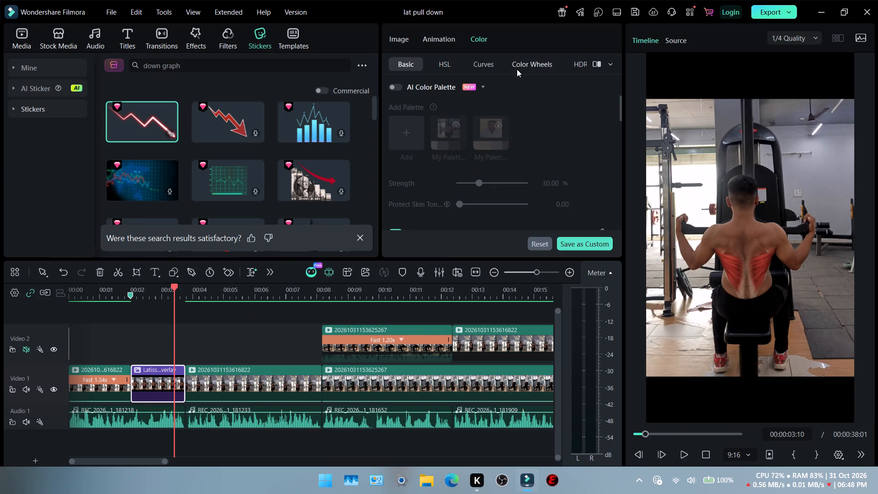
{"action": "left_click", "coordinate": [614, 59]}
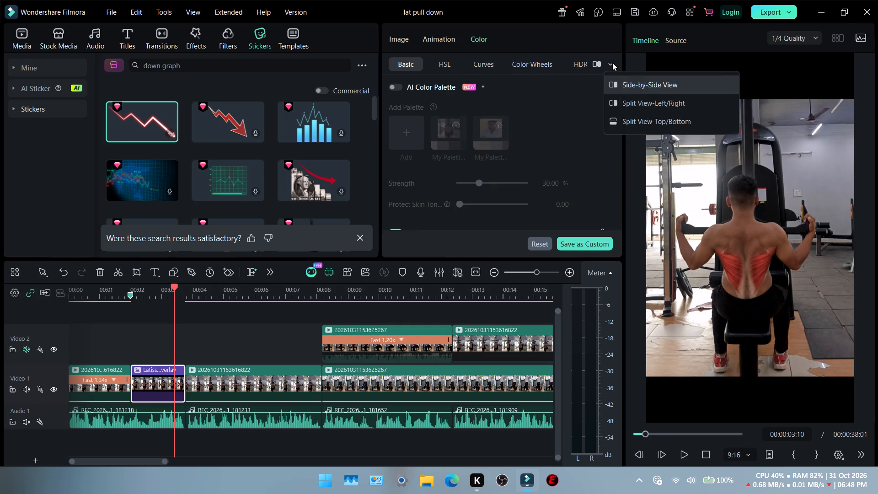
{"action": "left_click", "coordinate": [611, 64]}
{"action": "left_click", "coordinate": [611, 64]}
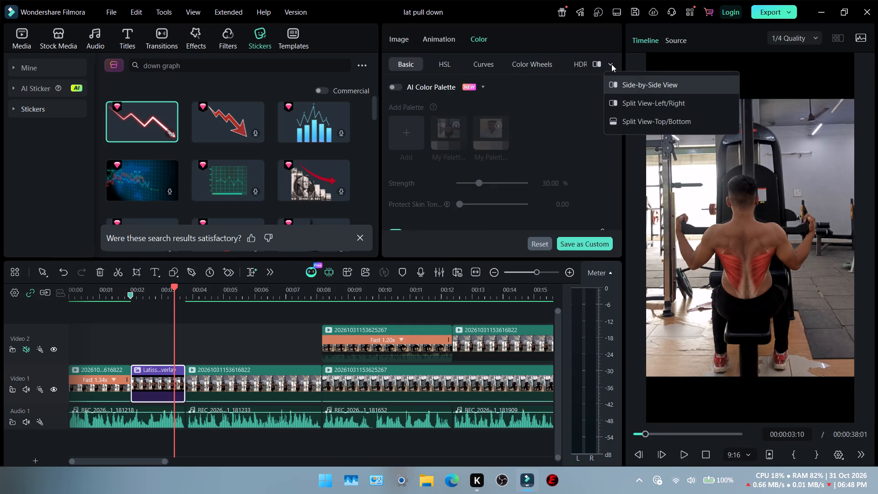
{"action": "left_click", "coordinate": [611, 64]}
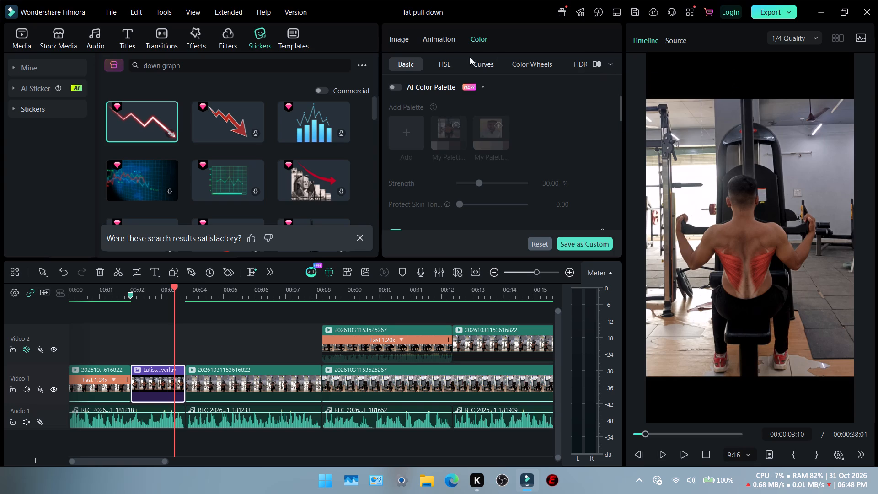
{"action": "left_click", "coordinate": [403, 40]}
{"action": "left_click", "coordinate": [491, 60]}
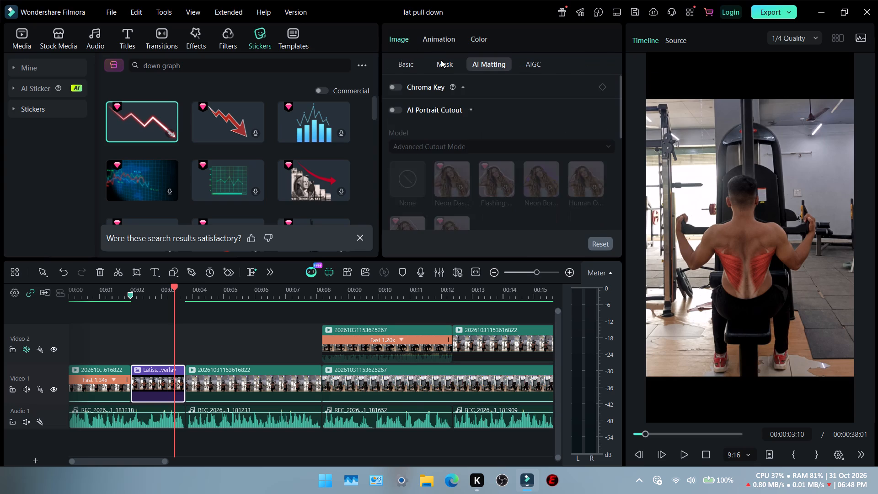
{"action": "left_click", "coordinate": [441, 60]}
{"action": "left_click", "coordinate": [472, 67]}
{"action": "left_click", "coordinate": [398, 112]}
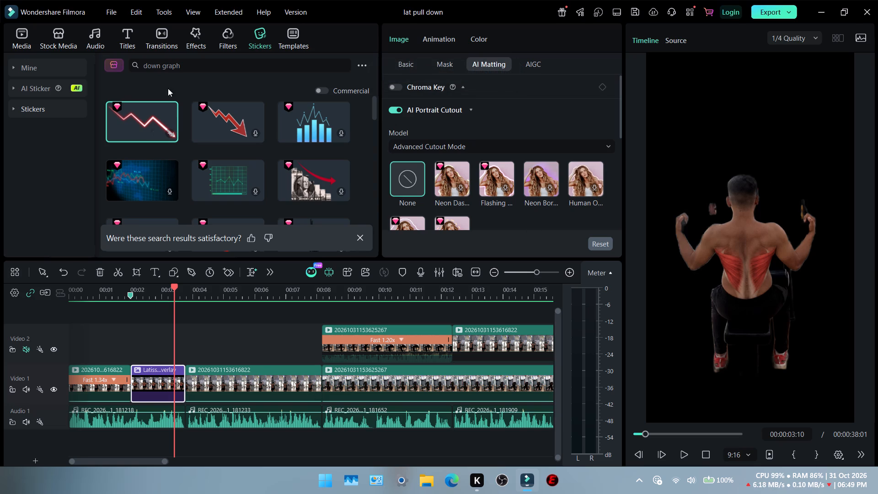
{"action": "scroll", "coordinate": [281, 163], "scroll_direction": "up", "scroll_amount": 6}
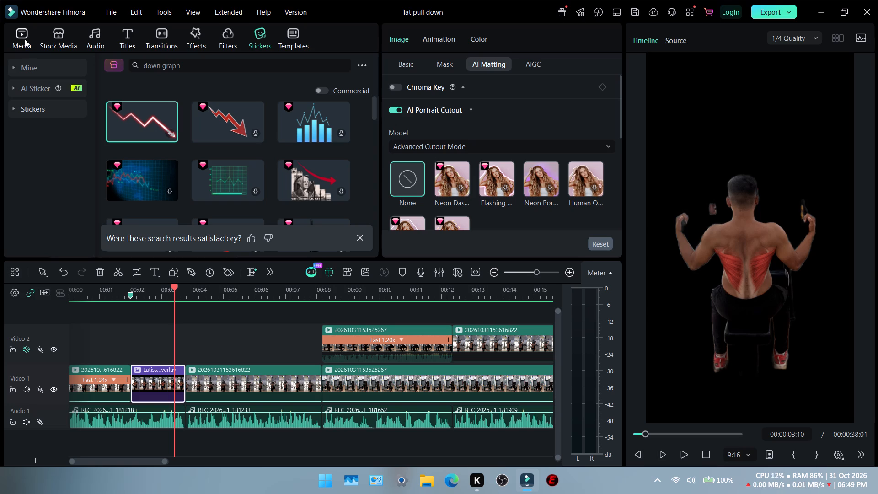
{"action": "left_click", "coordinate": [25, 39]}
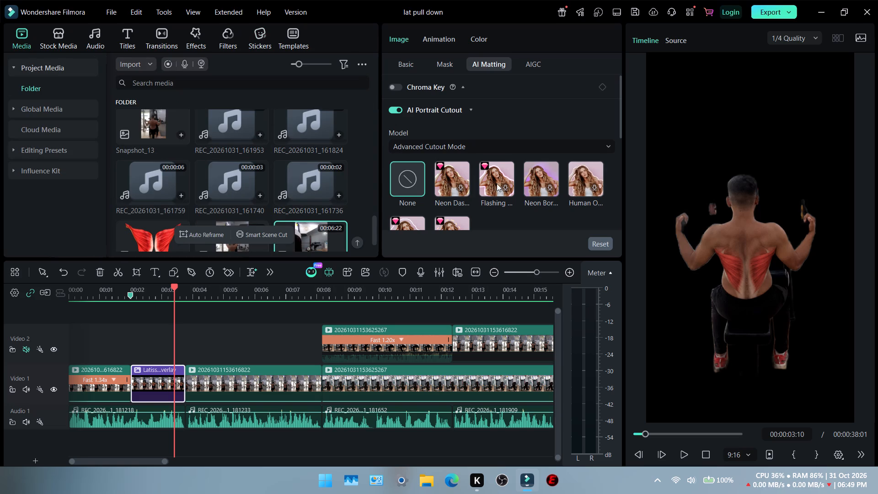
Apply the Neon Border outline style to the portrait cutout of the latissimus overlay image.
{"action": "left_click", "coordinate": [541, 178]}
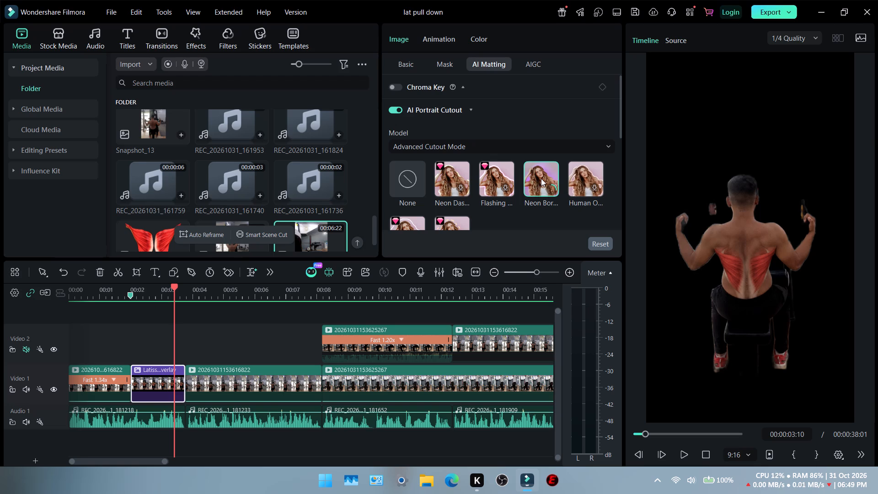
{"action": "scroll", "coordinate": [545, 178], "scroll_direction": "down", "scroll_amount": 3}
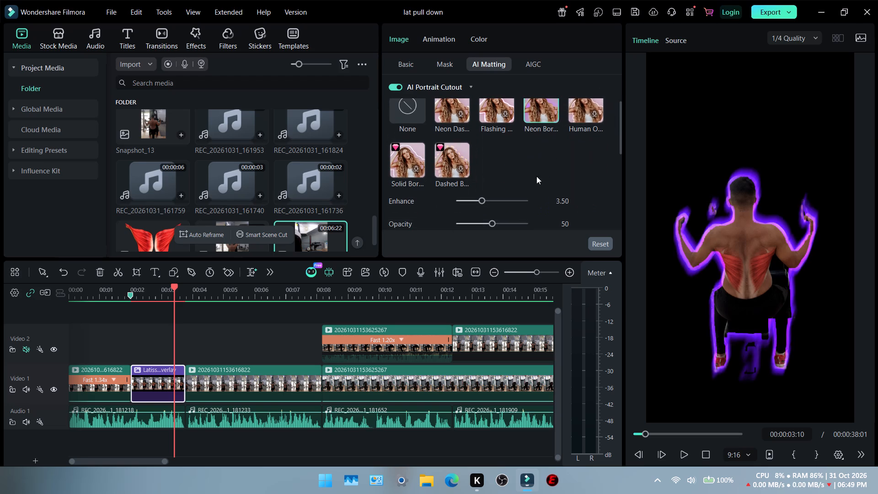
Change the Neon Border outline color of the latissimus overlay image's portrait cutout to bright yellow.
{"action": "scroll", "coordinate": [515, 170], "scroll_direction": "down", "scroll_amount": 3}
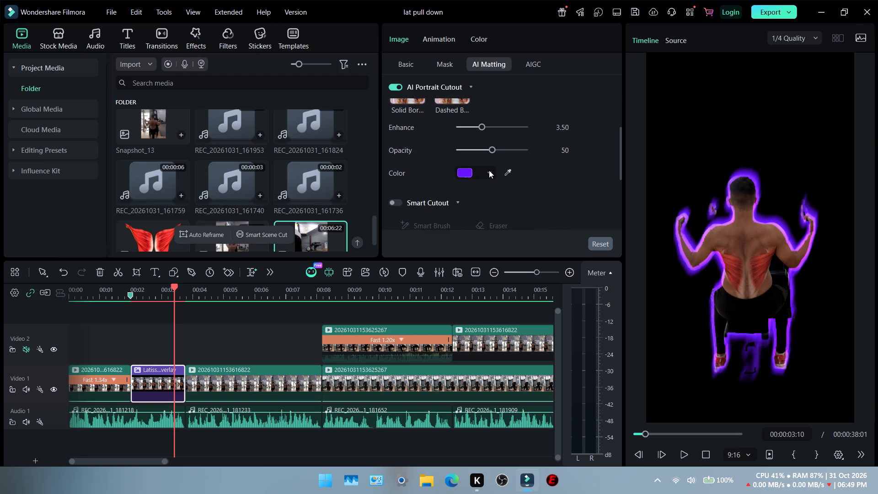
{"action": "left_click", "coordinate": [489, 170]}
{"action": "left_click", "coordinate": [451, 346]}
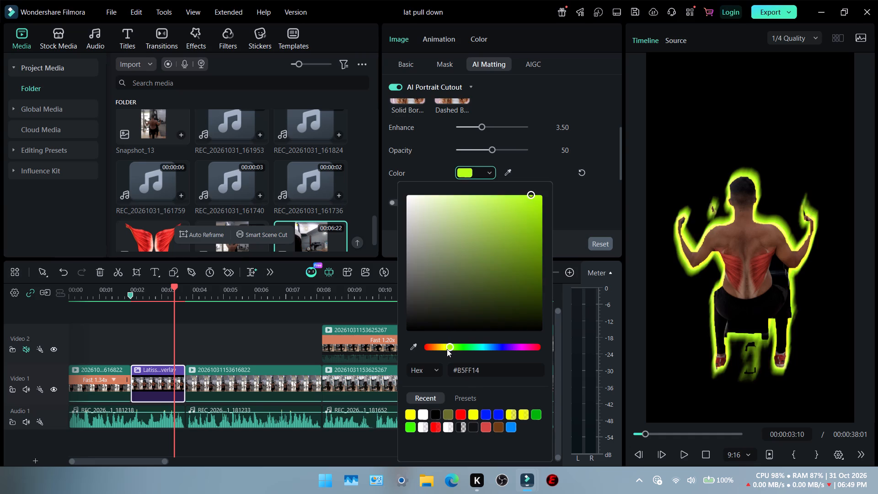
{"action": "left_click", "coordinate": [445, 349]}
{"action": "left_click", "coordinate": [586, 199]}
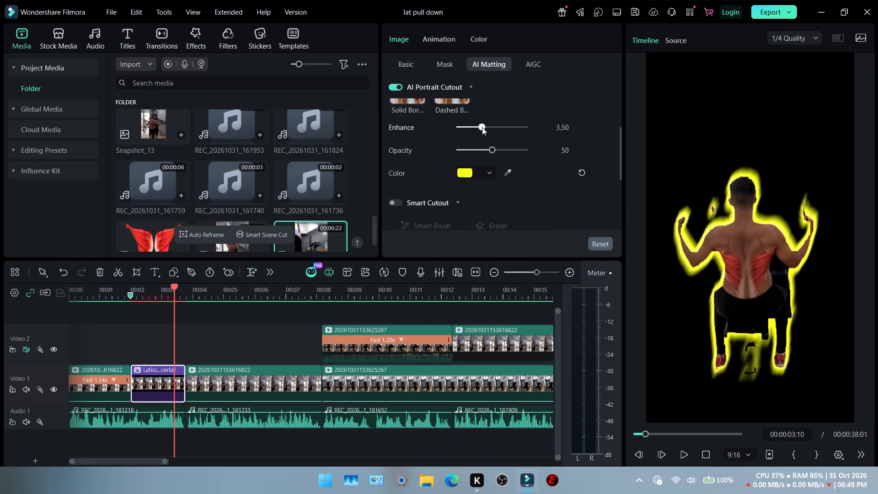
Reduce the yellow cutout outline's Enhance to 0.96 and its Opacity to 21.
{"action": "left_click_drag", "start_coordinate": [482, 127], "coordinate": [462, 132]}
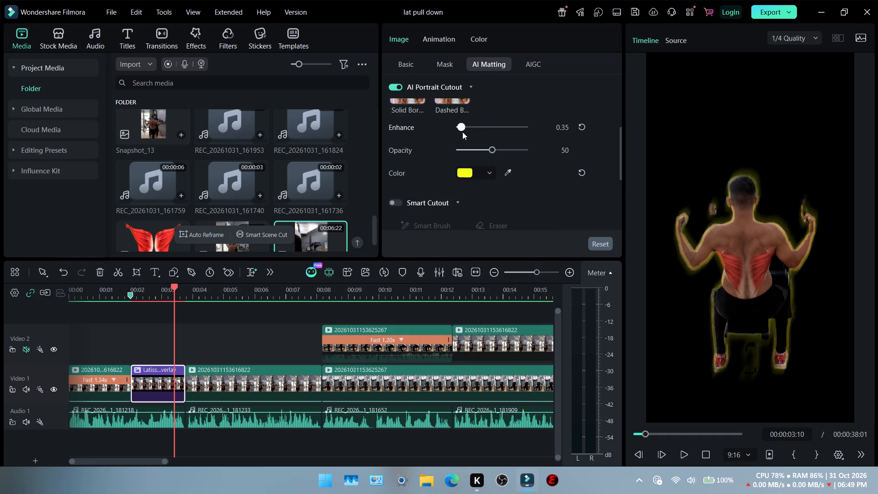
{"action": "left_click_drag", "start_coordinate": [462, 132], "coordinate": [464, 133]}
{"action": "left_click_drag", "start_coordinate": [464, 133], "coordinate": [463, 134]}
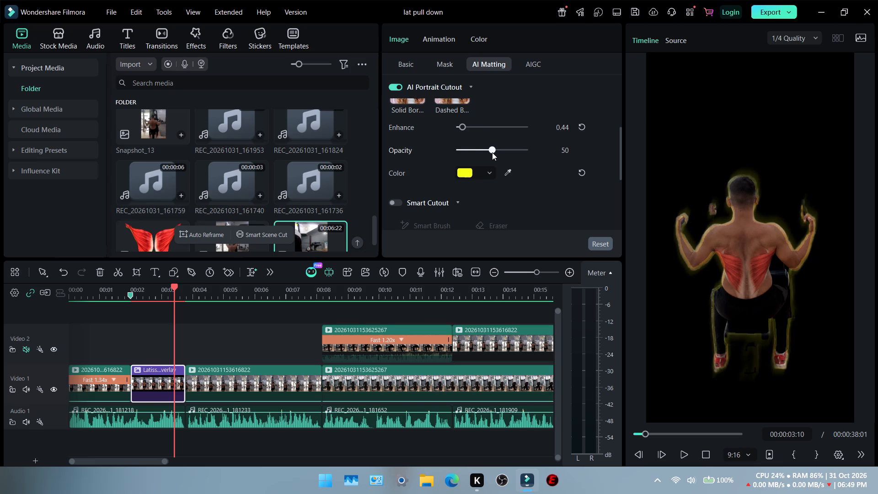
{"action": "left_click_drag", "start_coordinate": [492, 152], "coordinate": [473, 153]}
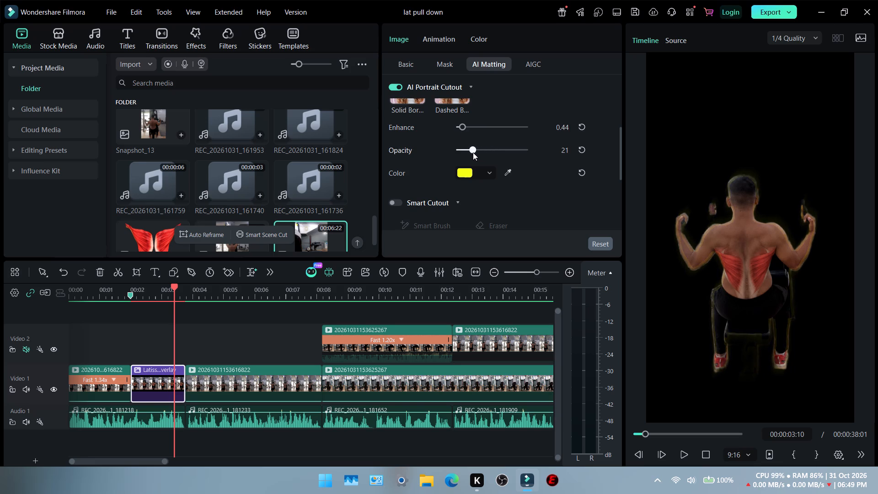
{"action": "left_click_drag", "start_coordinate": [460, 125], "coordinate": [465, 127]}
{"action": "left_click_drag", "start_coordinate": [465, 127], "coordinate": [466, 128]}
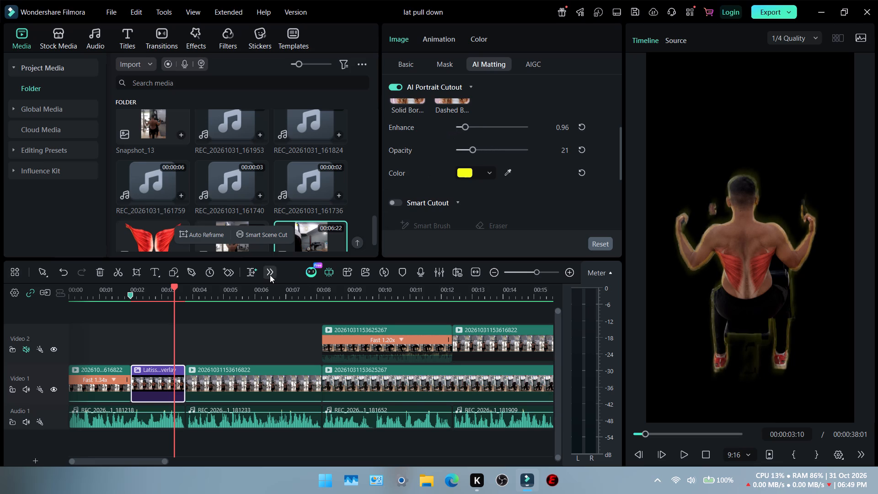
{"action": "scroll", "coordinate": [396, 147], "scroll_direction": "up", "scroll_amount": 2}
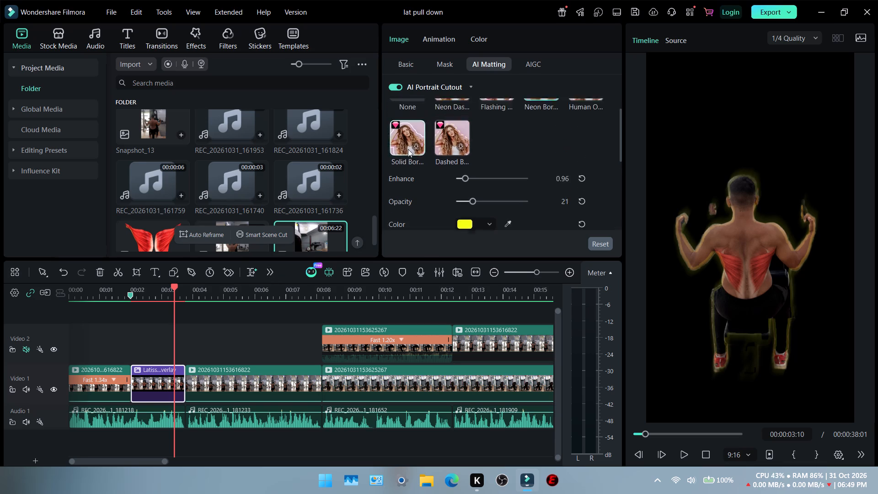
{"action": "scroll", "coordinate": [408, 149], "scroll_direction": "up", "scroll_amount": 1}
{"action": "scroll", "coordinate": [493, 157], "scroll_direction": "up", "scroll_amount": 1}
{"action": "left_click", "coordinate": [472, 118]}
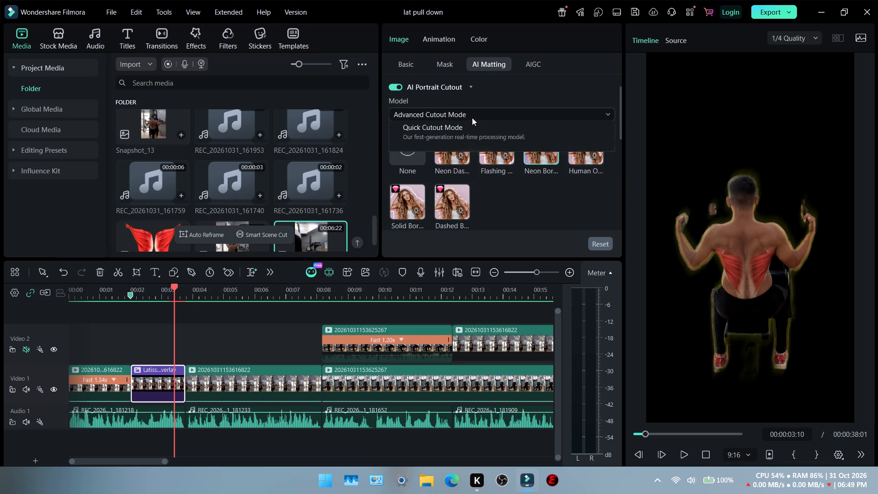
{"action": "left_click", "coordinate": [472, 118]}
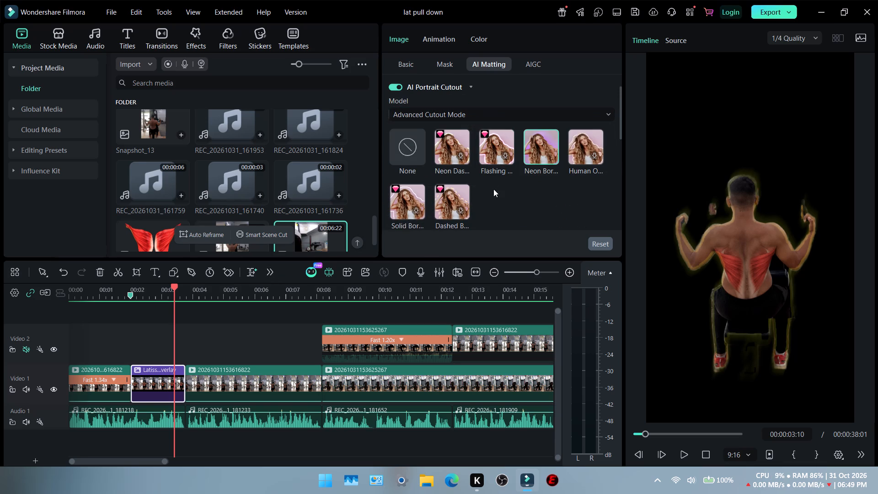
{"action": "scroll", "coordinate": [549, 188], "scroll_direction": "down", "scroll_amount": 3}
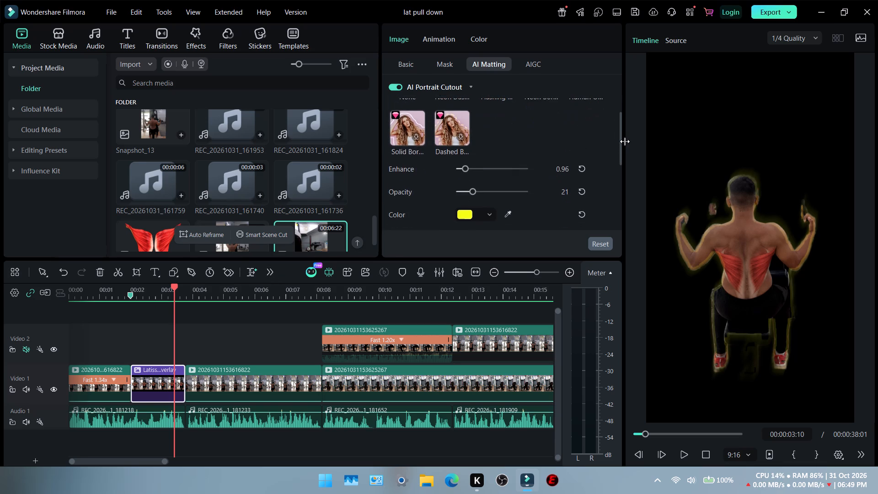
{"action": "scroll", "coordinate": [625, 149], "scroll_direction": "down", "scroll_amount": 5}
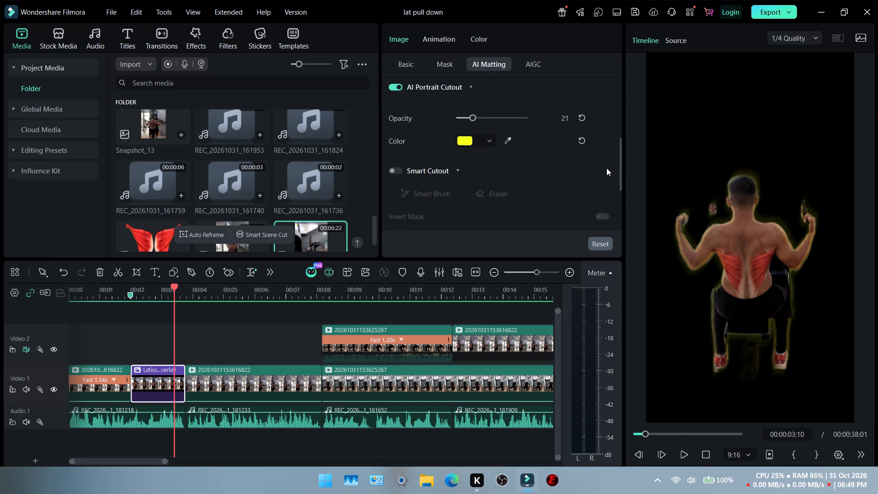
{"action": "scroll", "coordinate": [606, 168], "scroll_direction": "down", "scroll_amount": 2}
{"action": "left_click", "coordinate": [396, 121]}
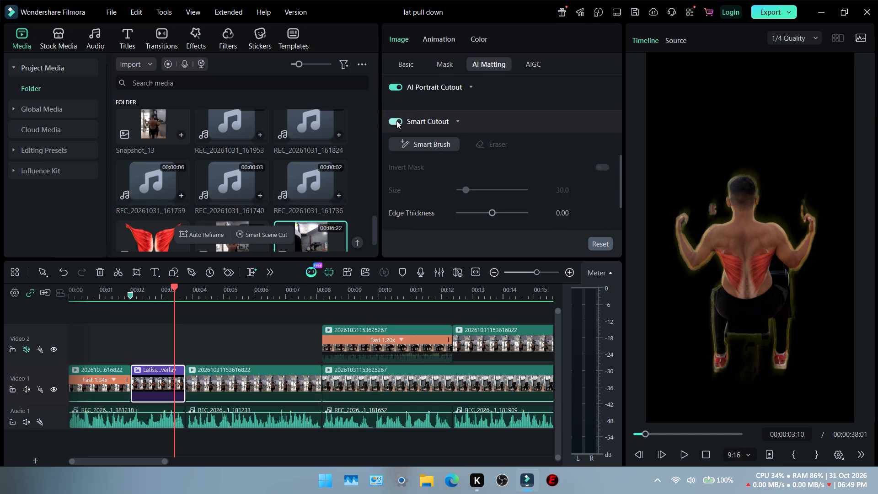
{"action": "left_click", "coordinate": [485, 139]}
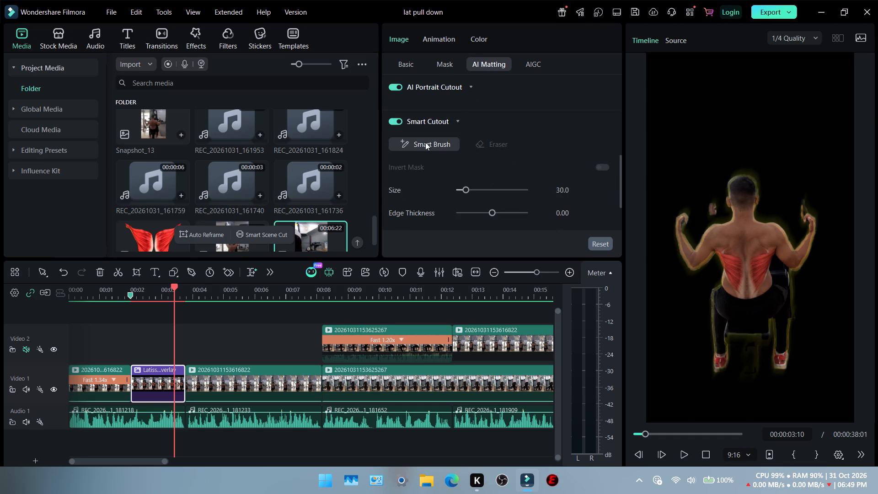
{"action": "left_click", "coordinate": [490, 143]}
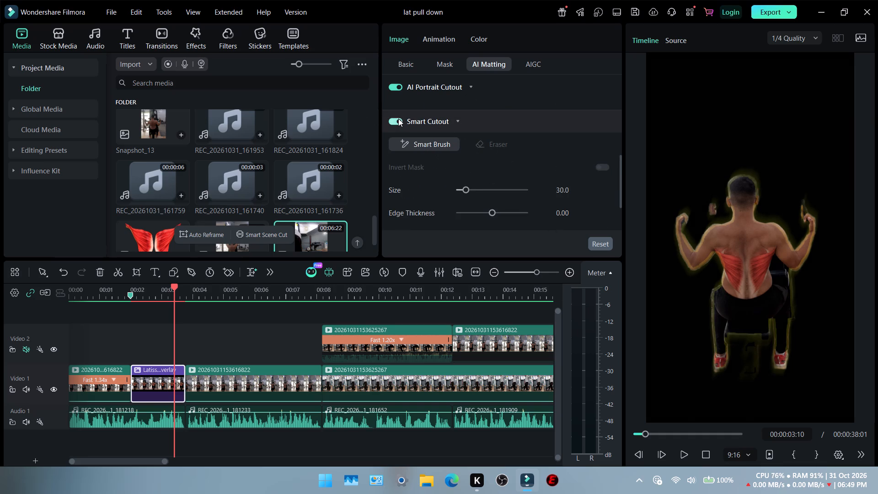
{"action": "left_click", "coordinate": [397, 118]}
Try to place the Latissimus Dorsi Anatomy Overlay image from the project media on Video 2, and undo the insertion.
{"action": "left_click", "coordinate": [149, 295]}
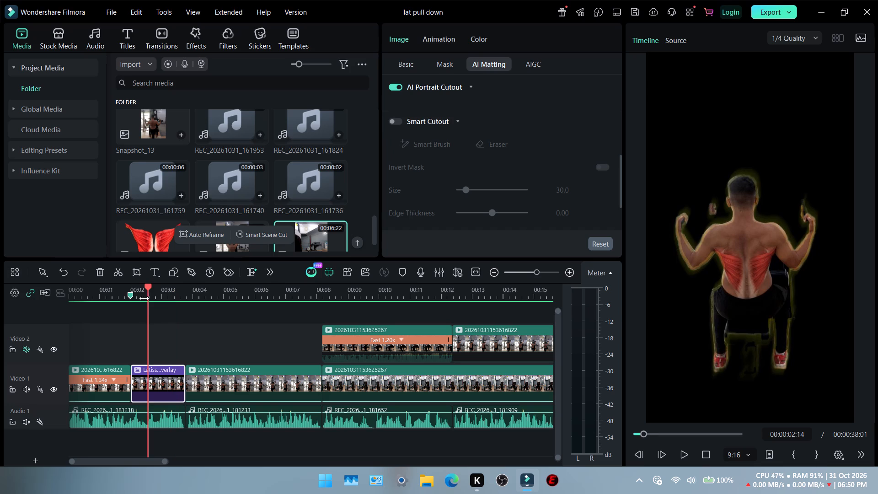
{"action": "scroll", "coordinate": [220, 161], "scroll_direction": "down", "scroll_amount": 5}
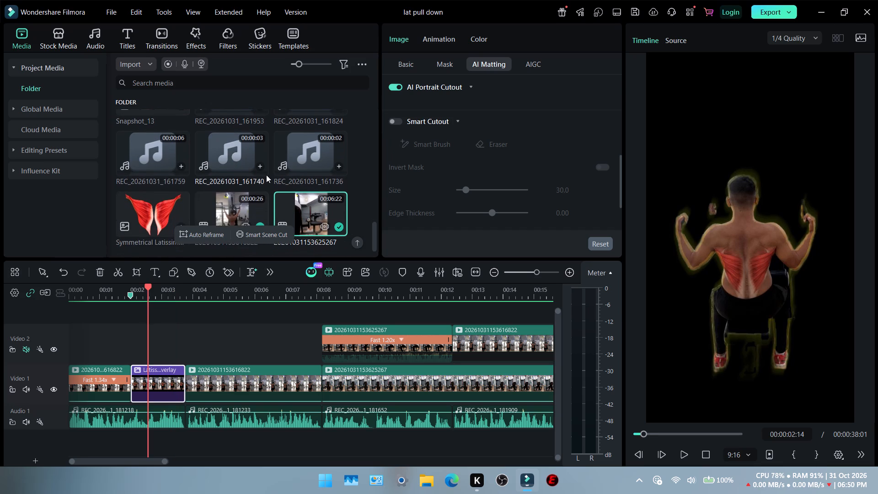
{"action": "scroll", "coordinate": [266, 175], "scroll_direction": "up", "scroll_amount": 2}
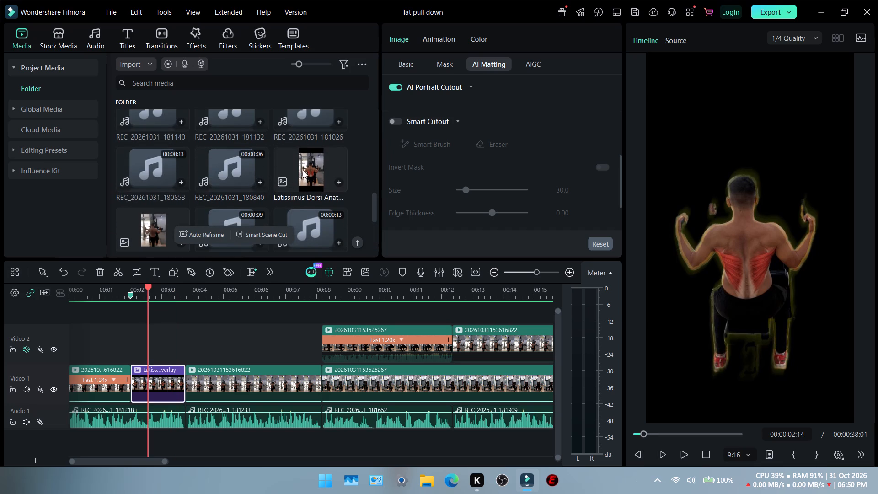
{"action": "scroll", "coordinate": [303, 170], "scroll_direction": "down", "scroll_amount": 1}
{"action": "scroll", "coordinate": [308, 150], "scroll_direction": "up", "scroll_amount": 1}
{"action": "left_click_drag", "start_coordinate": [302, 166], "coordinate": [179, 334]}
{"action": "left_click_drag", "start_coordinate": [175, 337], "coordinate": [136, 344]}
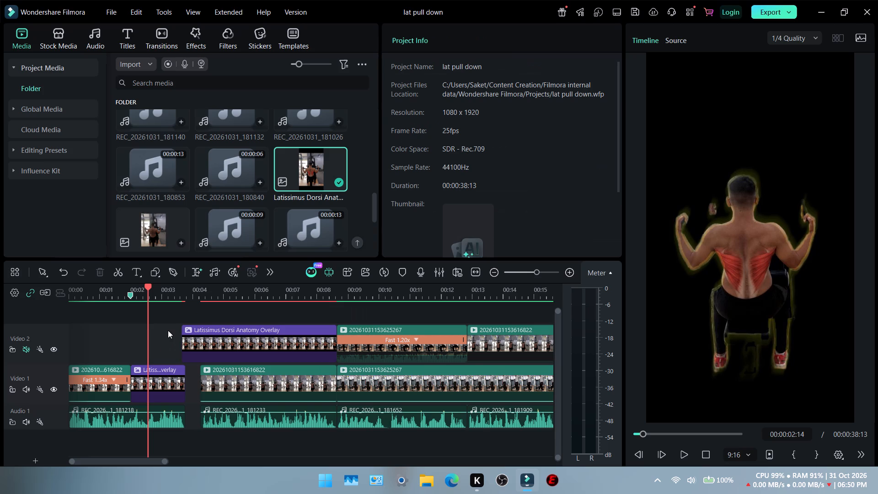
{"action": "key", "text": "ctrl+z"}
Place the Latissimus Dorsi Anatomy Overlay image on Video 2, starting level with the cutout image on Video 1.
{"action": "left_click_drag", "start_coordinate": [304, 161], "coordinate": [197, 273]}
{"action": "left_click_drag", "start_coordinate": [171, 307], "coordinate": [141, 345]}
{"action": "right_click_drag", "start_coordinate": [164, 315], "coordinate": [147, 331]}
{"action": "left_click", "coordinate": [141, 345]}
{"action": "left_click", "coordinate": [294, 159]}
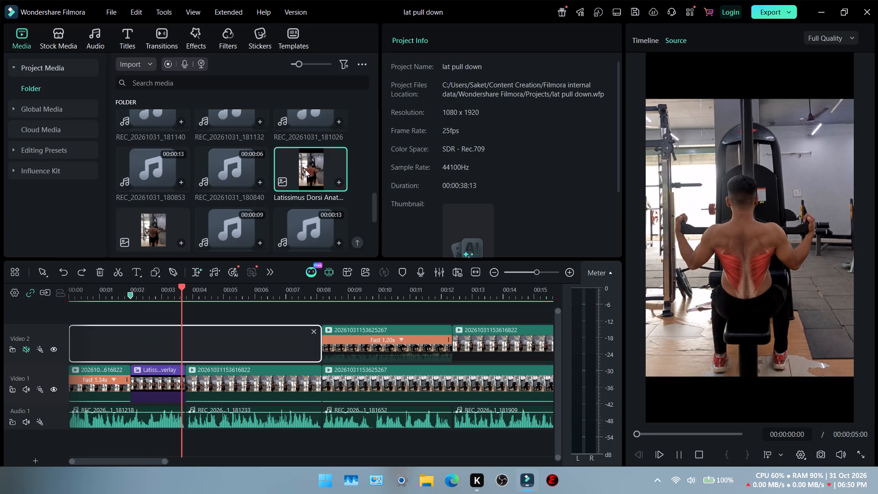
{"action": "left_click_drag", "start_coordinate": [305, 169], "coordinate": [297, 177]}
{"action": "left_click_drag", "start_coordinate": [308, 167], "coordinate": [184, 321]}
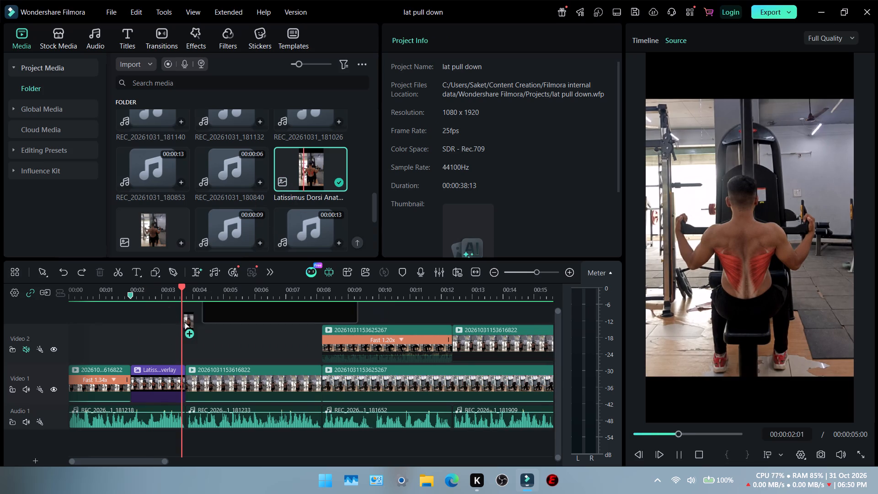
{"action": "left_click_drag", "start_coordinate": [184, 321], "coordinate": [133, 338]}
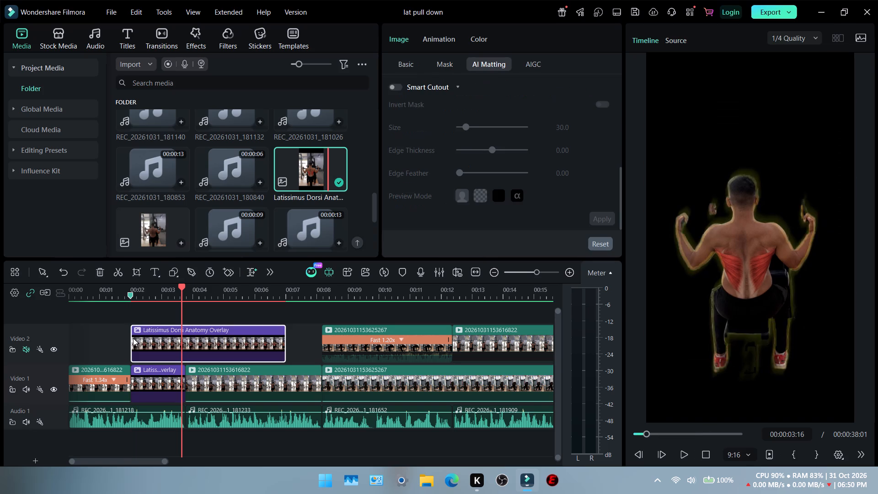
Shorten the overlay image on Video 2 so it starts and ends with the cutout image on Video 1.
{"action": "left_click_drag", "start_coordinate": [283, 338], "coordinate": [265, 344]}
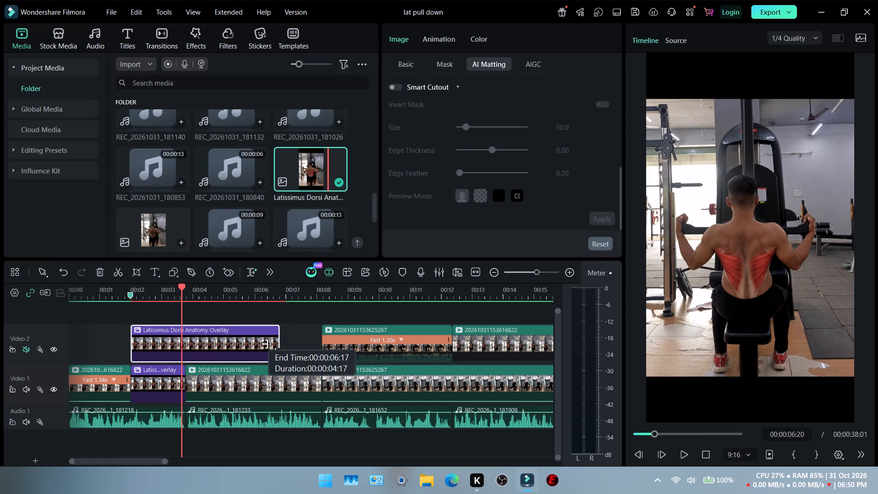
{"action": "left_click_drag", "start_coordinate": [265, 344], "coordinate": [218, 344]}
{"action": "left_click_drag", "start_coordinate": [201, 348], "coordinate": [182, 353]}
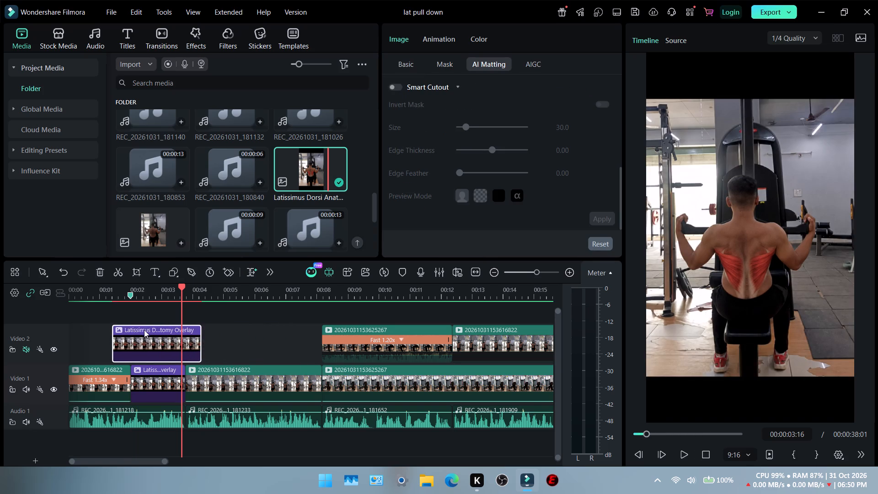
{"action": "left_click_drag", "start_coordinate": [147, 329], "coordinate": [164, 329]}
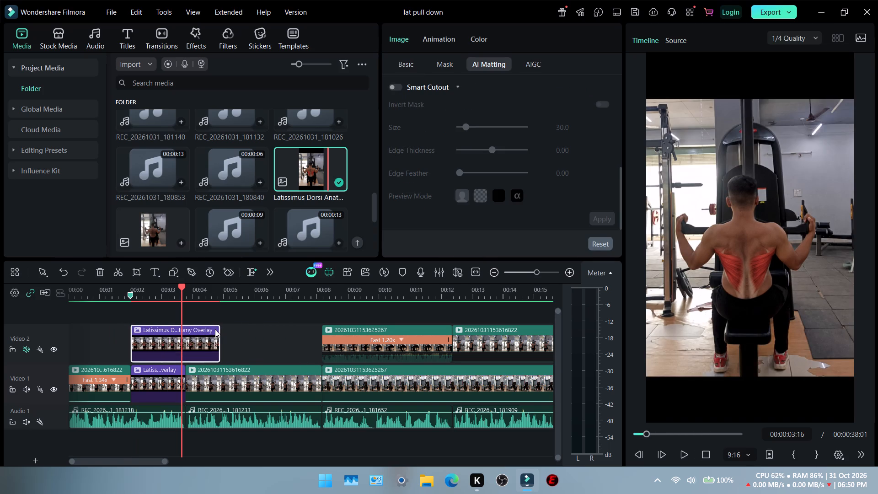
{"action": "left_click_drag", "start_coordinate": [218, 330], "coordinate": [185, 339]}
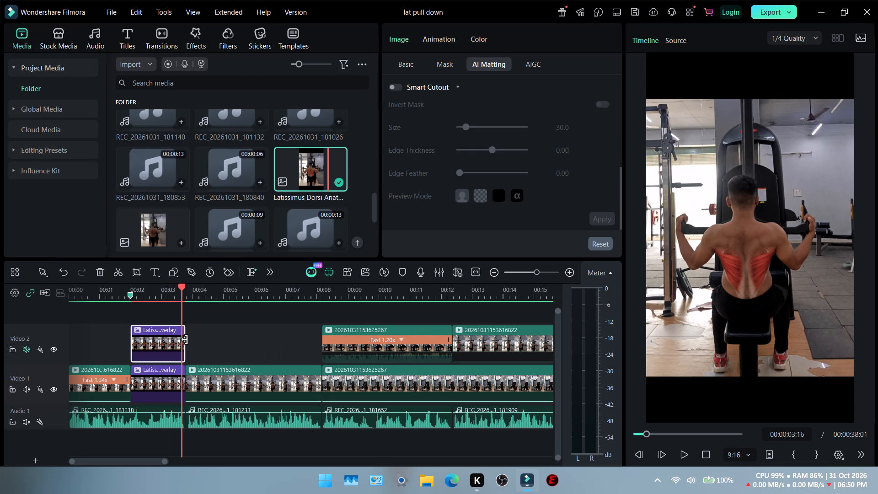
Add the glowing red falling-line sticker on Video 3, starting level with the latissimus overlay images.
{"action": "left_click", "coordinate": [155, 297]}
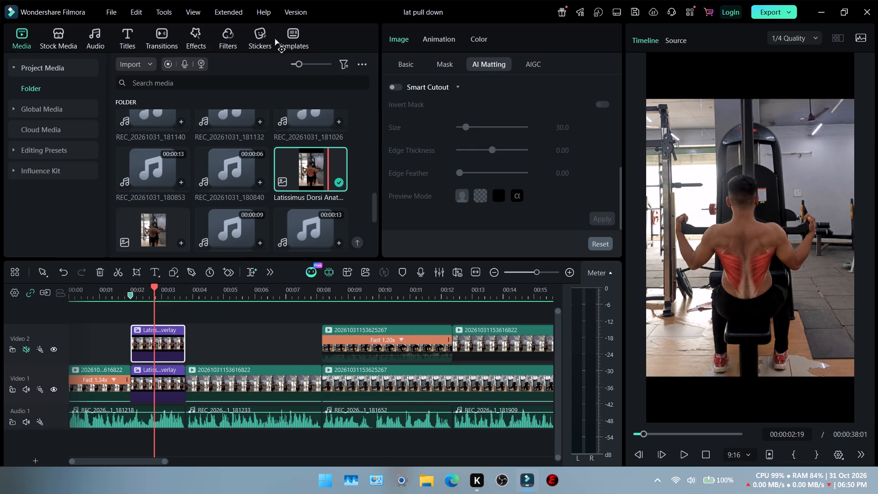
{"action": "left_click", "coordinate": [255, 37]}
{"action": "left_click_drag", "start_coordinate": [139, 115], "coordinate": [162, 150]}
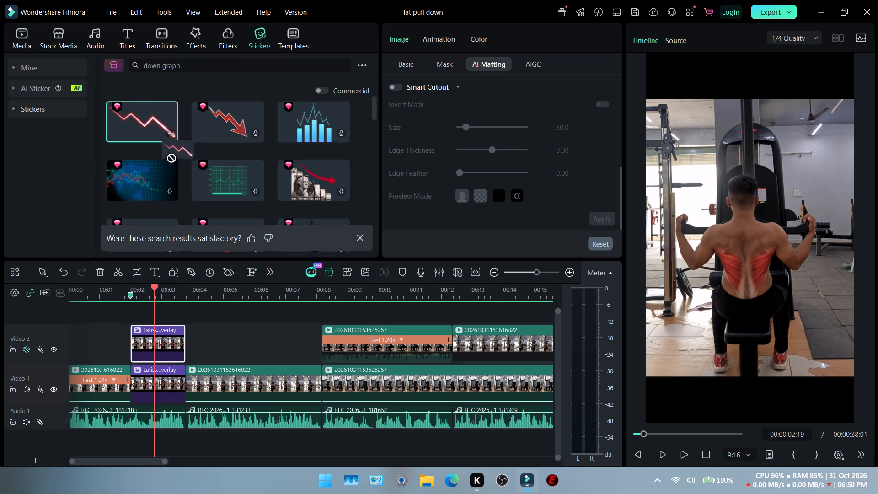
{"action": "left_click_drag", "start_coordinate": [162, 150], "coordinate": [132, 314]}
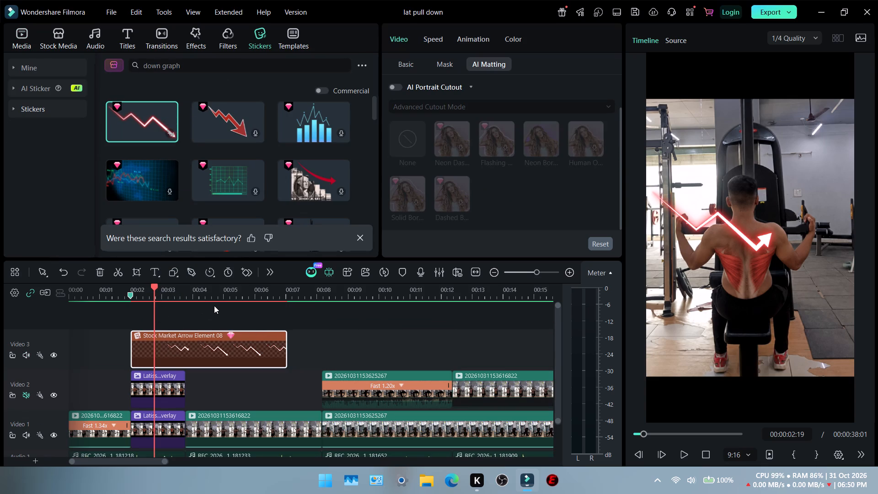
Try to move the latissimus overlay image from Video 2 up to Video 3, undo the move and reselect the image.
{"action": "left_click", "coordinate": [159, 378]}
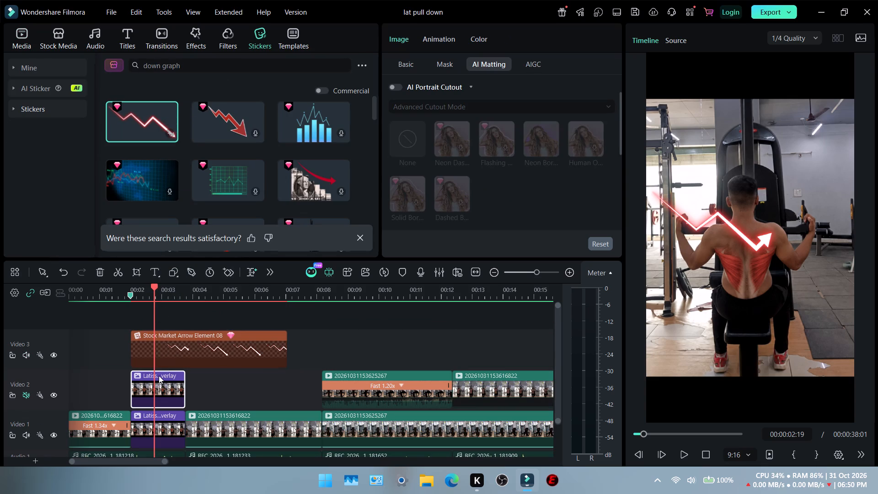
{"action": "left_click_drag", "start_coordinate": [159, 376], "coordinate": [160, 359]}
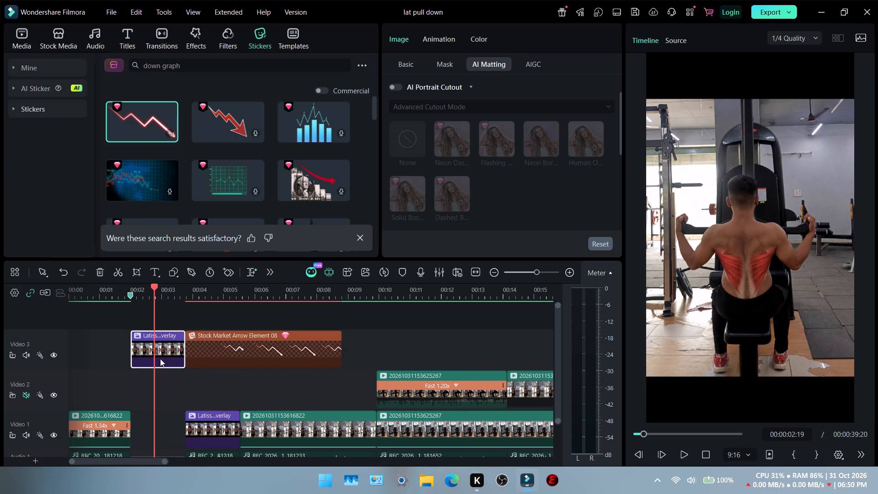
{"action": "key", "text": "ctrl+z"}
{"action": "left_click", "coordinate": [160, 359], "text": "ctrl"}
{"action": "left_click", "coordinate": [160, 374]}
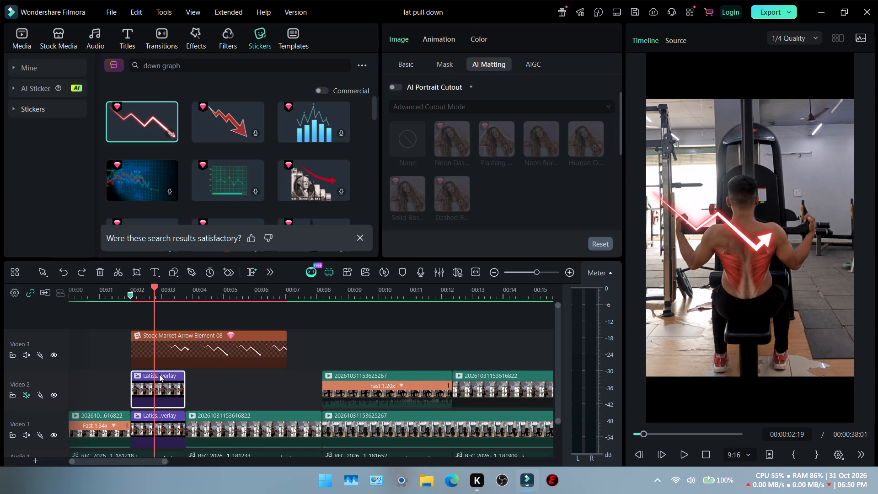
Move the plain latissimus overlay image from Video 2 to a new Video 4 track above the falling-line sticker.
{"action": "left_click_drag", "start_coordinate": [159, 374], "coordinate": [160, 349]}
{"action": "left_click_drag", "start_coordinate": [155, 374], "coordinate": [154, 320]}
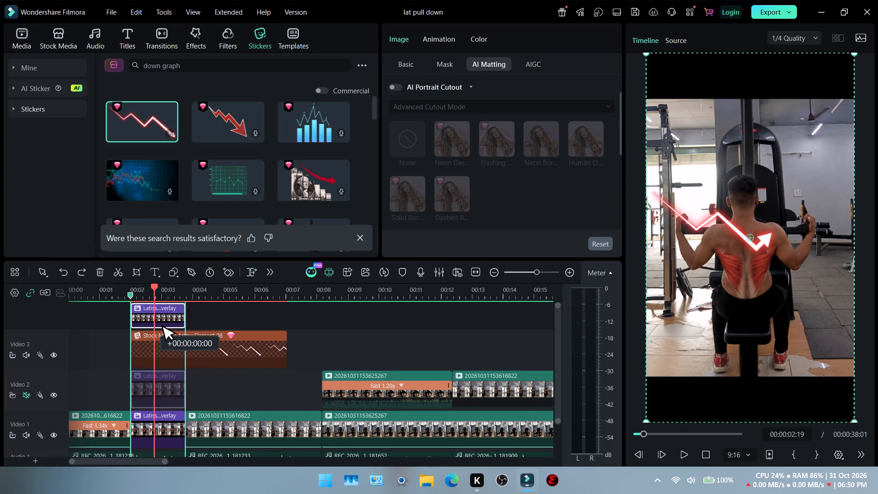
{"action": "left_click_drag", "start_coordinate": [154, 320], "coordinate": [153, 319]}
Move the falling-line sticker down from Video 3 to Video 2, keeping its start time.
{"action": "left_click", "coordinate": [164, 376]}
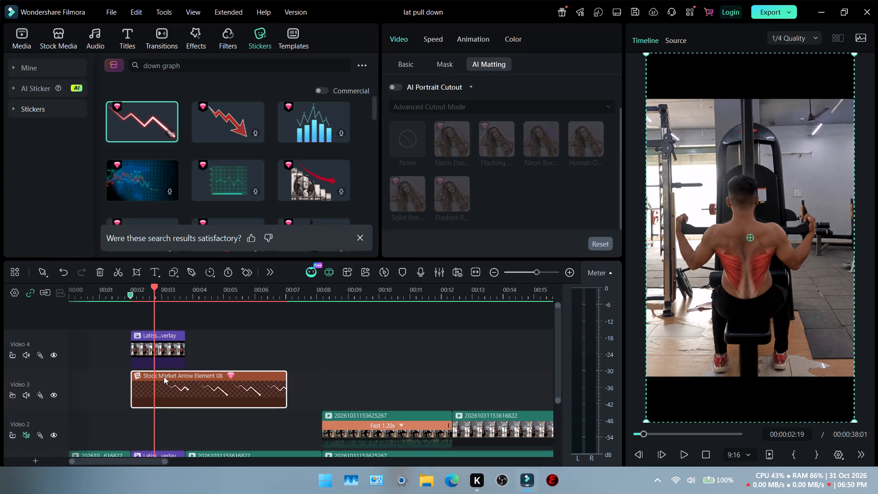
{"action": "left_click_drag", "start_coordinate": [165, 376], "coordinate": [165, 415]}
{"action": "scroll", "coordinate": [252, 375], "scroll_direction": "down", "scroll_amount": 2}
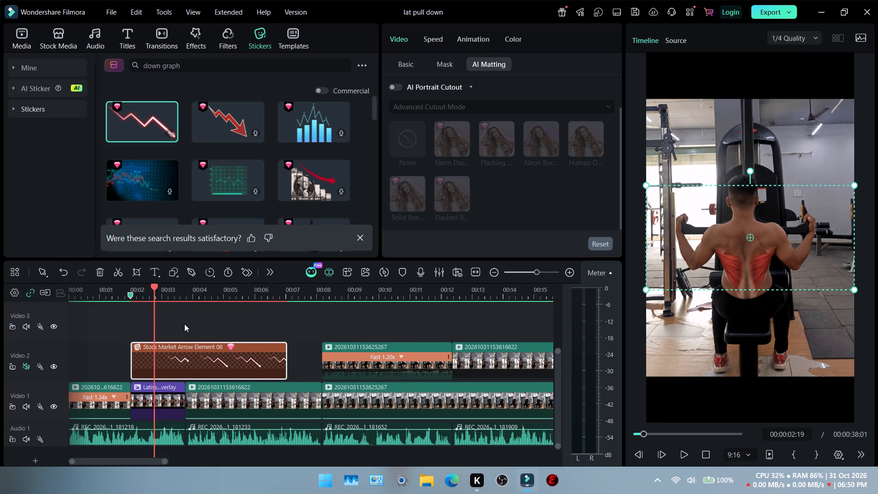
{"action": "scroll", "coordinate": [187, 331], "scroll_direction": "up", "scroll_amount": 2}
{"action": "scroll", "coordinate": [187, 331], "scroll_direction": "down", "scroll_amount": 1}
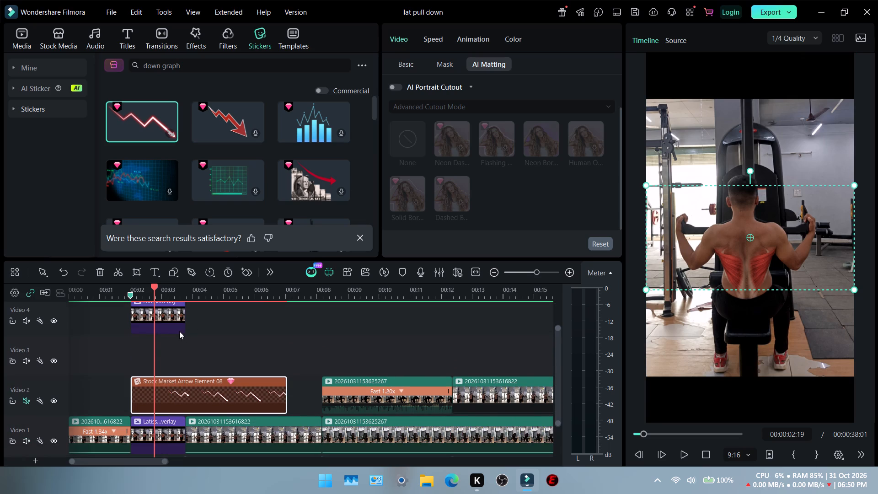
Play the opening section and step through it frame by frame to examine how the overlay image and sticker are layered.
{"action": "key", "text": "space"}
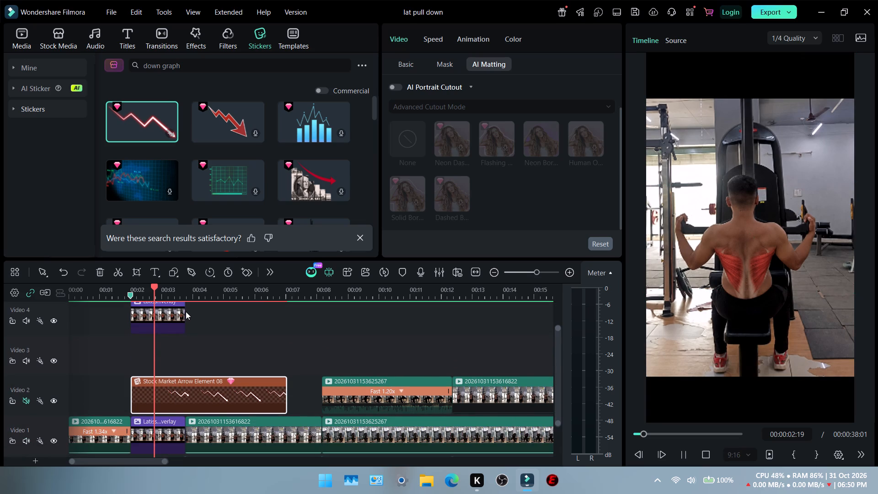
{"action": "key", "text": "space"}
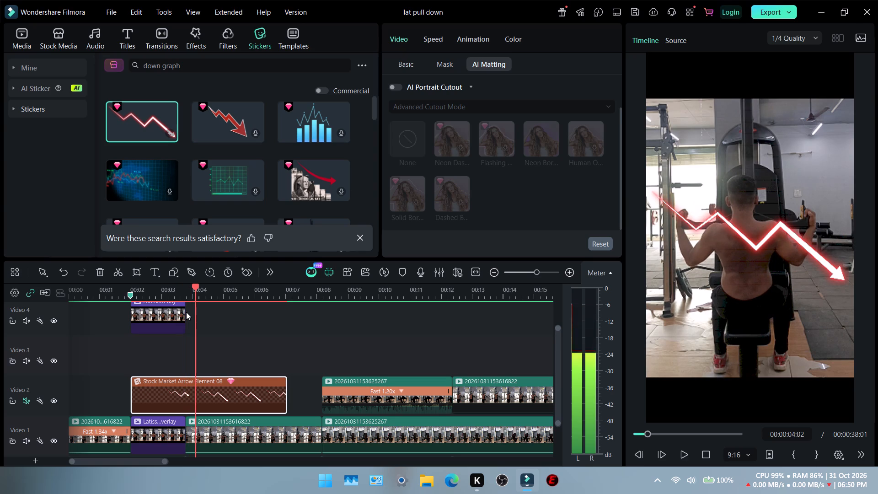
{"action": "left_click", "coordinate": [157, 289]}
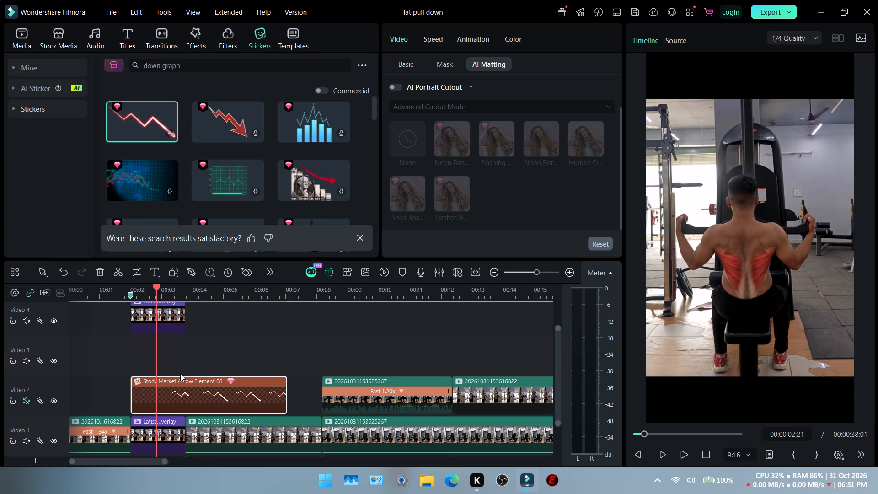
{"action": "key", "text": "Right"}
{"action": "key", "text": "Right"}
{"action": "key", "text": "Right"}
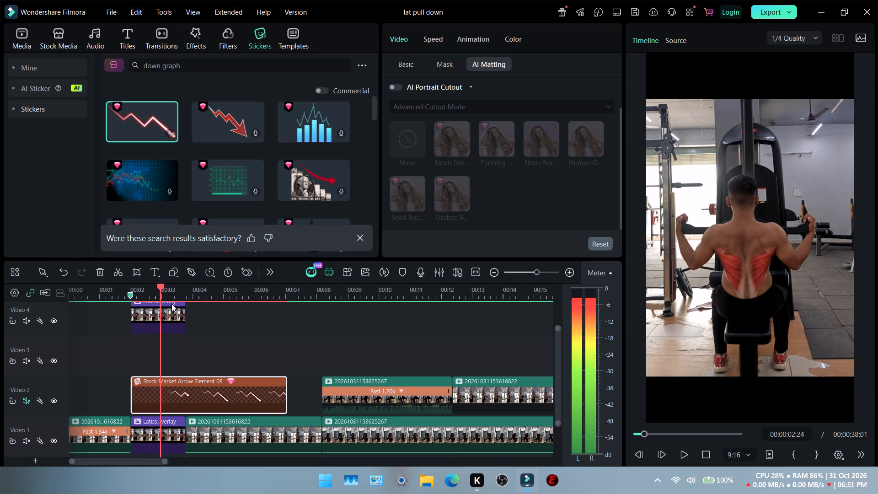
{"action": "key", "text": "Right"}
{"action": "key", "text": "Right"}
{"action": "key", "text": "Right"}
{"action": "key", "text": "Right"}
{"action": "key", "text": "Right"}
{"action": "key", "text": "Right"}
{"action": "key", "text": "Right"}
{"action": "key", "text": "Right"}
{"action": "key", "text": "Right"}
{"action": "key", "text": "Right"}
{"action": "key", "text": "Right"}
{"action": "key", "text": "Right"}
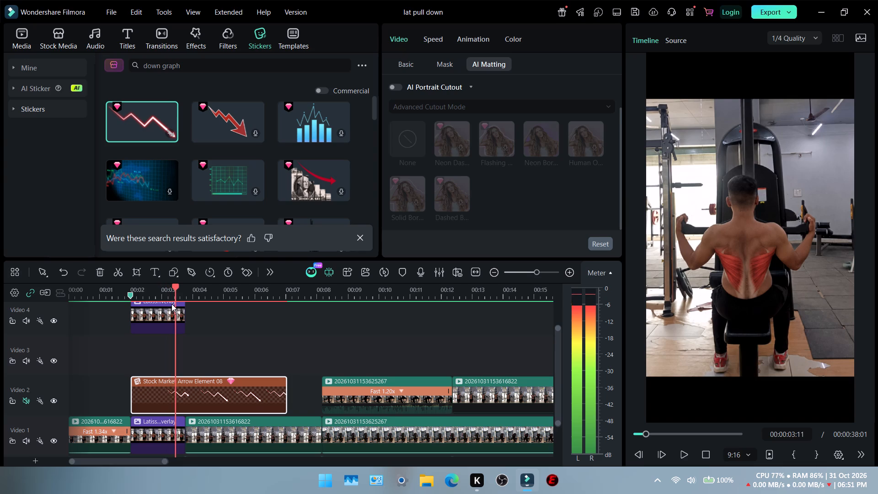
{"action": "key", "text": "Right"}
{"action": "key", "text": "Right"}
{"action": "key", "text": "Right"}
{"action": "key", "text": "Right"}
{"action": "key", "text": "Right"}
{"action": "key", "text": "Right"}
{"action": "key", "text": "Right"}
{"action": "key", "text": "Right"}
{"action": "key", "text": "Right"}
{"action": "key", "text": "Right"}
{"action": "key", "text": "Right"}
{"action": "key", "text": "Right"}
{"action": "key", "text": "Right"}
{"action": "key", "text": "Right"}
{"action": "key", "text": "Right"}
{"action": "key", "text": "Right"}
{"action": "key", "text": "Right"}
{"action": "key", "text": "Right"}
{"action": "key", "text": "Right"}
{"action": "key", "text": "Right"}
{"action": "key", "text": "Right"}
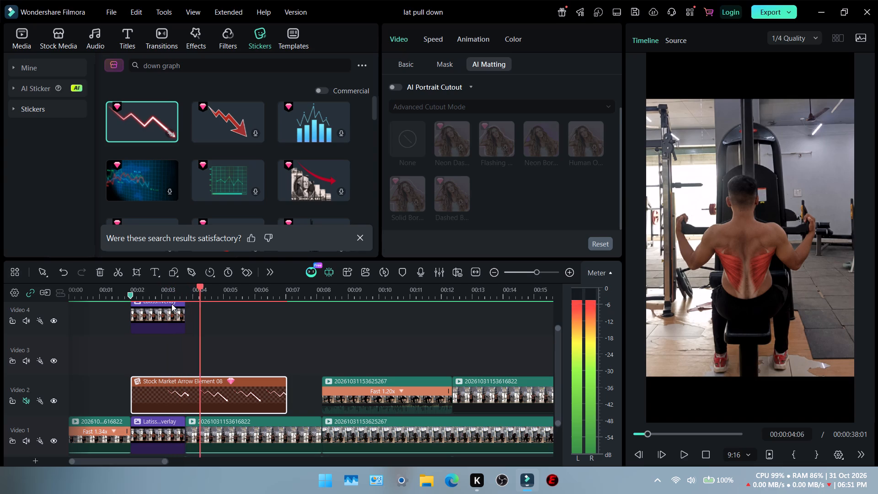
{"action": "key", "text": "Left"}
{"action": "key", "text": "Left"}
Render the timeline preview and replay the overlay section from about 00:00:02:16 to examine the layering.
{"action": "key", "text": "Return"}
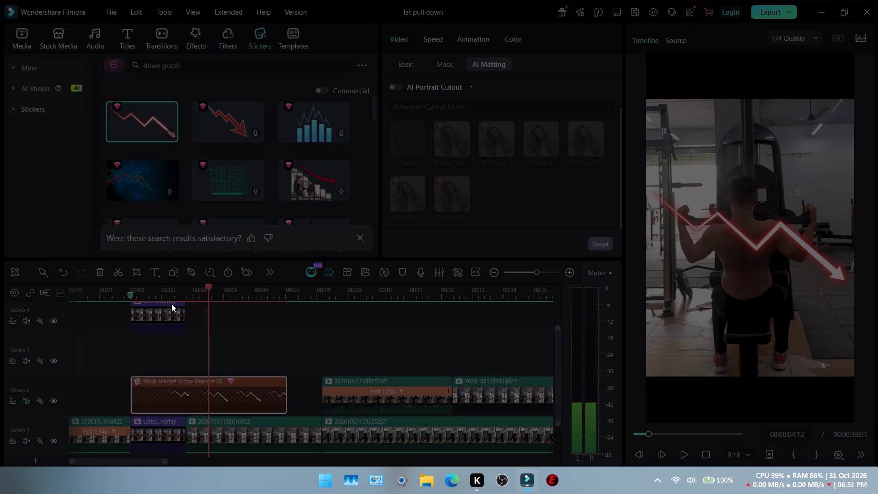
{"action": "left_click", "coordinate": [151, 292]}
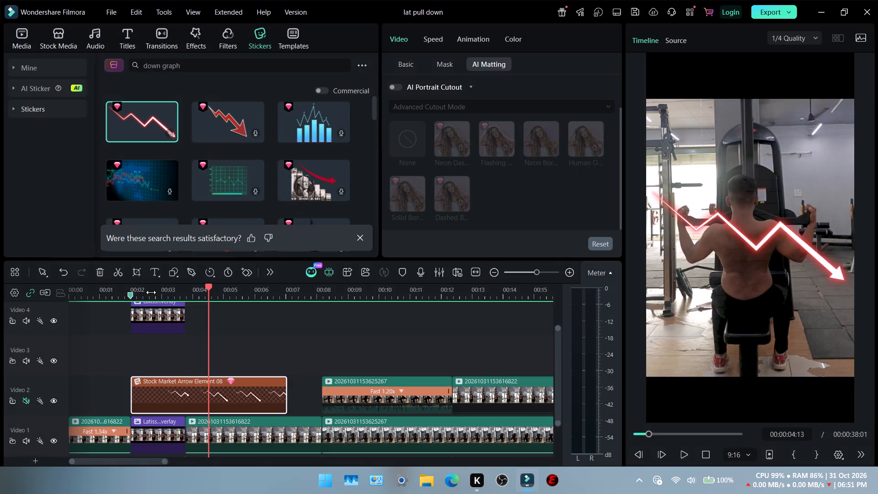
{"action": "key", "text": "Return"}
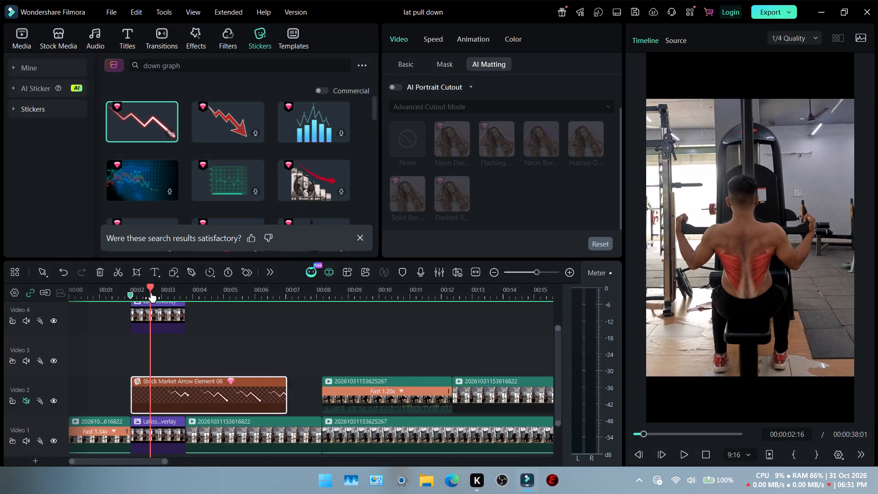
{"action": "key", "text": "Return"}
{"action": "key", "text": "space"}
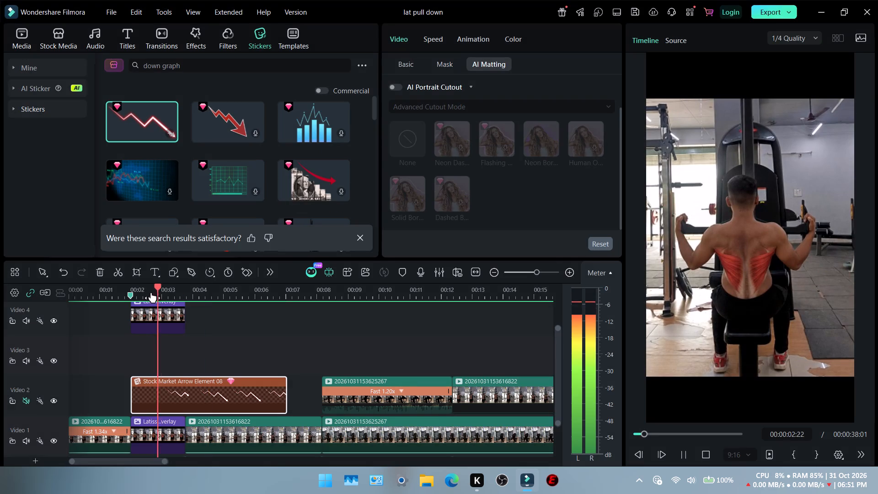
{"action": "key", "text": "space"}
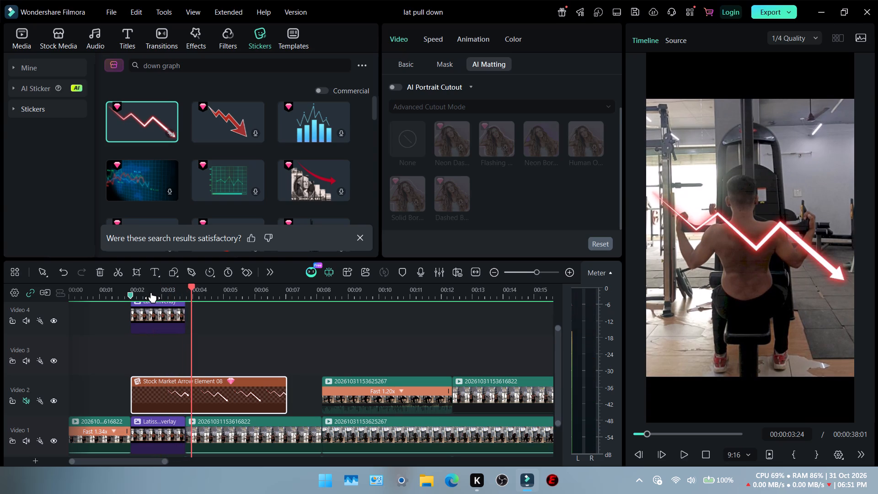
Insert the plain latissimus overlay image from Video 4 into Video 1, directly before the cutout image.
{"action": "left_click", "coordinate": [142, 321]}
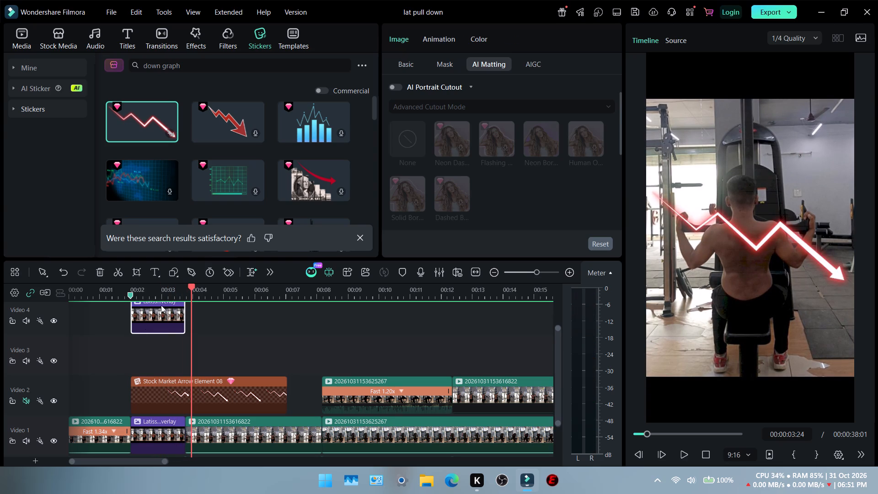
{"action": "left_click", "coordinate": [157, 429]}
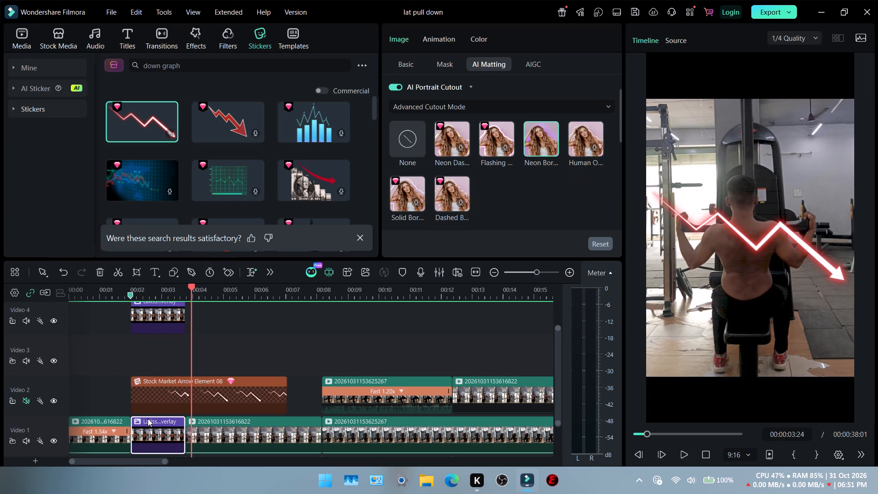
{"action": "left_click", "coordinate": [152, 323]}
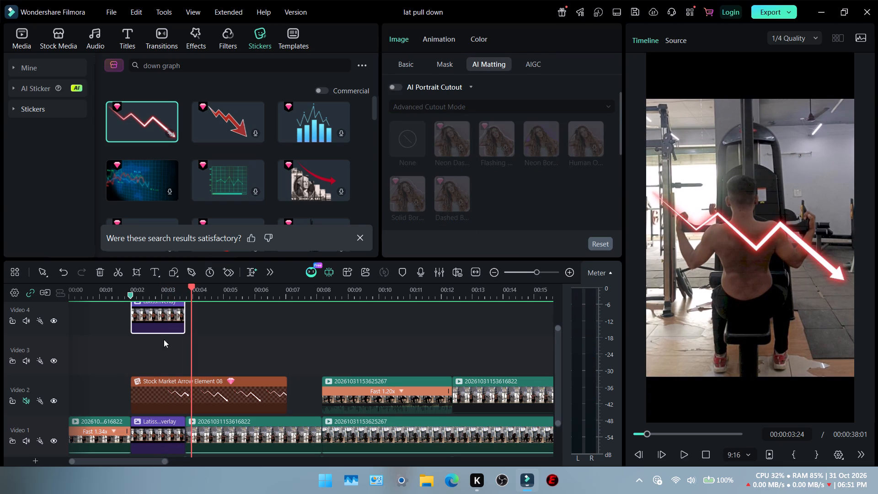
{"action": "scroll", "coordinate": [161, 376], "scroll_direction": "down", "scroll_amount": 1}
{"action": "scroll", "coordinate": [161, 376], "scroll_direction": "up", "scroll_amount": 2}
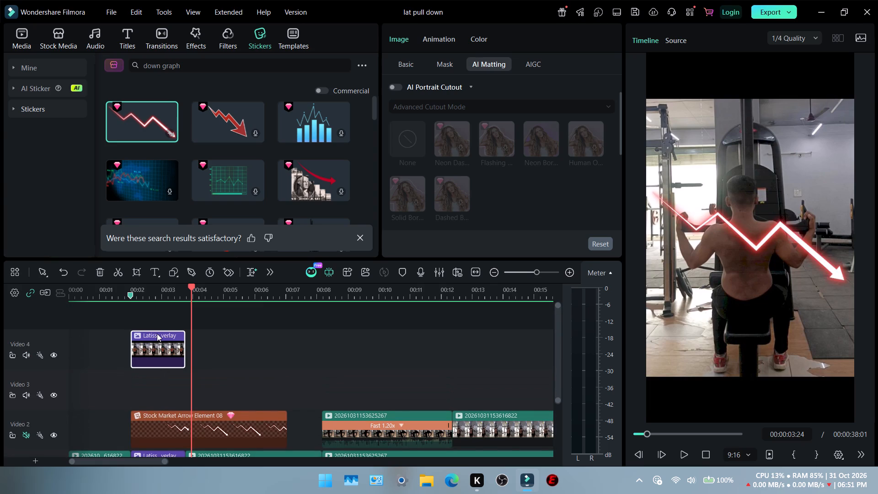
{"action": "left_click_drag", "start_coordinate": [157, 333], "coordinate": [157, 378]}
{"action": "scroll", "coordinate": [157, 378], "scroll_direction": "down", "scroll_amount": 1}
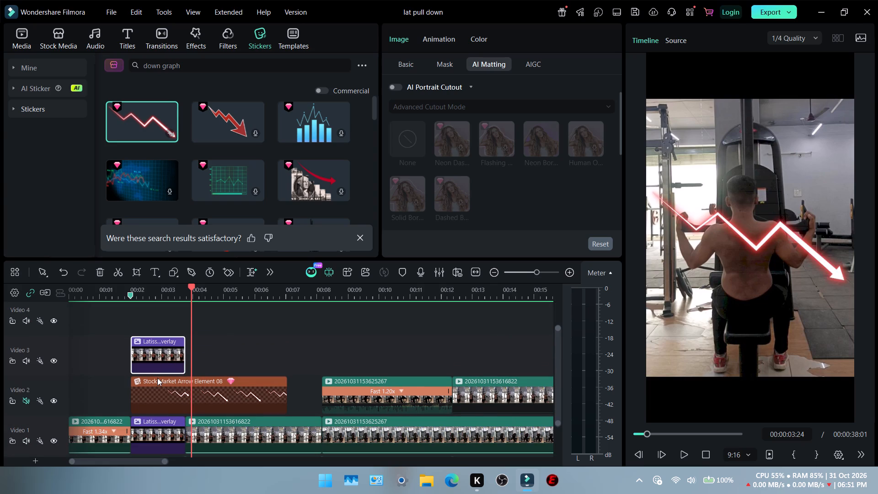
{"action": "left_click_drag", "start_coordinate": [152, 341], "coordinate": [153, 410]}
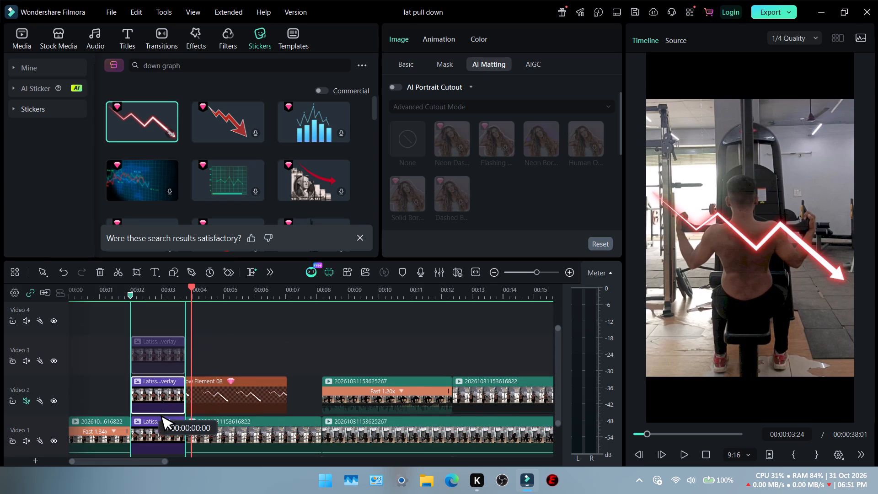
{"action": "left_click_drag", "start_coordinate": [153, 410], "coordinate": [153, 420]}
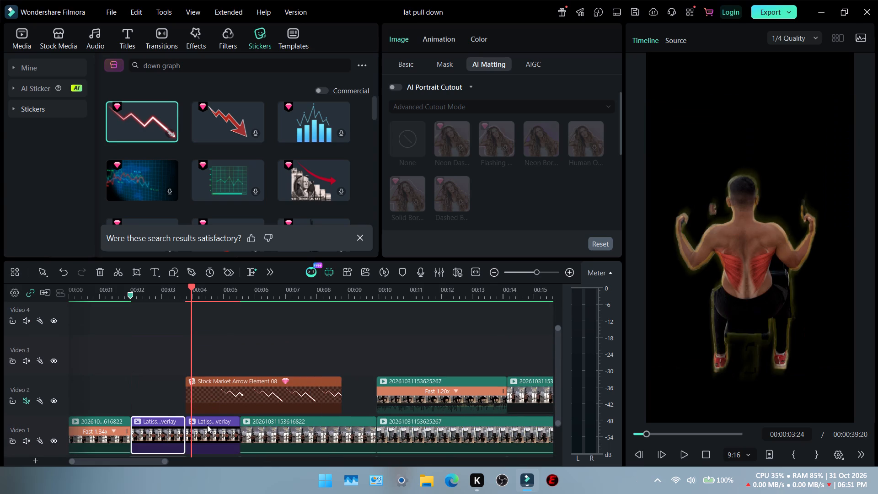
Move the outlined cutout image from Video 1 up to Video 3, above the falling-line sticker.
{"action": "scroll", "coordinate": [214, 404], "scroll_direction": "down", "scroll_amount": 2}
{"action": "scroll", "coordinate": [213, 394], "scroll_direction": "up", "scroll_amount": 1}
{"action": "left_click", "coordinate": [208, 403]}
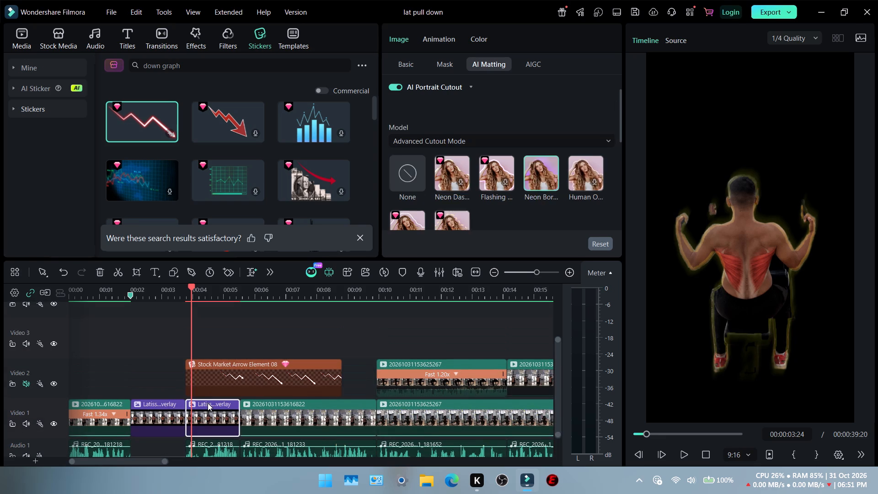
{"action": "left_click", "coordinate": [208, 403]}
{"action": "left_click_drag", "start_coordinate": [208, 403], "coordinate": [210, 355]}
{"action": "left_click_drag", "start_coordinate": [211, 403], "coordinate": [209, 345]}
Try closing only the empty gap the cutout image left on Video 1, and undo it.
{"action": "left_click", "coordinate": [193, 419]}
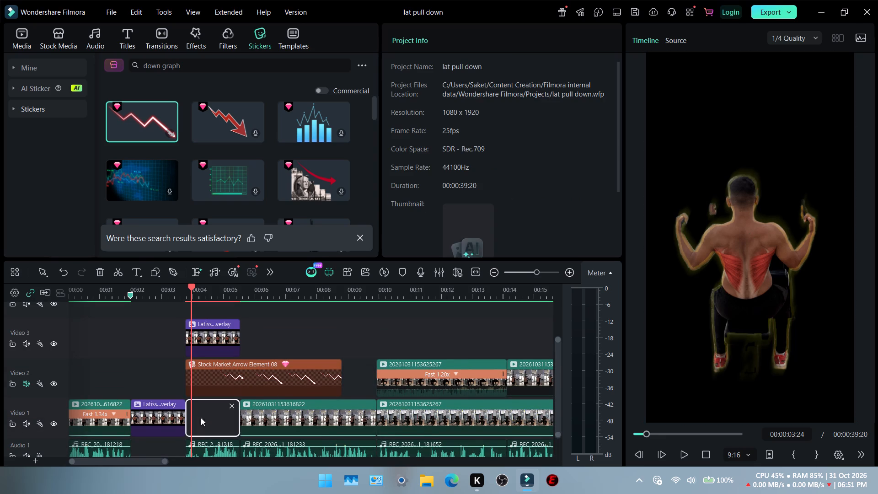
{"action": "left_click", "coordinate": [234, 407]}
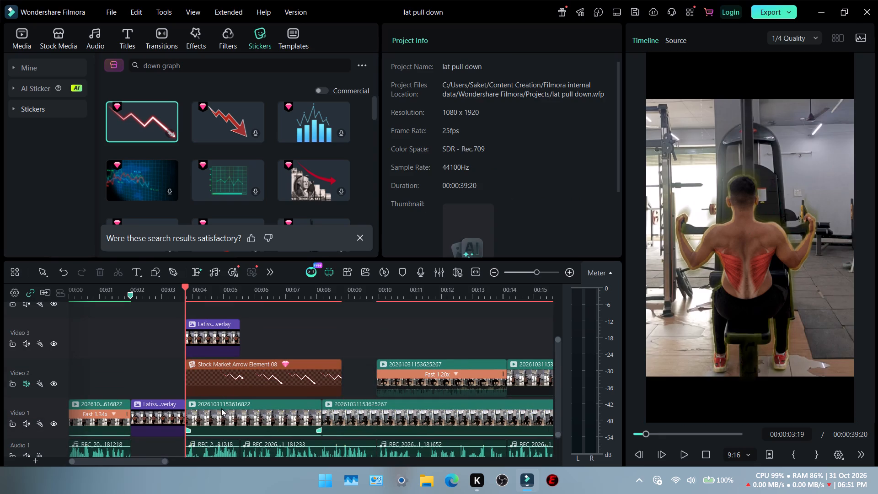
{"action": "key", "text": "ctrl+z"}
Close the empty gap on Audio 1 under the overlay image, as well as the gap after that image on Video 1.
{"action": "left_click", "coordinate": [162, 445]}
{"action": "scroll", "coordinate": [190, 430], "scroll_direction": "down", "scroll_amount": 1}
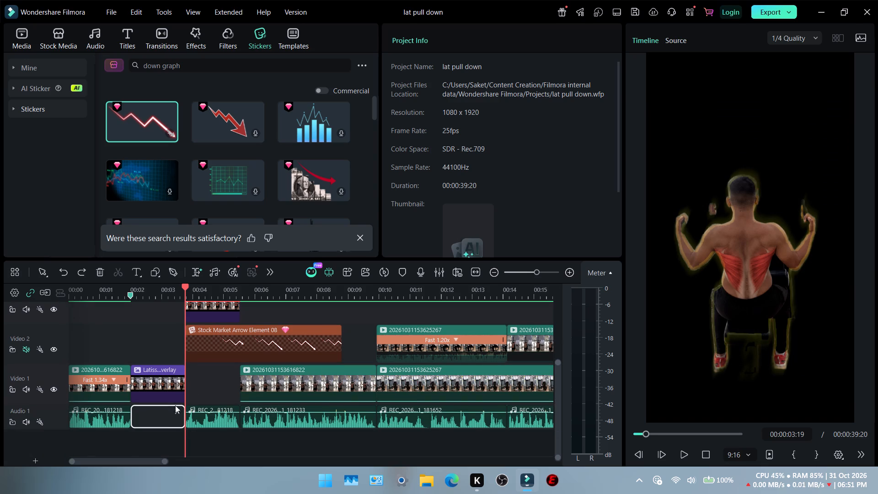
{"action": "left_click", "coordinate": [177, 410]}
{"action": "left_click", "coordinate": [195, 381]}
{"action": "left_click", "coordinate": [230, 371]}
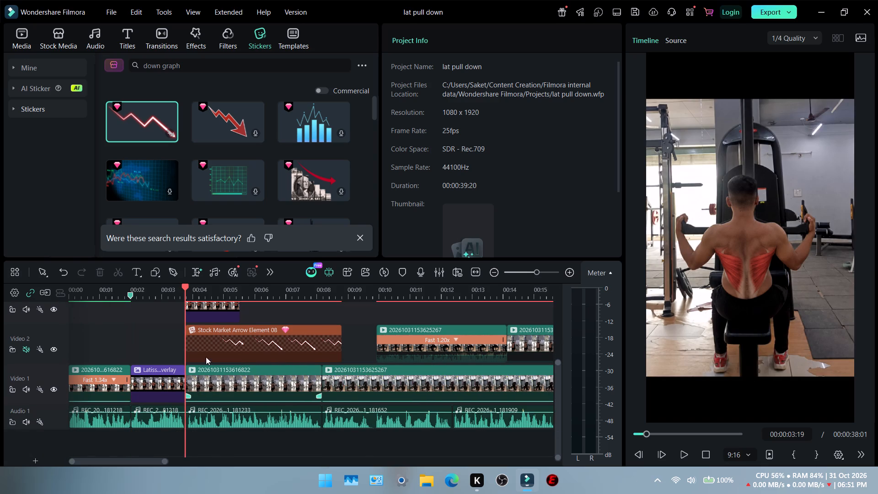
Align the falling-line sticker on Video 2 and the cutout image on Video 3 with the start of the overlay image on Video 1.
{"action": "scroll", "coordinate": [191, 349], "scroll_direction": "up", "scroll_amount": 1}
{"action": "double_click", "coordinate": [201, 365]}
{"action": "left_click_drag", "start_coordinate": [214, 365], "coordinate": [188, 366]}
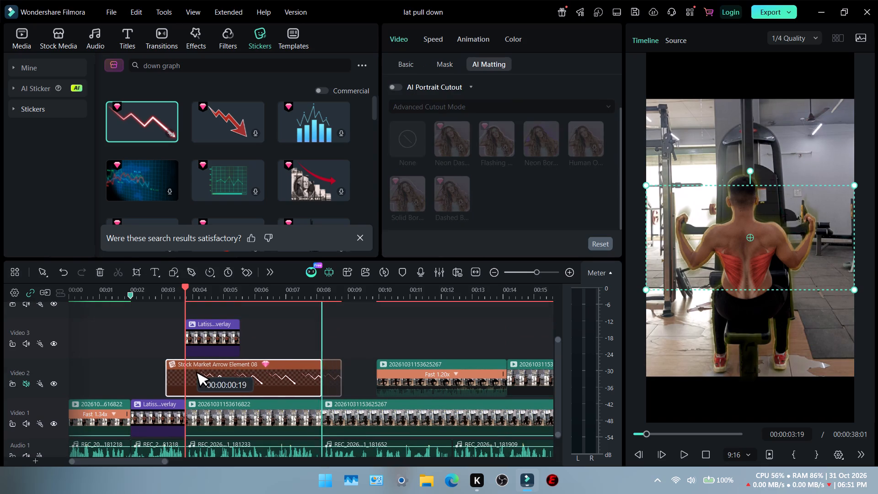
{"action": "left_click_drag", "start_coordinate": [188, 366], "coordinate": [163, 366]}
{"action": "left_click", "coordinate": [207, 322]}
{"action": "left_click_drag", "start_coordinate": [212, 322], "coordinate": [157, 326]}
{"action": "left_click", "coordinate": [176, 295]}
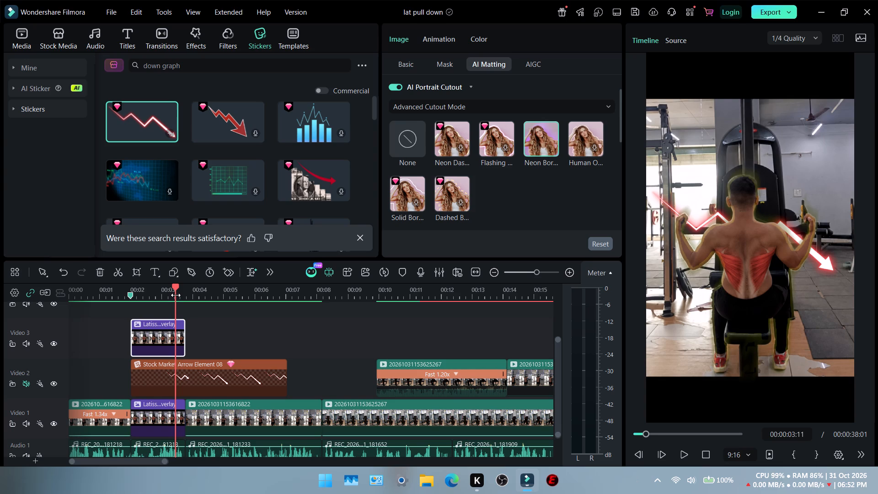
Lock the Video 3 track holding the cutout image, leaving Video 2 unlocked.
{"action": "left_click", "coordinate": [192, 375]}
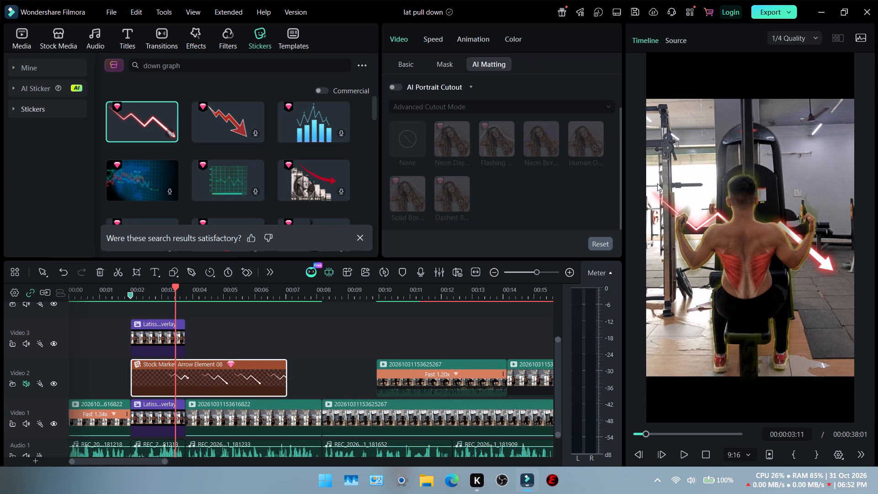
{"action": "left_click", "coordinate": [11, 382]}
{"action": "left_click", "coordinate": [11, 382]}
{"action": "left_click", "coordinate": [11, 342]}
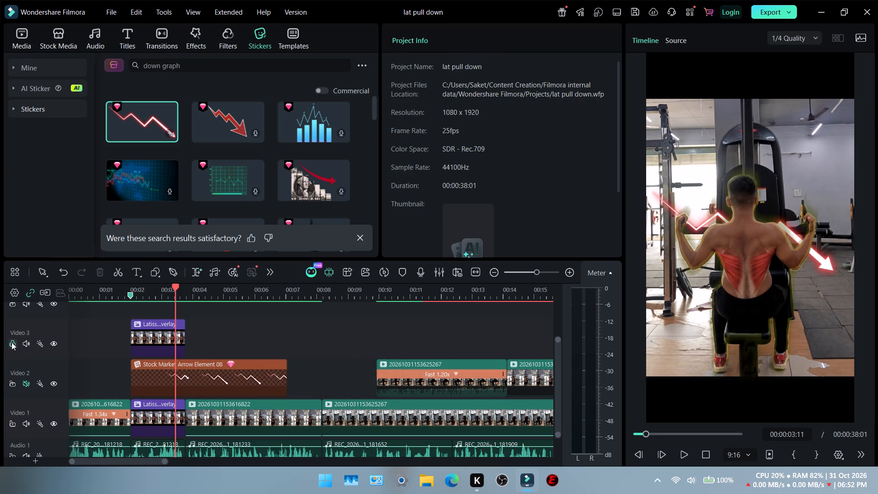
Raise the falling-line sticker above the man's shoulders in the preview, at position X 0 and Y about 434 px.
{"action": "left_click", "coordinate": [830, 268]}
{"action": "left_click_drag", "start_coordinate": [831, 263], "coordinate": [825, 183]}
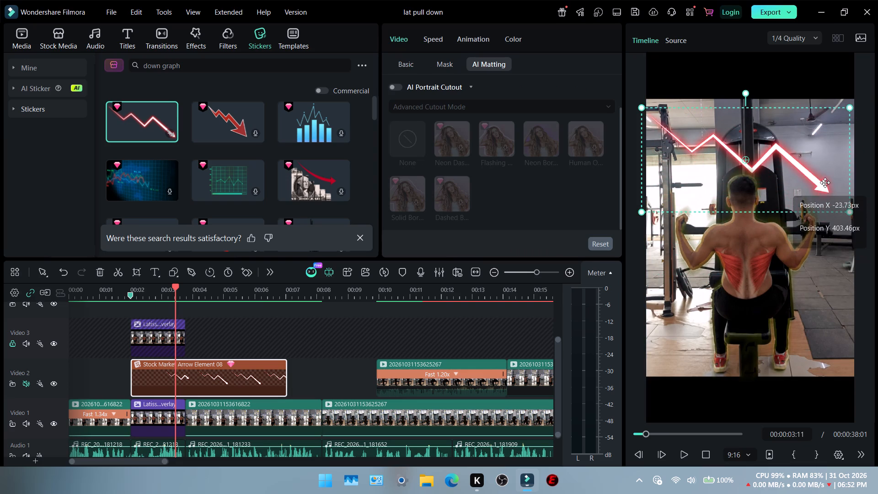
{"action": "left_click_drag", "start_coordinate": [825, 183], "coordinate": [829, 177]}
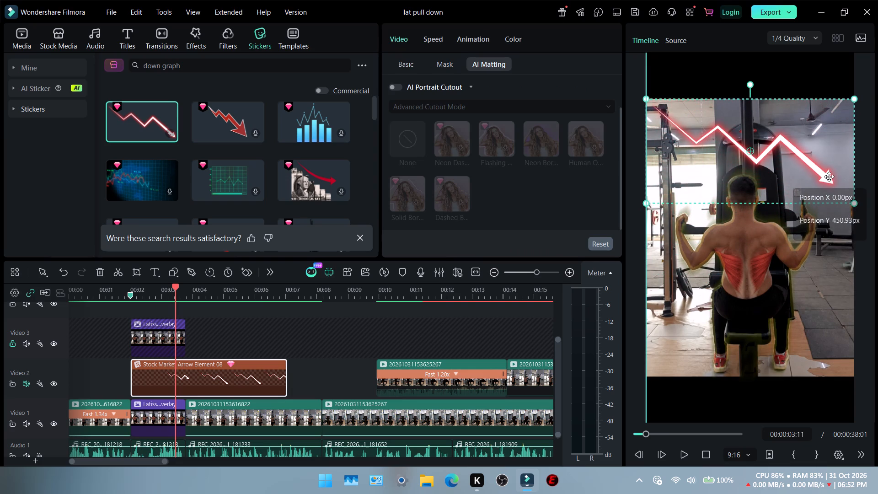
{"action": "left_click_drag", "start_coordinate": [829, 177], "coordinate": [828, 176]}
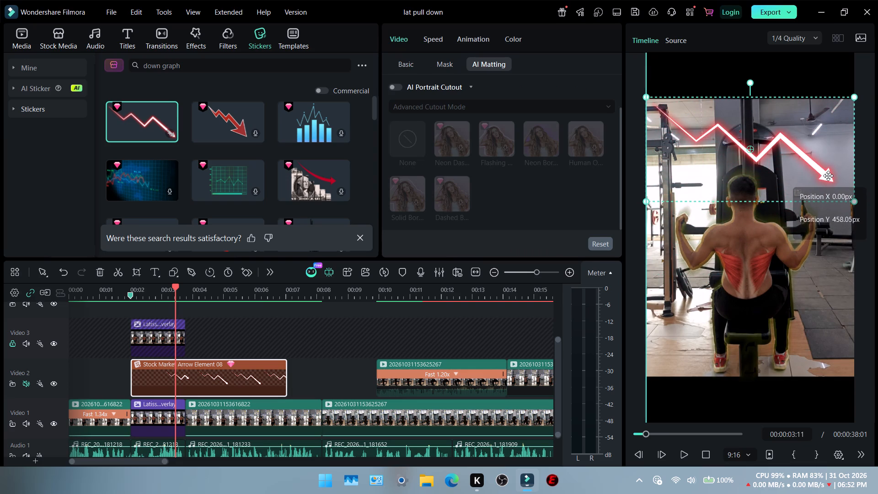
{"action": "left_click_drag", "start_coordinate": [828, 176], "coordinate": [828, 180]}
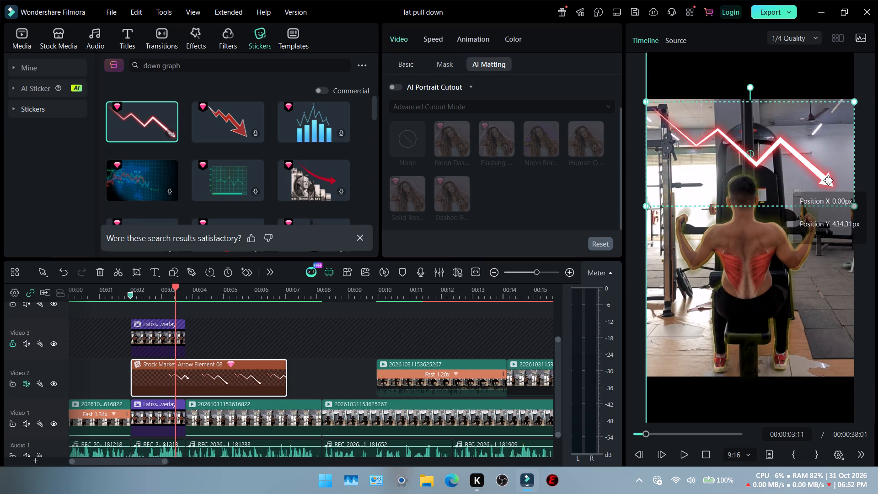
Nudge the falling-line sticker slightly higher above the man's head in the preview.
{"action": "left_click_drag", "start_coordinate": [828, 180], "coordinate": [828, 177]}
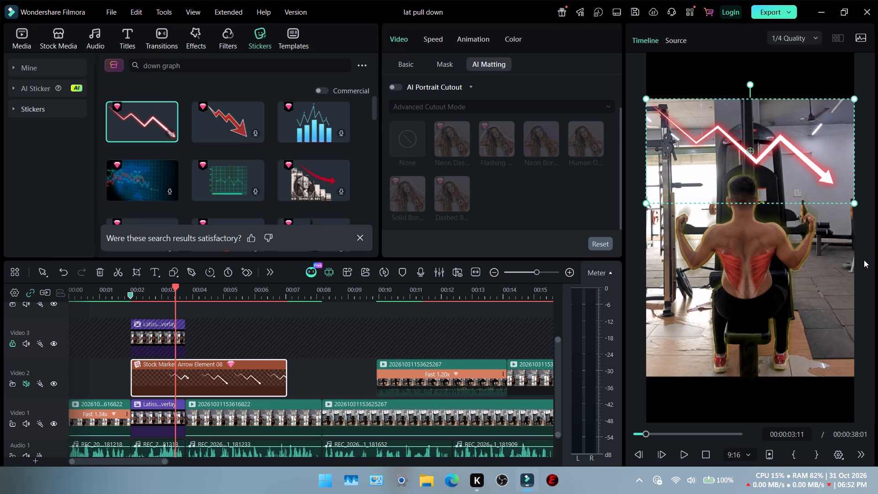
{"action": "left_click", "coordinate": [864, 260]}
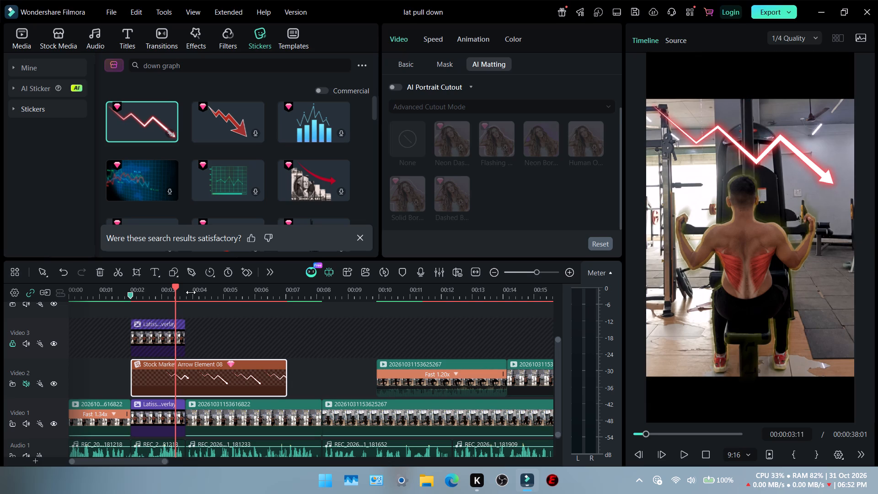
Unlock the Video 3 track holding the cutout image.
{"action": "left_click", "coordinate": [14, 344]}
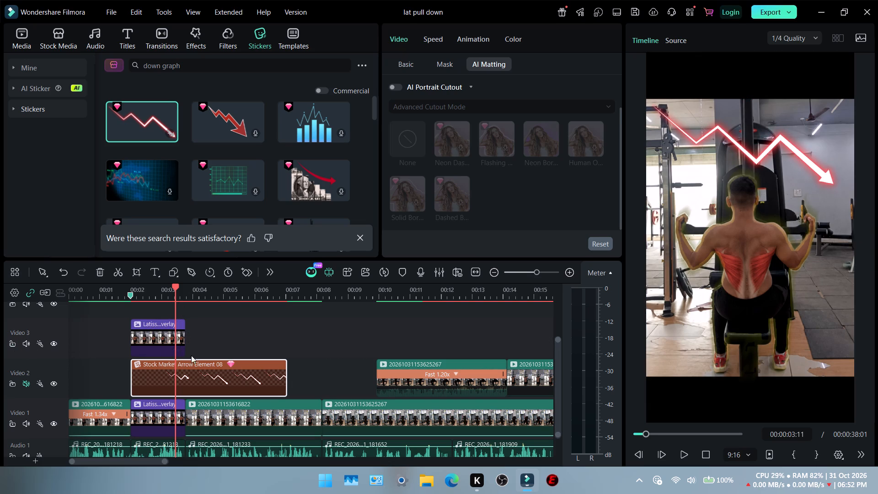
Trim the end of the falling-line sticker on Video 2 to match the end of the overlay image on Video 1.
{"action": "left_click", "coordinate": [148, 295]}
{"action": "left_click", "coordinate": [98, 293]}
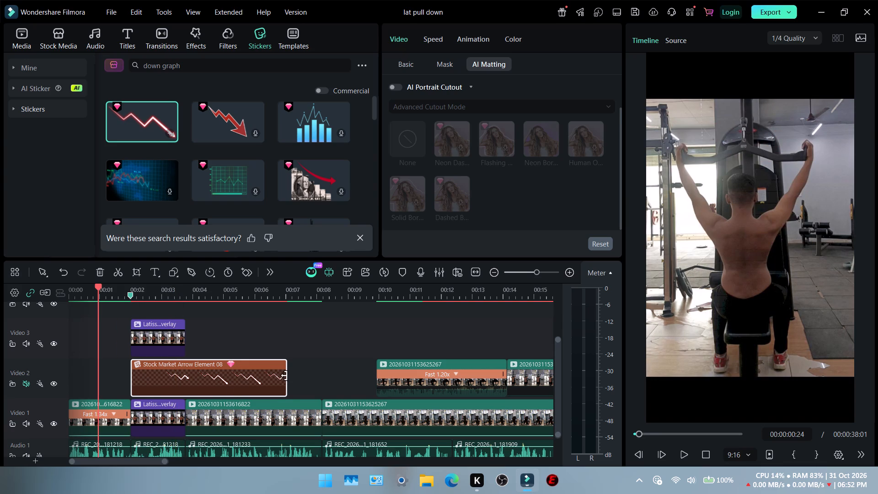
{"action": "left_click_drag", "start_coordinate": [284, 376], "coordinate": [186, 393]}
Render the timeline preview and play the opening from the start through the sticker and overlay section.
{"action": "left_click_drag", "start_coordinate": [96, 286], "coordinate": [82, 289]}
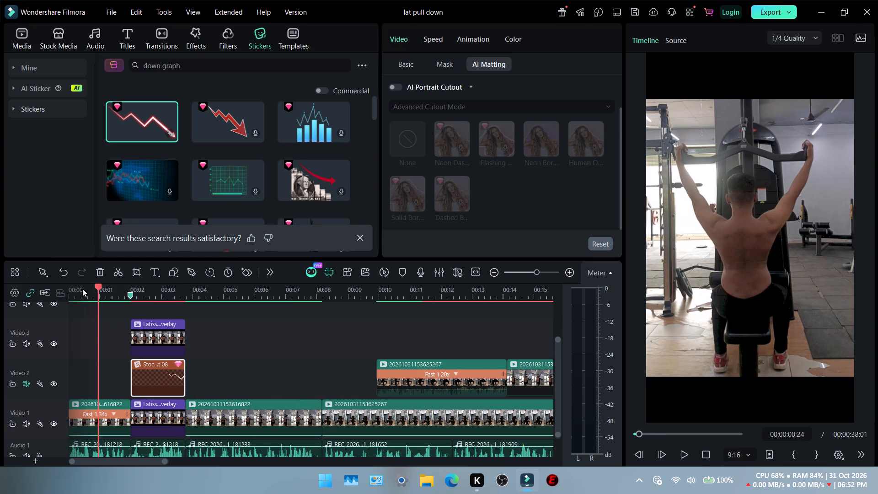
{"action": "left_click_drag", "start_coordinate": [82, 289], "coordinate": [27, 295]}
{"action": "key", "text": "Return"}
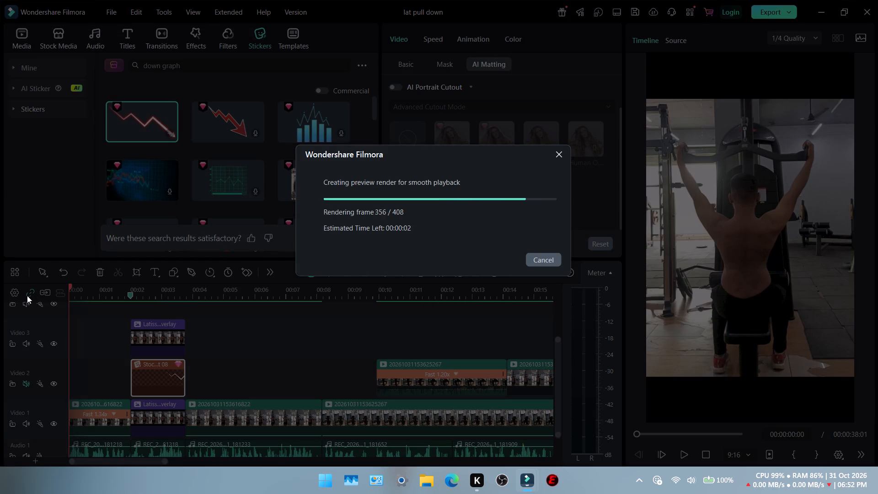
{"action": "key", "text": "space"}
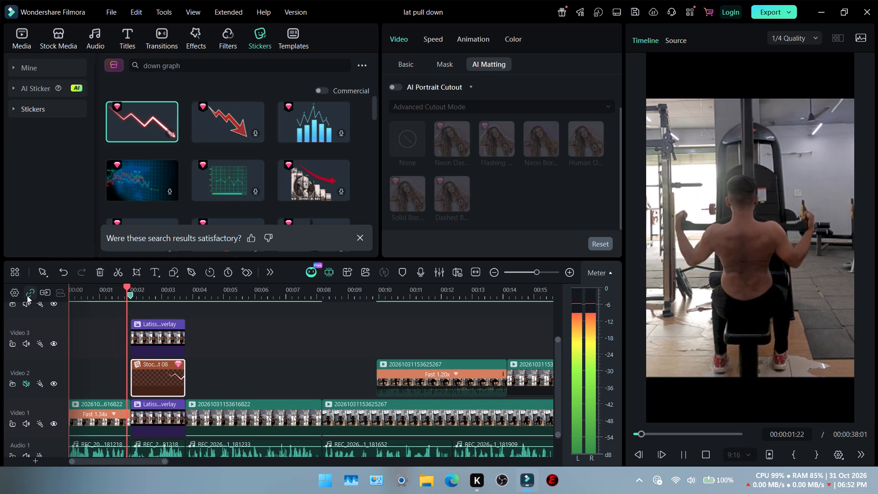
{"action": "key", "text": "space"}
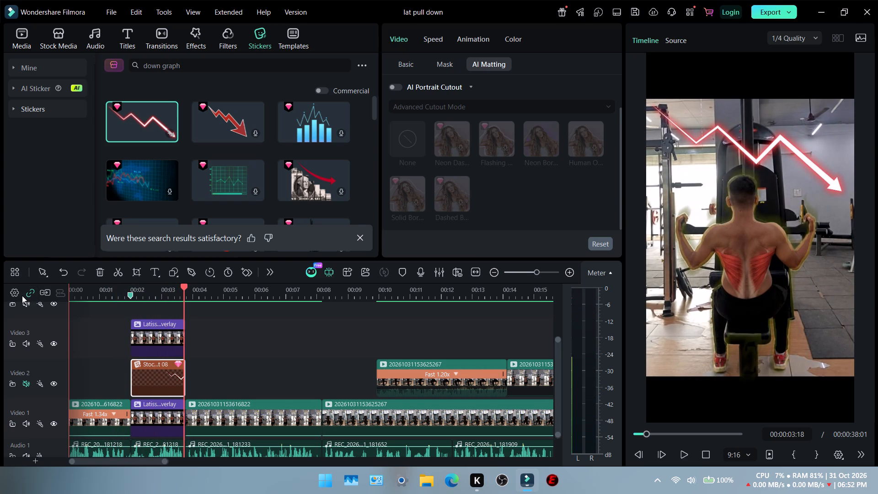
Try the neon dashed outline on the Video 3 cutout image, leaving its AI Portrait Cutout outline style set to None.
{"action": "left_click", "coordinate": [149, 333]}
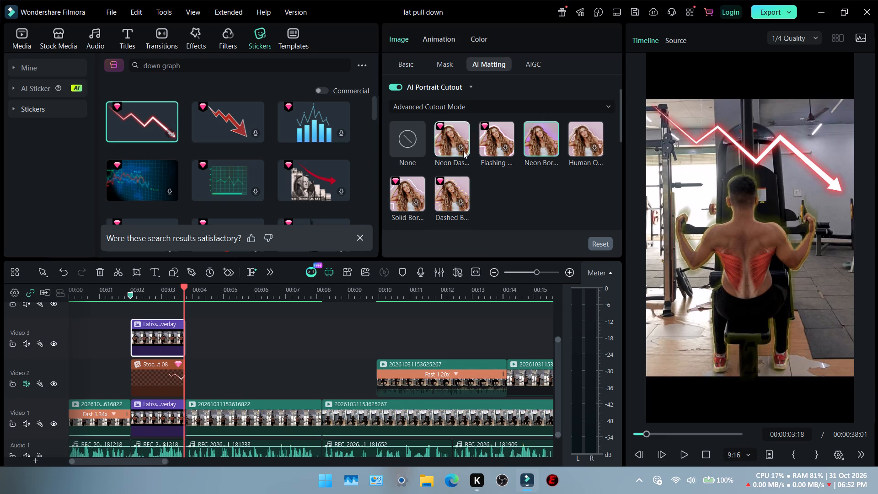
{"action": "left_click", "coordinate": [420, 142]}
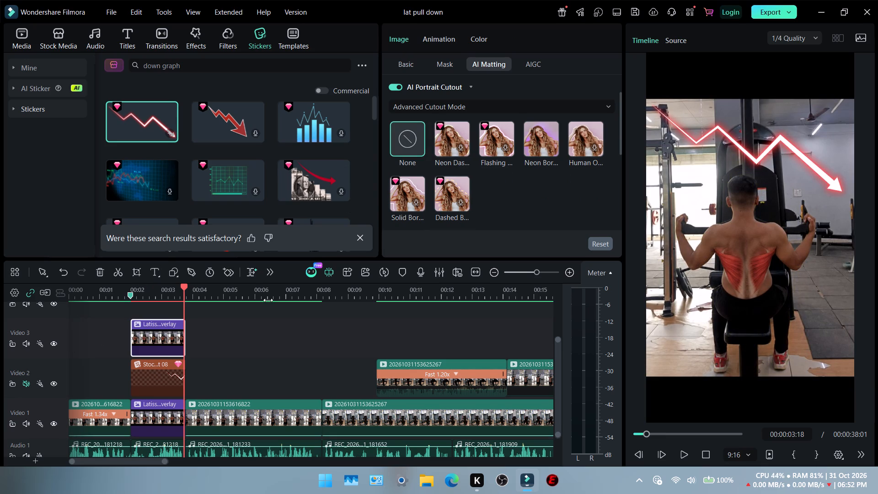
{"action": "left_click", "coordinate": [460, 133]}
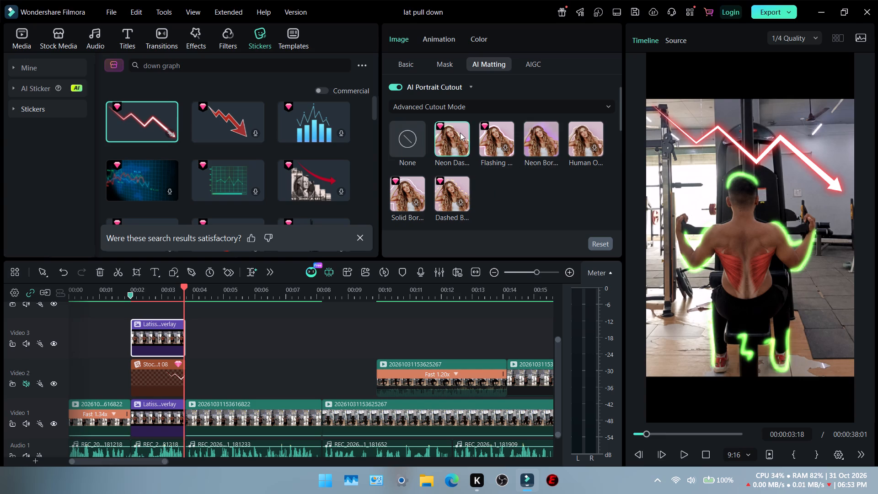
{"action": "left_click", "coordinate": [418, 134]}
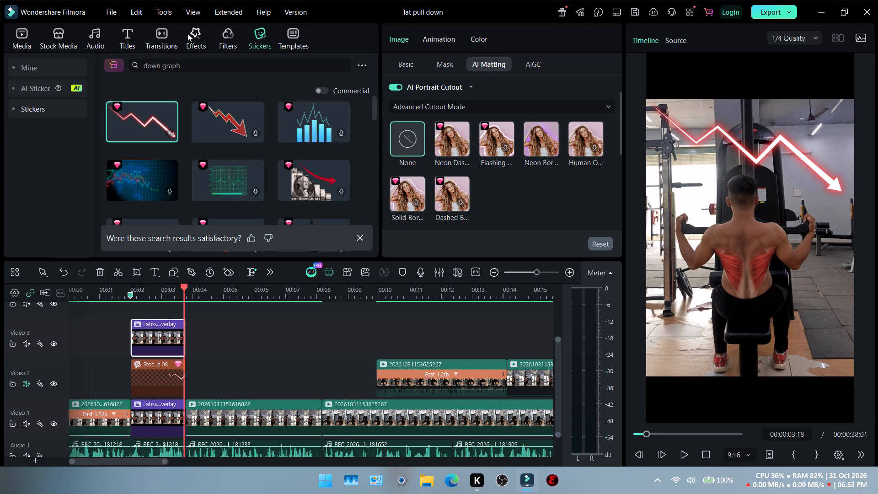
Find the Annual Highlights body effects and preview the Electro-optical Scanning effect.
{"action": "left_click", "coordinate": [187, 33]}
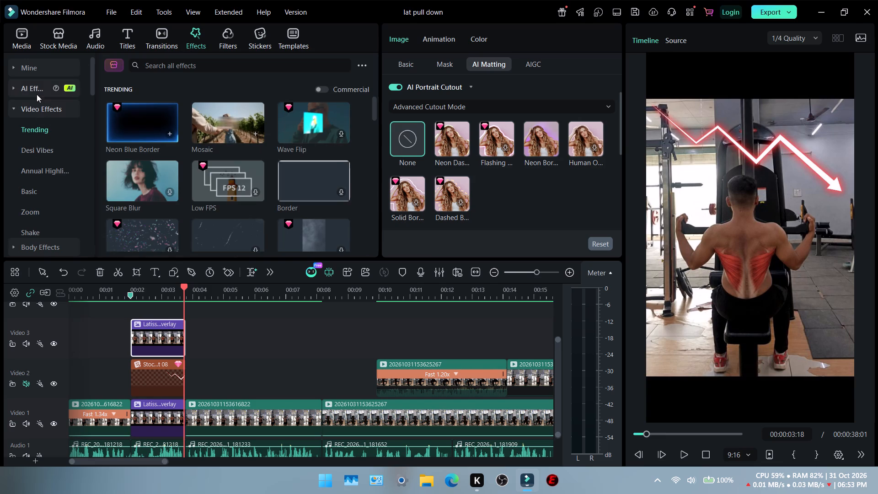
{"action": "left_click", "coordinate": [49, 249]}
{"action": "scroll", "coordinate": [35, 152], "scroll_direction": "down", "scroll_amount": 1}
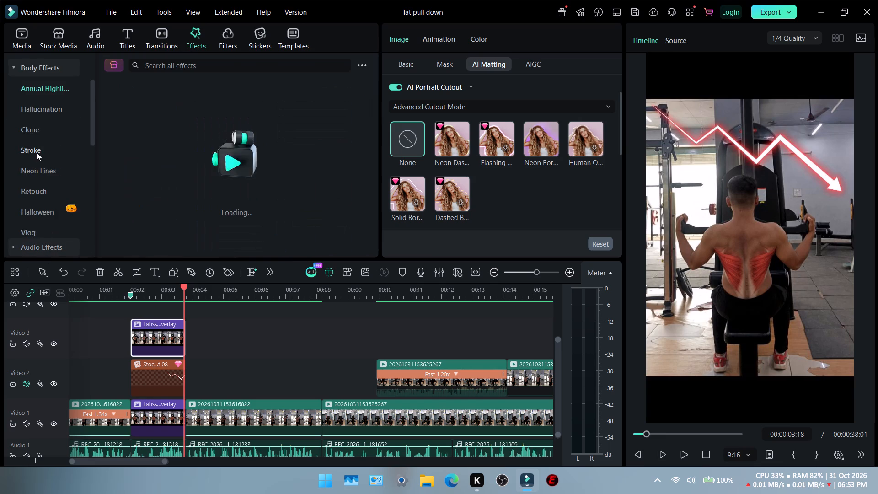
{"action": "scroll", "coordinate": [44, 153], "scroll_direction": "down", "scroll_amount": 5}
{"action": "scroll", "coordinate": [54, 219], "scroll_direction": "up", "scroll_amount": 5}
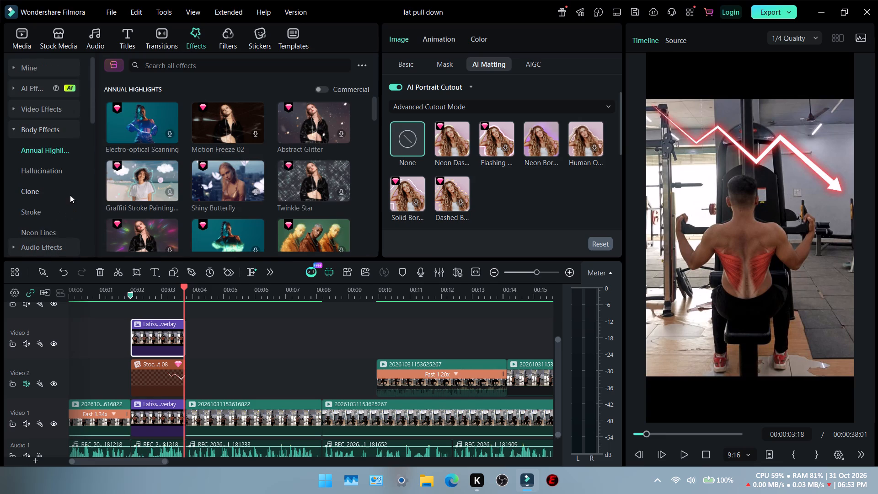
{"action": "scroll", "coordinate": [70, 195], "scroll_direction": "up", "scroll_amount": 2}
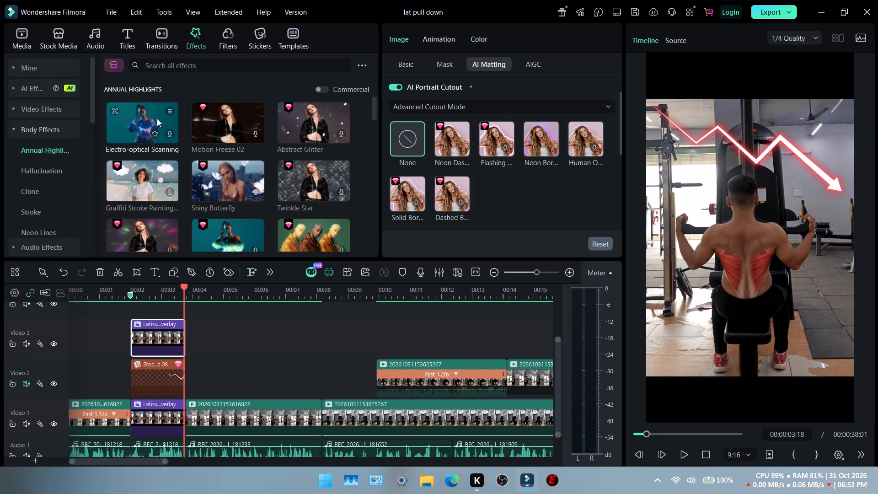
{"action": "left_click", "coordinate": [168, 130]}
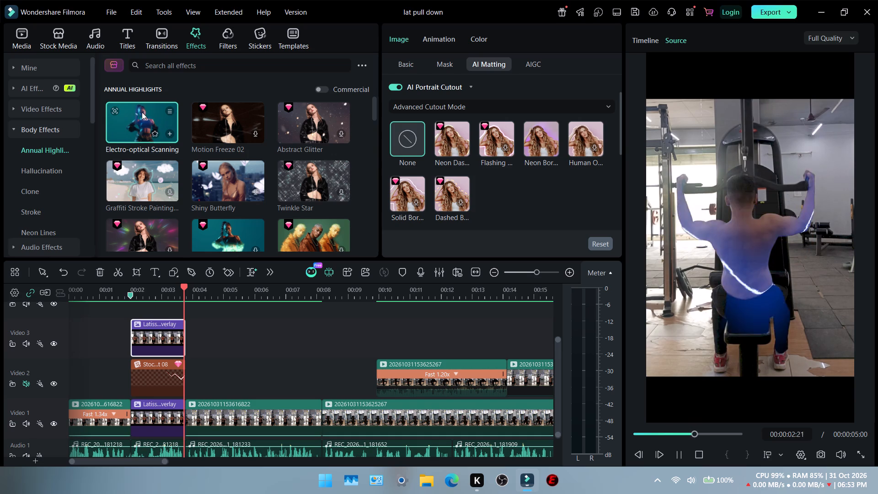
{"action": "key", "text": "space"}
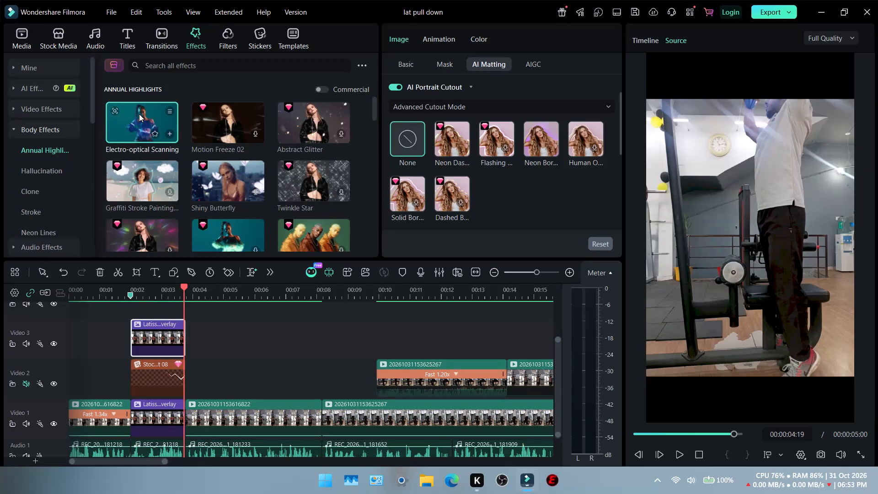
Look through the rest of the Annual Highlights body effects and preview the Human Border effect.
{"action": "scroll", "coordinate": [221, 119], "scroll_direction": "down", "scroll_amount": 1}
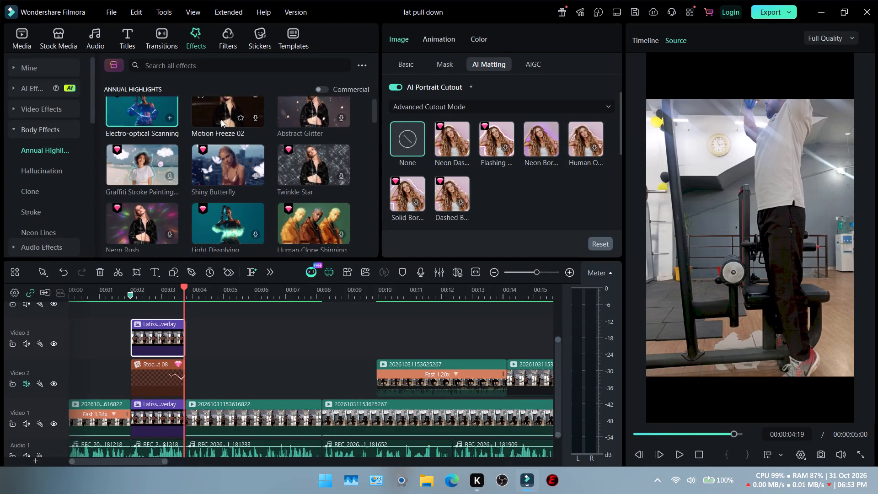
{"action": "scroll", "coordinate": [221, 119], "scroll_direction": "down", "scroll_amount": 1}
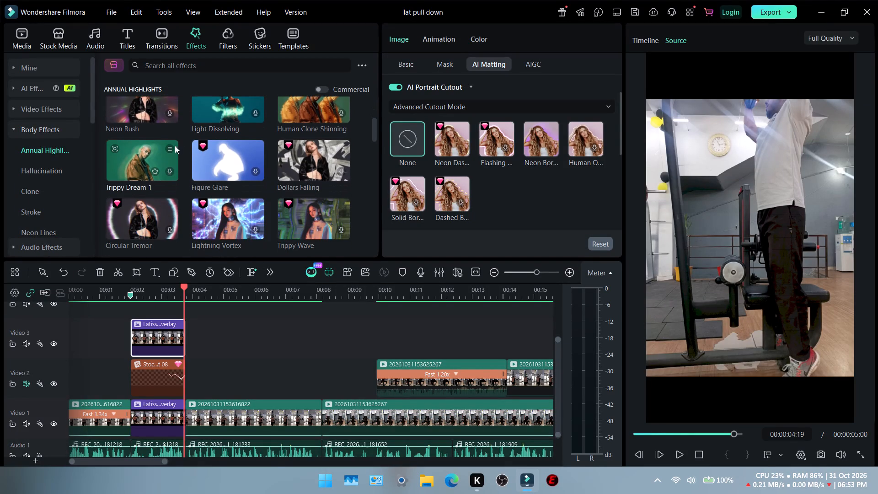
{"action": "scroll", "coordinate": [153, 147], "scroll_direction": "up", "scroll_amount": 1}
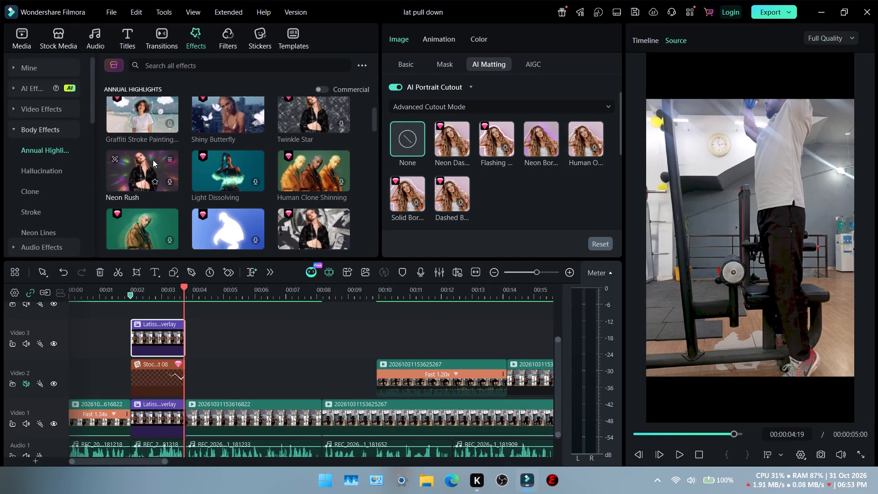
{"action": "scroll", "coordinate": [153, 160], "scroll_direction": "down", "scroll_amount": 2}
{"action": "scroll", "coordinate": [262, 158], "scroll_direction": "down", "scroll_amount": 1}
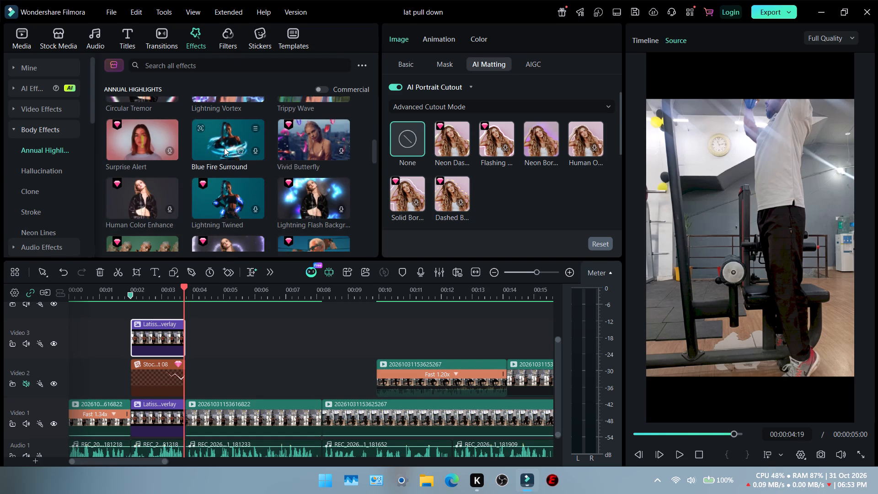
{"action": "scroll", "coordinate": [225, 182], "scroll_direction": "down", "scroll_amount": 1}
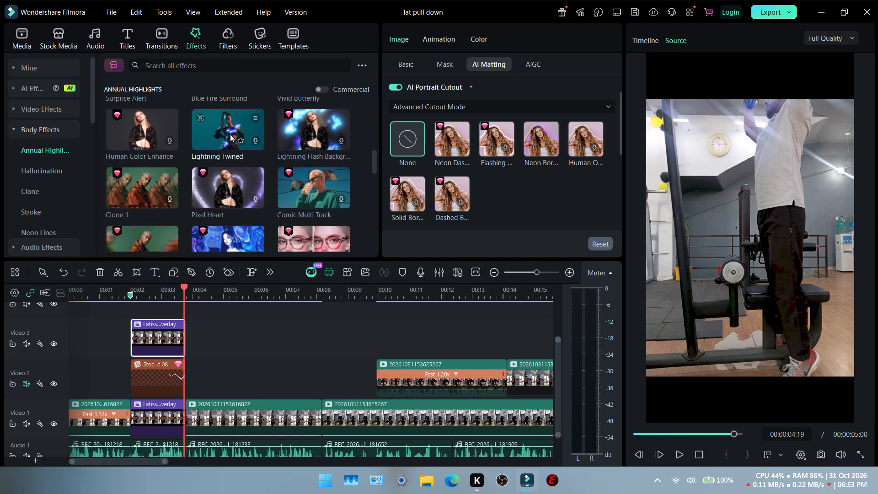
{"action": "scroll", "coordinate": [230, 134], "scroll_direction": "down", "scroll_amount": 2}
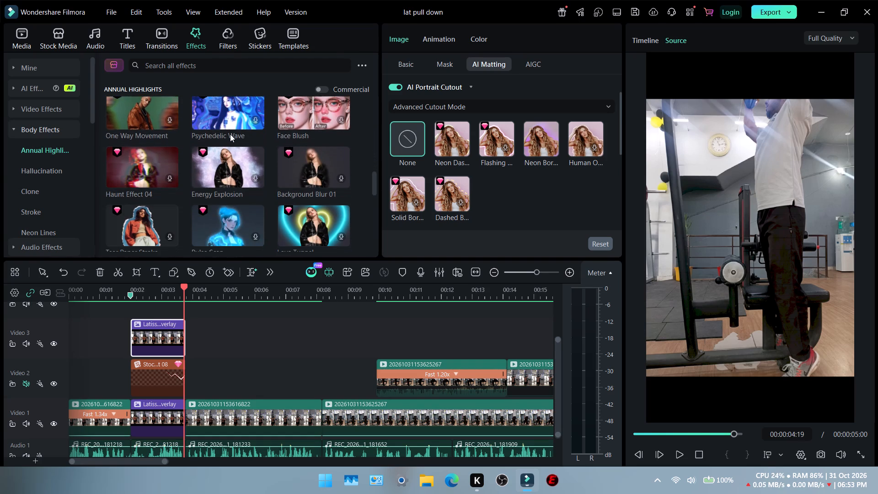
{"action": "scroll", "coordinate": [230, 134], "scroll_direction": "down", "scroll_amount": 1}
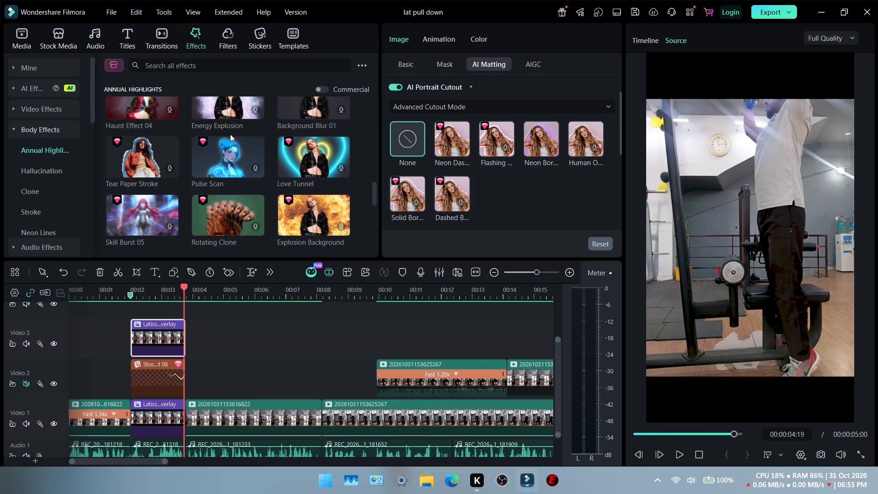
{"action": "scroll", "coordinate": [230, 134], "scroll_direction": "down", "scroll_amount": 1}
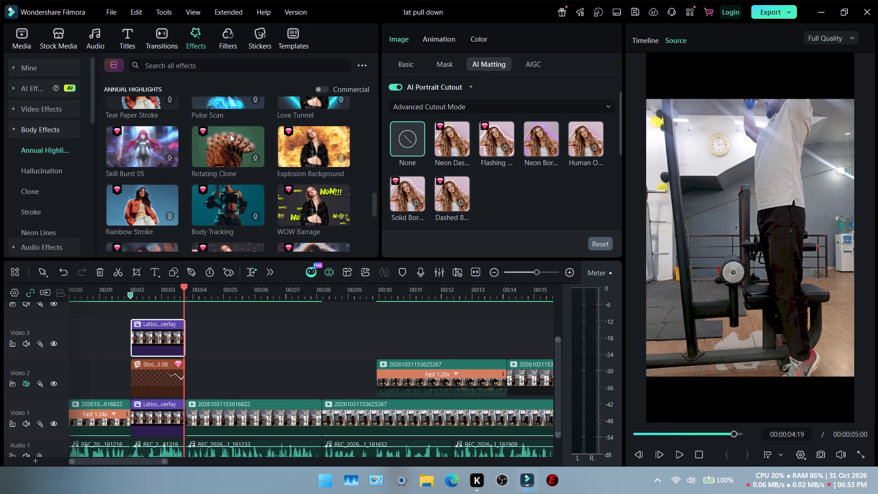
{"action": "scroll", "coordinate": [230, 134], "scroll_direction": "down", "scroll_amount": 1}
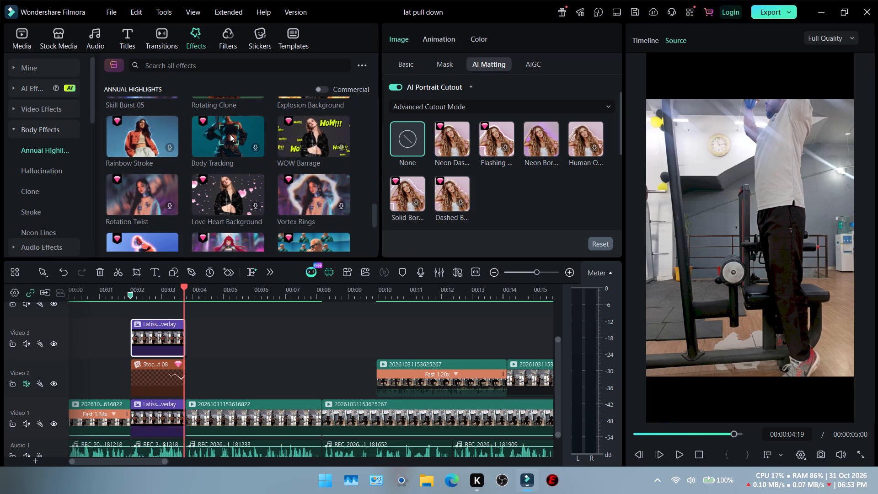
{"action": "scroll", "coordinate": [230, 134], "scroll_direction": "down", "scroll_amount": 2}
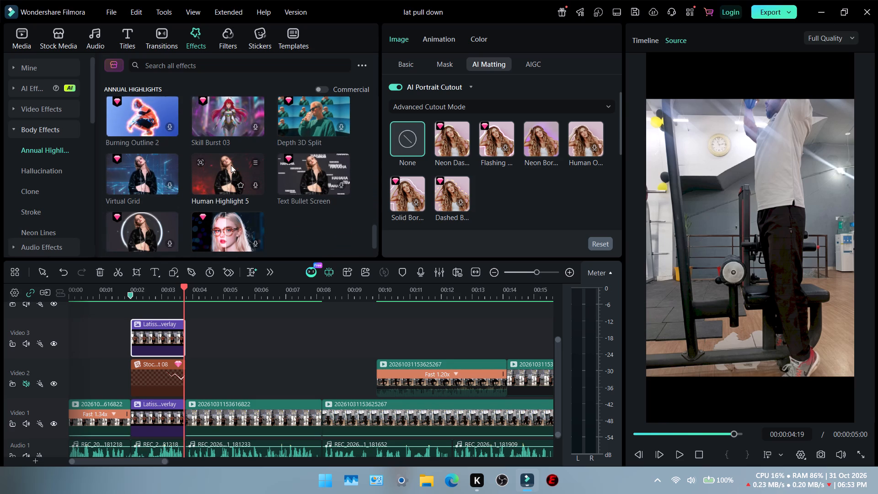
{"action": "scroll", "coordinate": [231, 165], "scroll_direction": "down", "scroll_amount": 3}
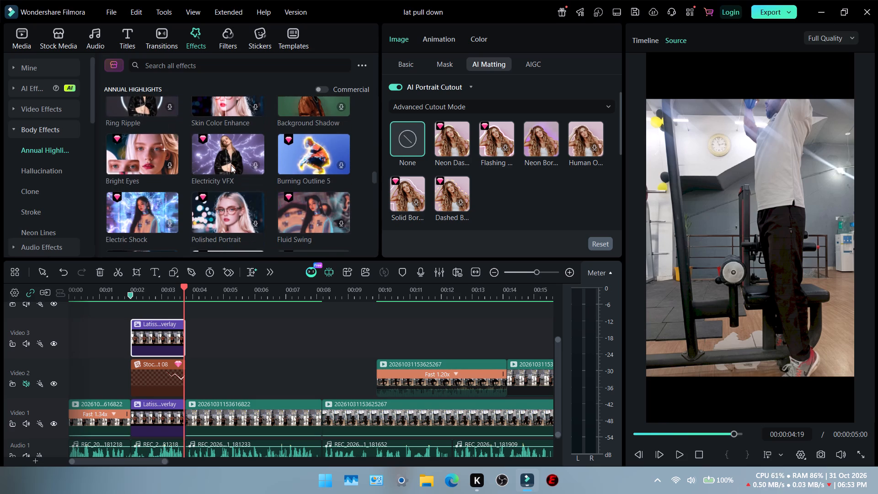
{"action": "scroll", "coordinate": [231, 165], "scroll_direction": "down", "scroll_amount": 4}
{"action": "scroll", "coordinate": [231, 165], "scroll_direction": "up", "scroll_amount": 1}
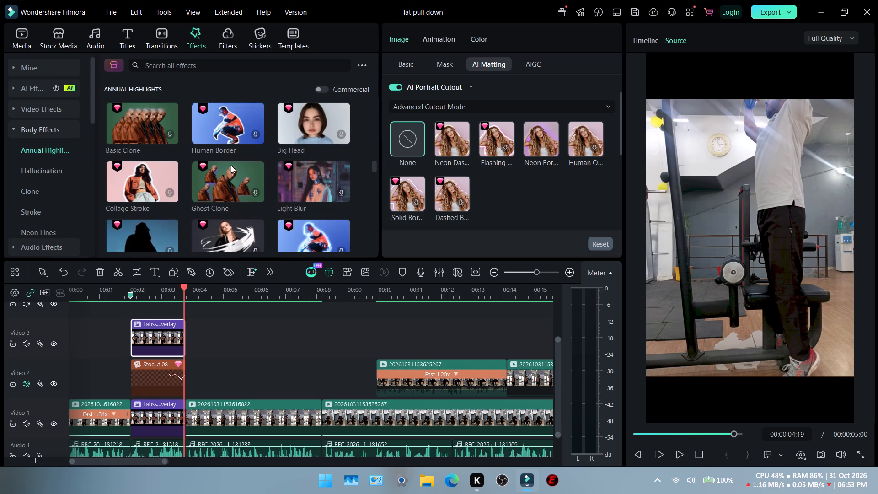
{"action": "left_click", "coordinate": [230, 129]}
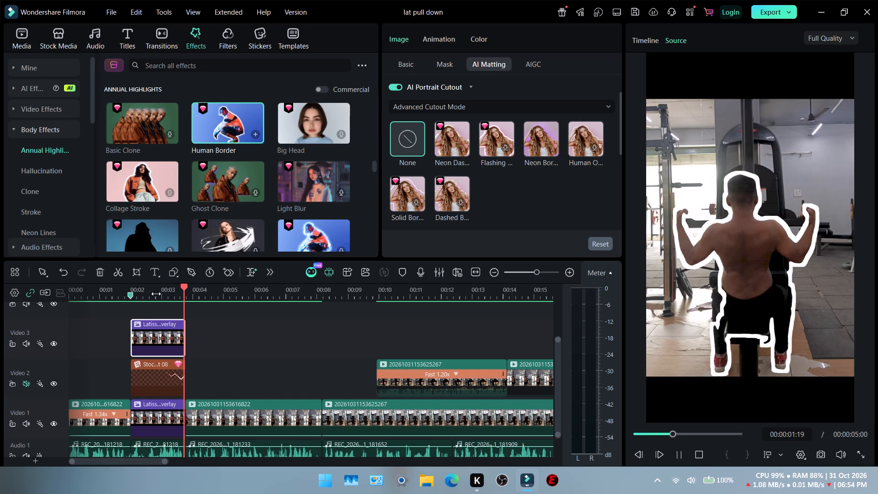
Apply the Electro-optical Scanning body effect to the cutout image on Video 3.
{"action": "scroll", "coordinate": [243, 184], "scroll_direction": "up", "scroll_amount": 3}
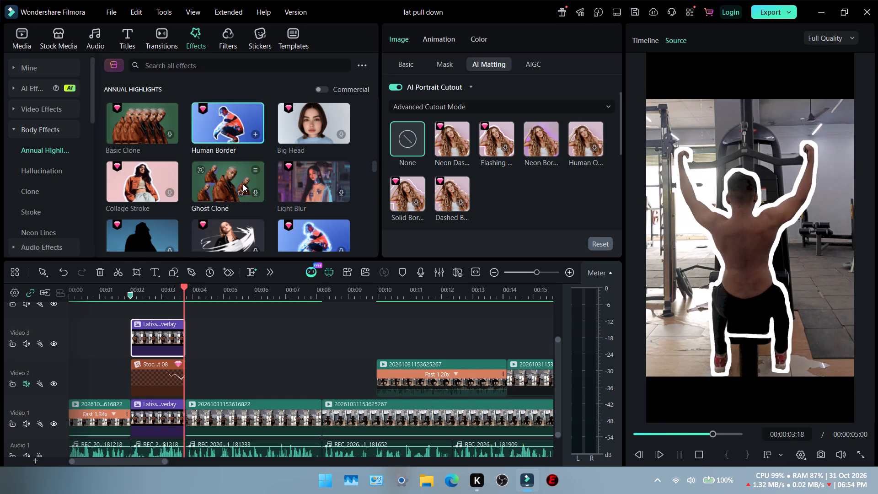
{"action": "scroll", "coordinate": [243, 184], "scroll_direction": "up", "scroll_amount": 18}
{"action": "scroll", "coordinate": [234, 180], "scroll_direction": "up", "scroll_amount": 7}
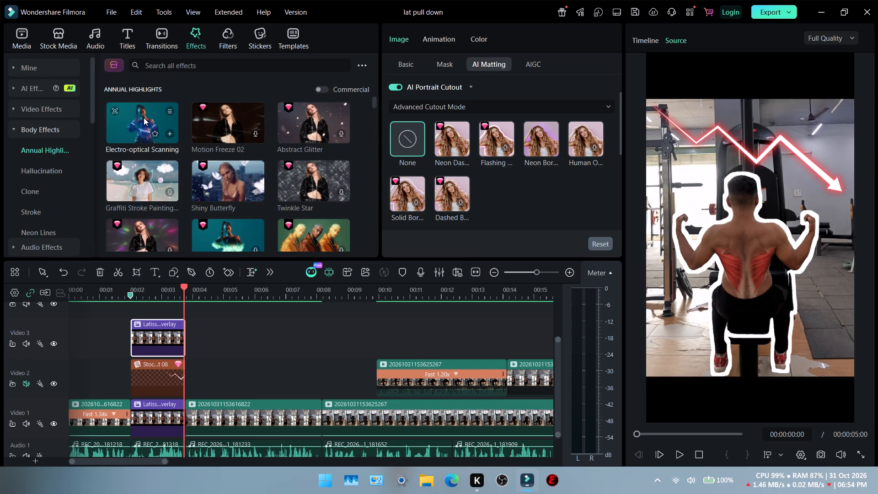
{"action": "left_click_drag", "start_coordinate": [144, 118], "coordinate": [135, 333]}
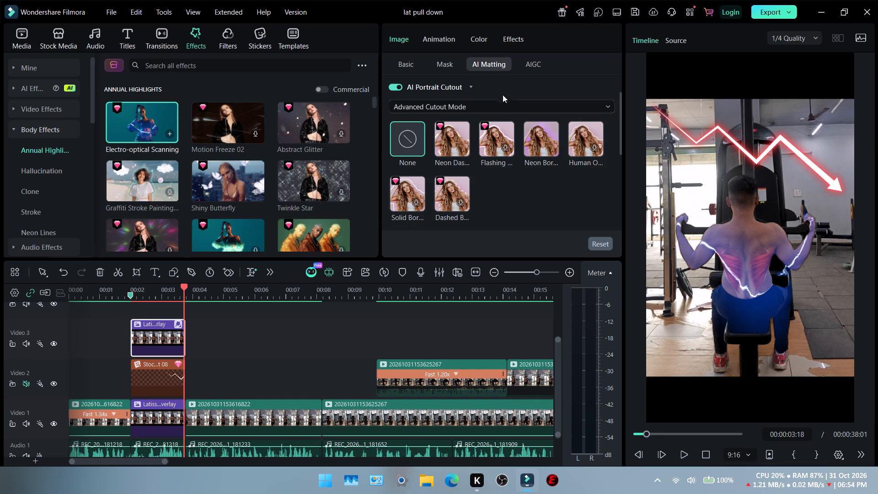
Change the colour of the Electro-optical Scanning effect on the Video 3 cutout image to green, #1EFF00.
{"action": "left_click", "coordinate": [161, 328]}
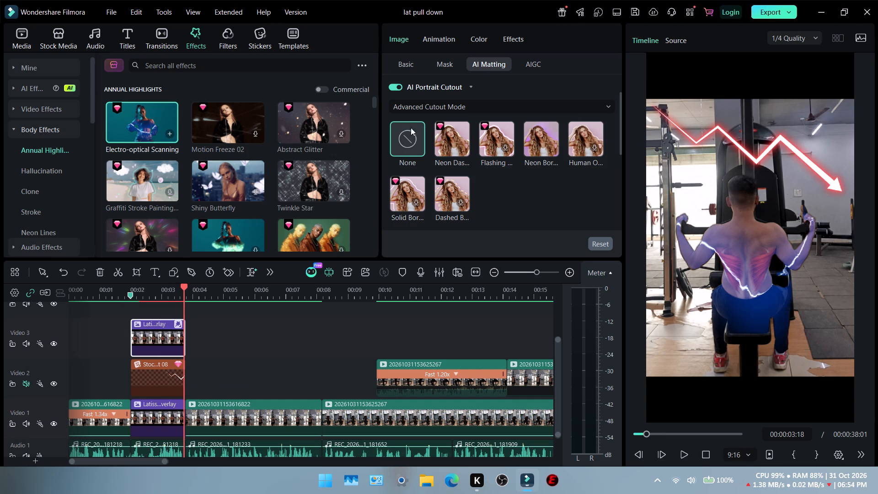
{"action": "left_click", "coordinate": [504, 35]}
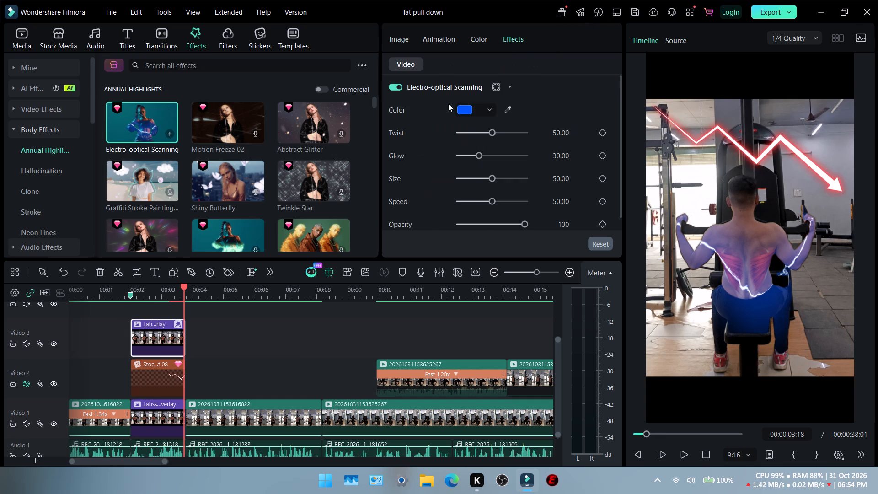
{"action": "left_click", "coordinate": [489, 111]}
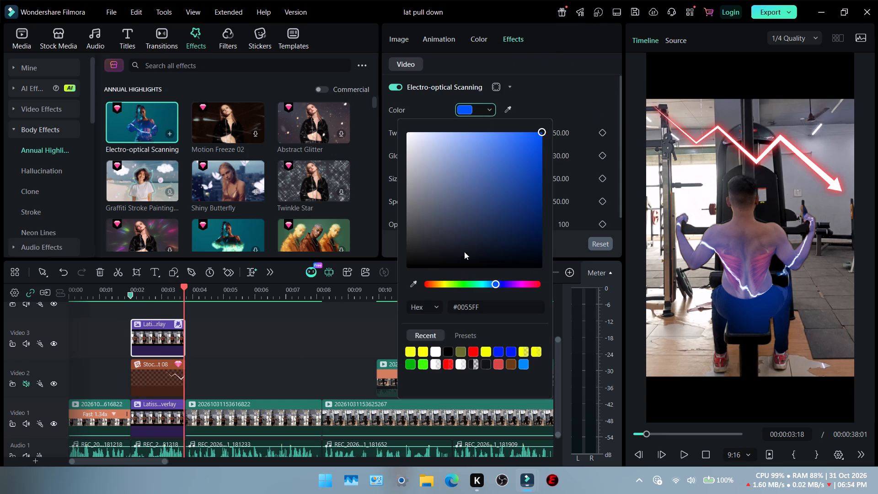
{"action": "left_click", "coordinate": [460, 283]}
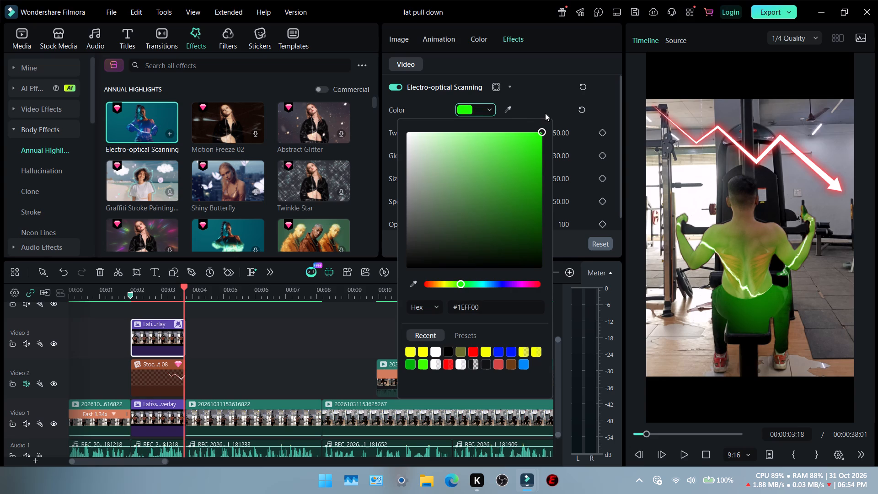
{"action": "left_click", "coordinate": [604, 89]}
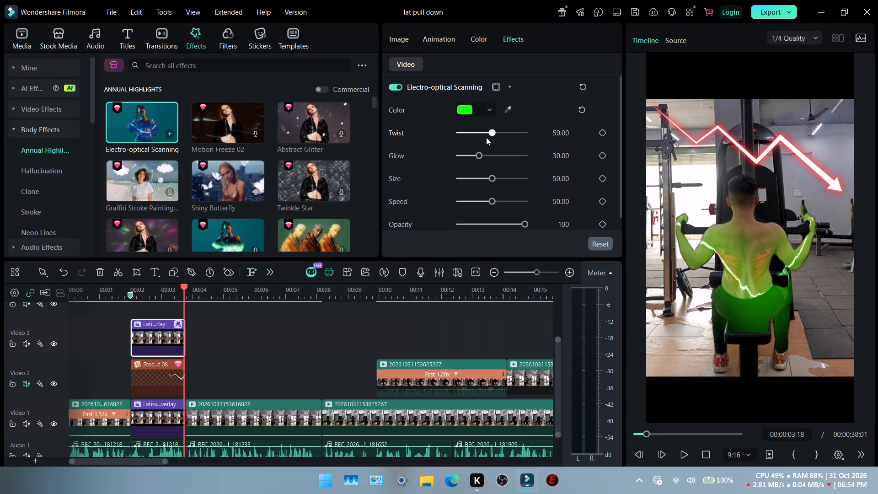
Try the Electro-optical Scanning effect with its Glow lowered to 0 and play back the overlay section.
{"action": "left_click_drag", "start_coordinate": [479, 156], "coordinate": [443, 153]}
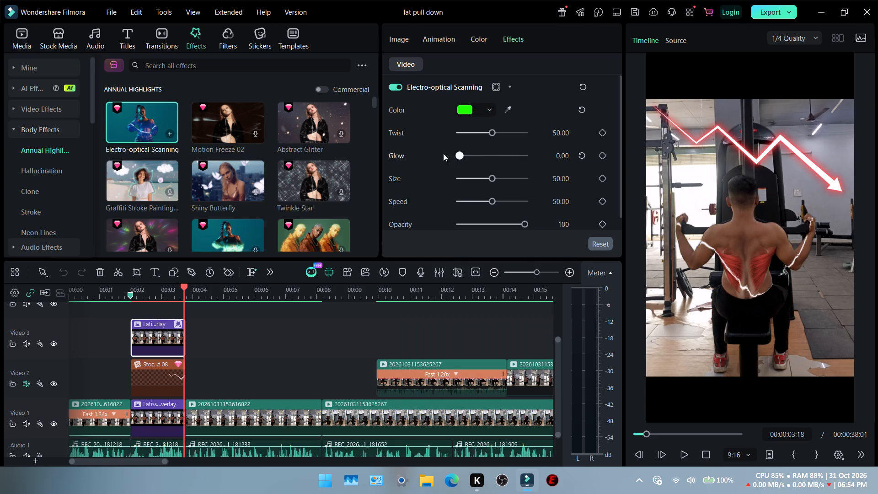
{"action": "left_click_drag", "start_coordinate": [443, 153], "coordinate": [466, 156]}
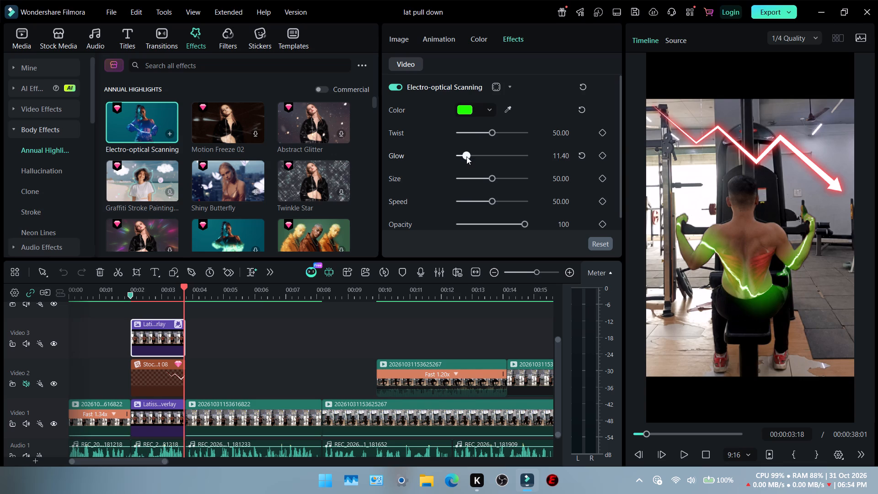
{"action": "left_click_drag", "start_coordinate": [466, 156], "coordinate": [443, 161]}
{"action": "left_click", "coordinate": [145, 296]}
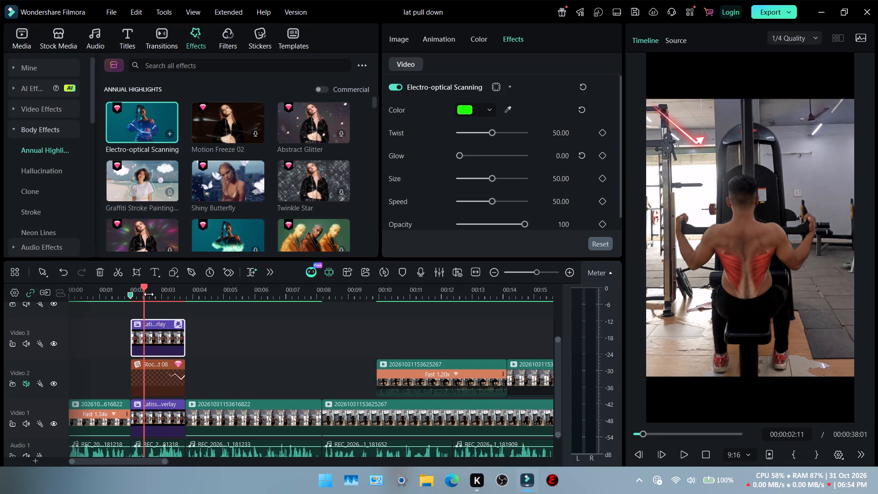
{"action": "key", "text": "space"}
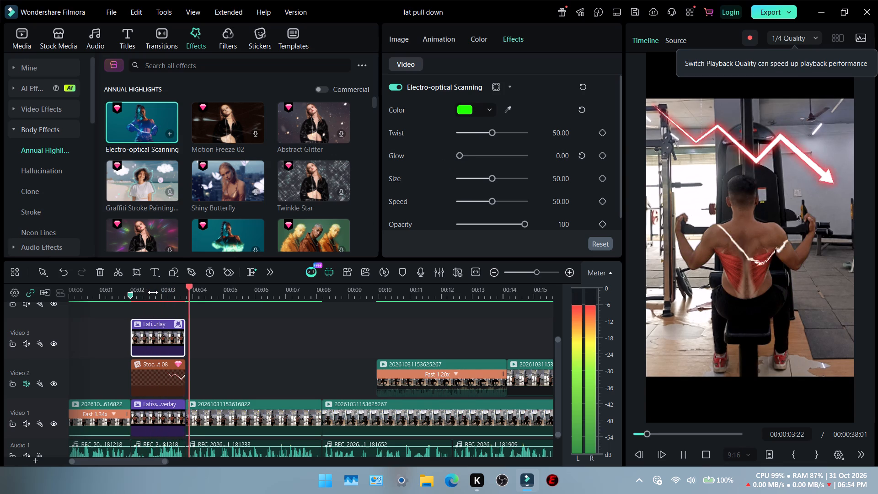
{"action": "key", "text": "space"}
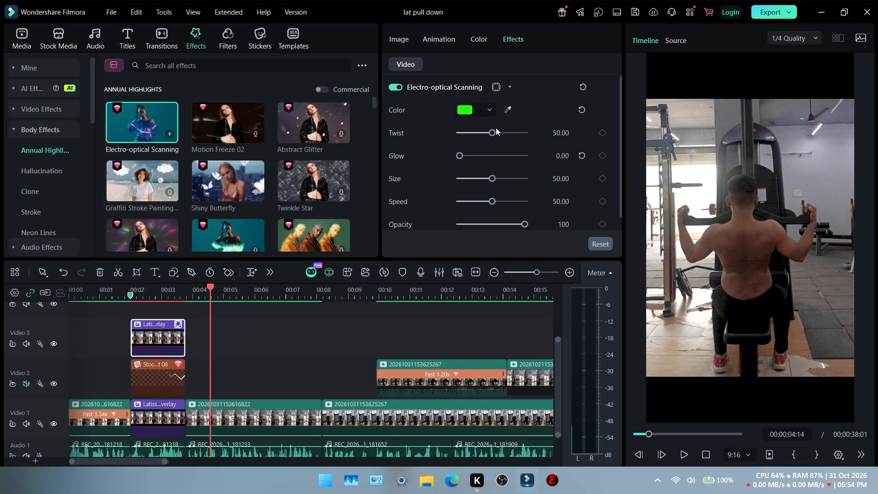
Set the Electro-optical Scanning effect's Glow to about 39, Size to about 19 and Twist to about 51.
{"action": "left_click_drag", "start_coordinate": [467, 152], "coordinate": [476, 152]}
{"action": "left_click", "coordinate": [482, 153]}
{"action": "left_click", "coordinate": [162, 293]}
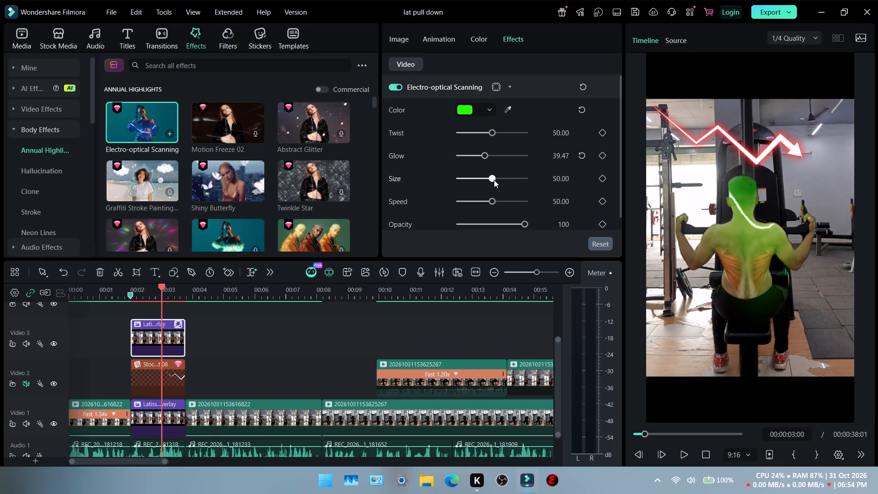
{"action": "left_click_drag", "start_coordinate": [494, 180], "coordinate": [487, 183]}
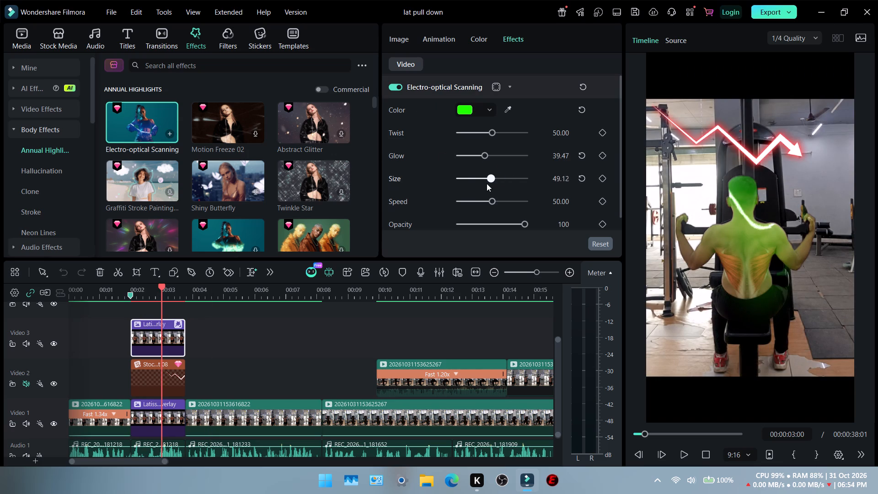
{"action": "left_click_drag", "start_coordinate": [487, 183], "coordinate": [472, 185]}
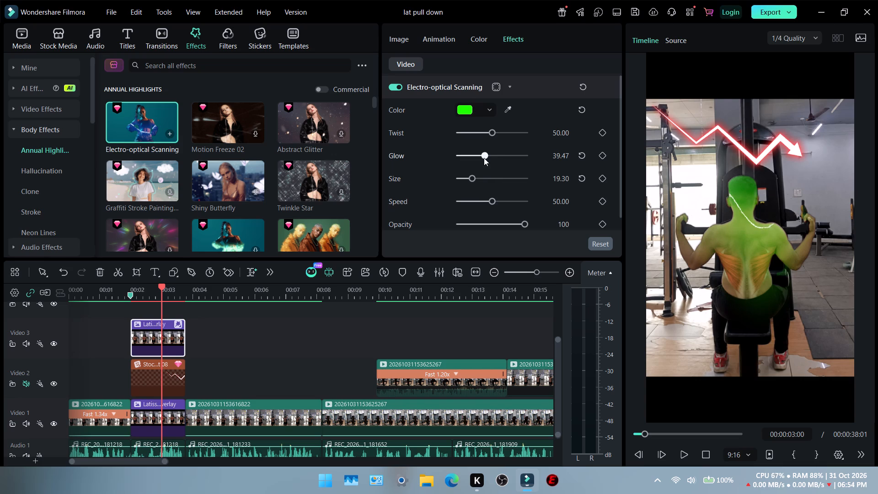
{"action": "left_click_drag", "start_coordinate": [492, 135], "coordinate": [472, 139]}
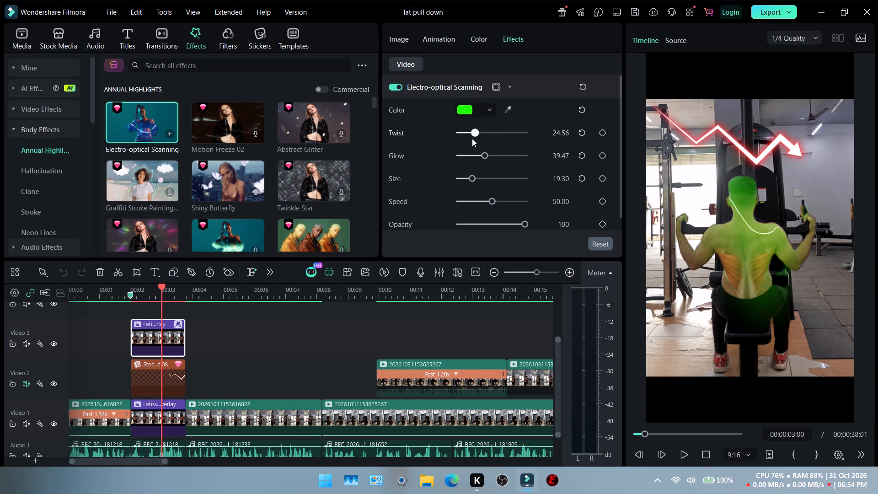
{"action": "left_click_drag", "start_coordinate": [472, 139], "coordinate": [476, 145]}
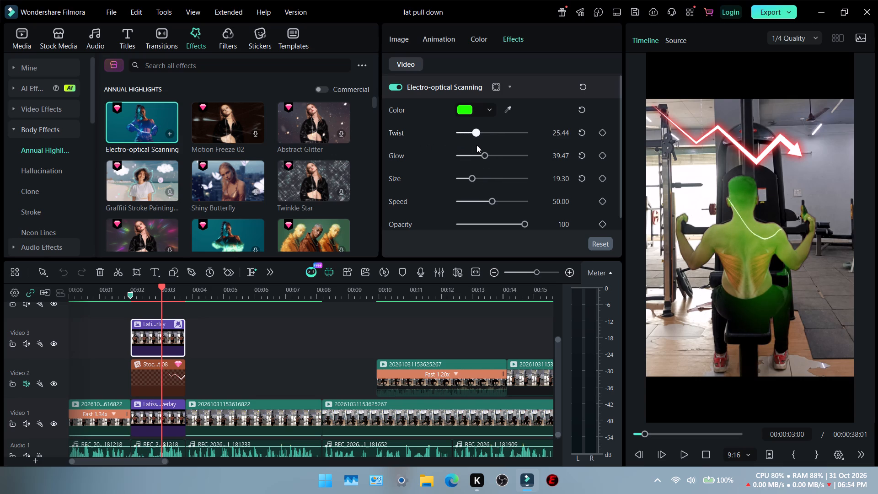
{"action": "left_click_drag", "start_coordinate": [476, 145], "coordinate": [493, 145]}
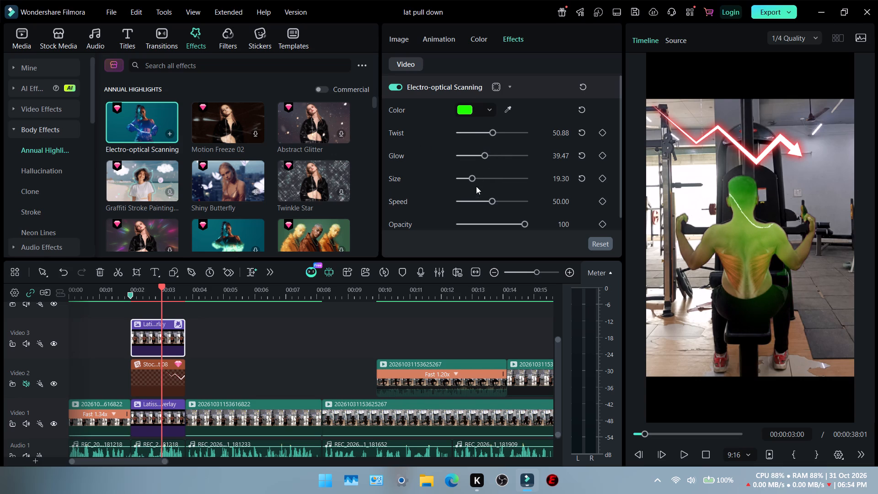
{"action": "left_click", "coordinate": [474, 178]}
Reduce the Electro-optical Scanning effect's Opacity to 31.
{"action": "scroll", "coordinate": [439, 188], "scroll_direction": "down", "scroll_amount": 1}
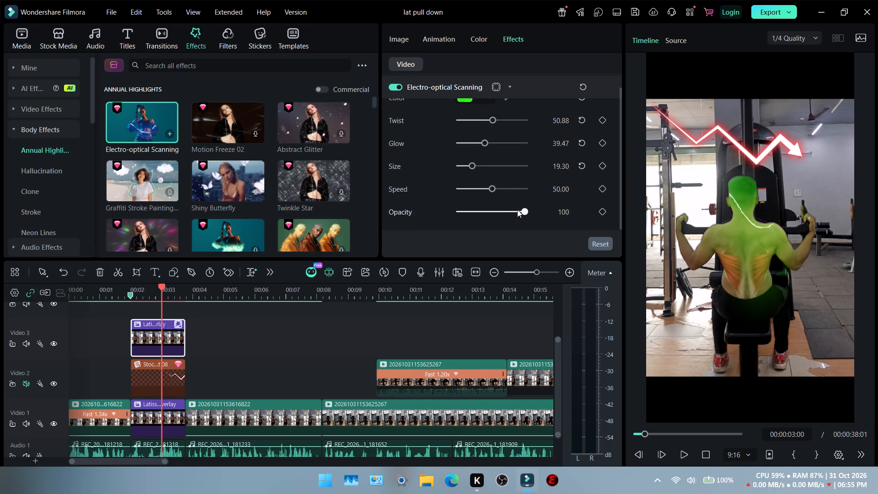
{"action": "left_click_drag", "start_coordinate": [520, 209], "coordinate": [495, 212]}
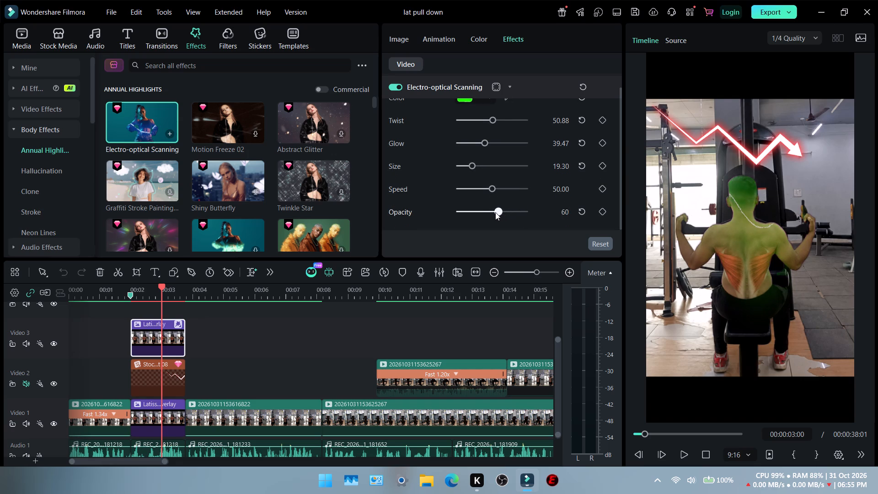
{"action": "left_click_drag", "start_coordinate": [495, 212], "coordinate": [485, 216]}
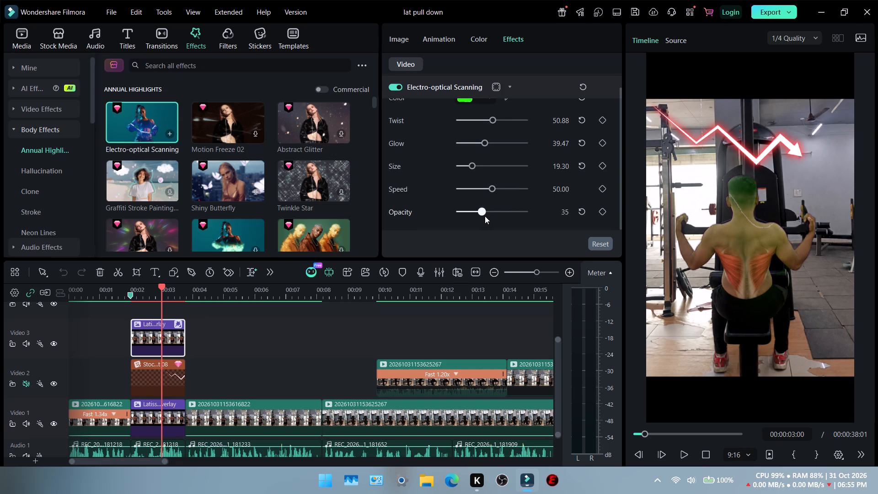
{"action": "left_click_drag", "start_coordinate": [485, 216], "coordinate": [480, 216]}
Render the timeline preview and play back the opening from about 00:00:01:08 to check the green body effect.
{"action": "left_click", "coordinate": [110, 301]}
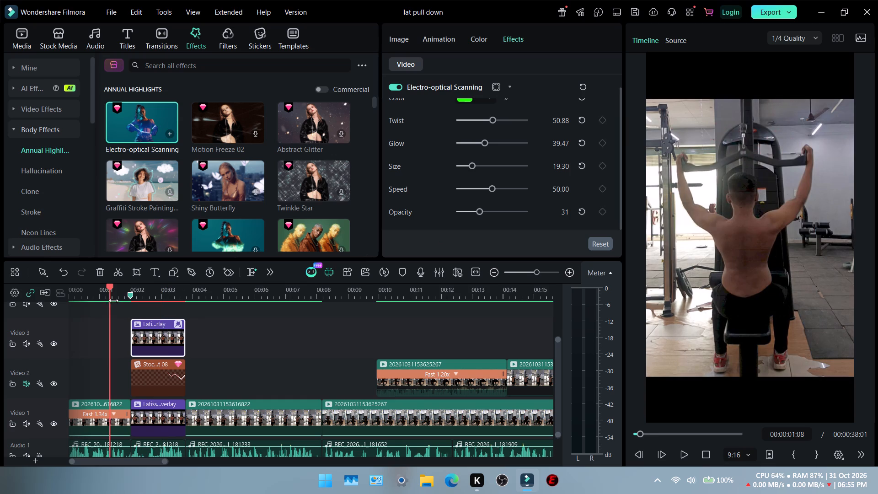
{"action": "key", "text": "Return"}
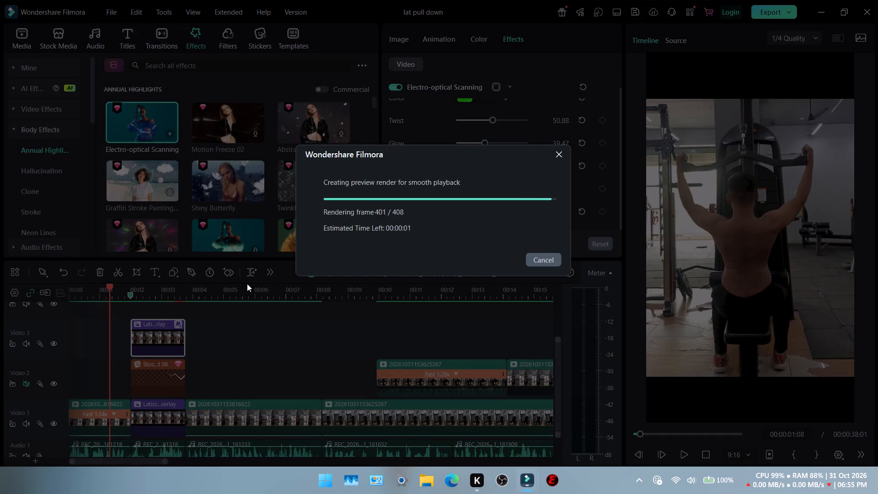
{"action": "key", "text": "space"}
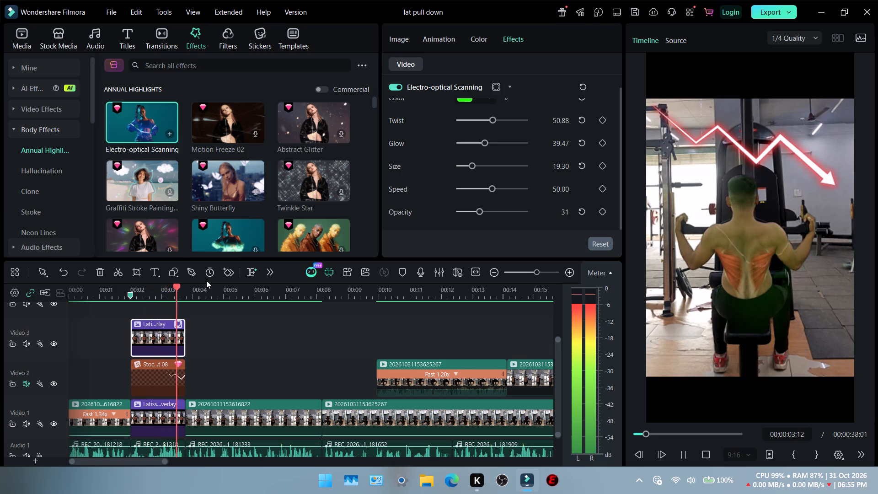
{"action": "key", "text": "space"}
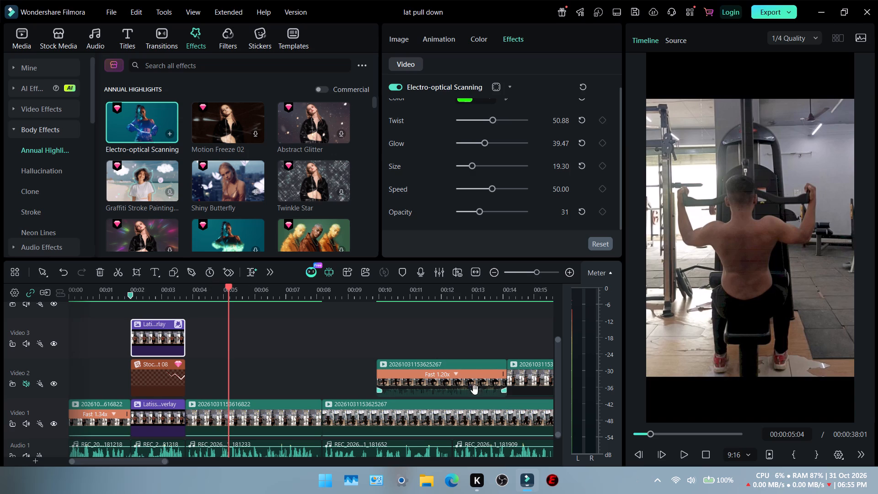
{"action": "left_click", "coordinate": [639, 371]}
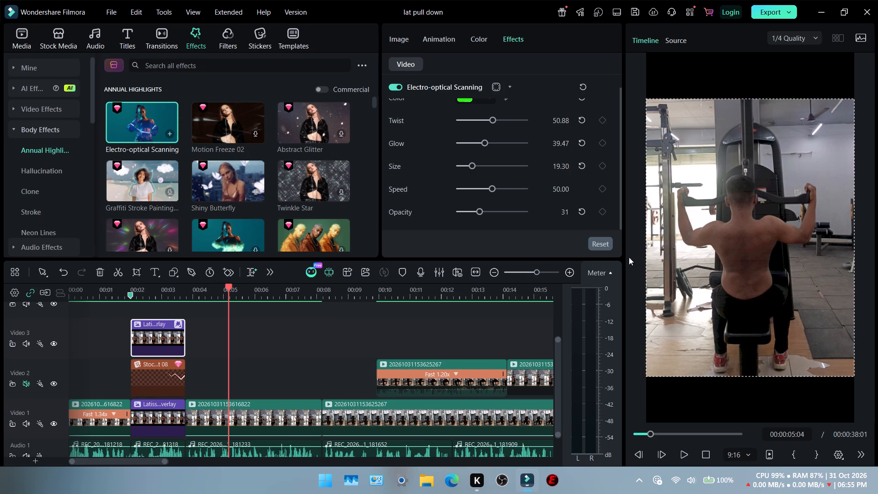
Delete the falling-graph sticker from Video 2.
{"action": "left_click", "coordinate": [153, 295]}
{"action": "left_click", "coordinate": [152, 341]}
{"action": "left_click", "coordinate": [163, 375]}
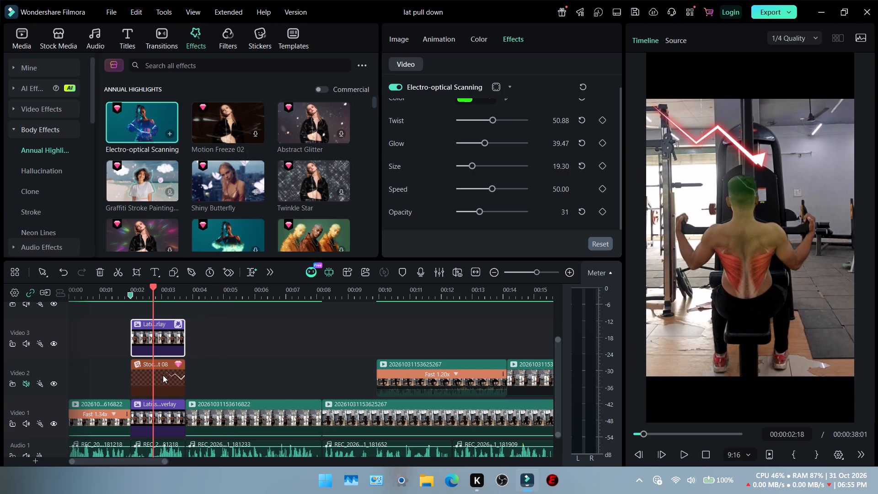
{"action": "key", "text": "Delete"}
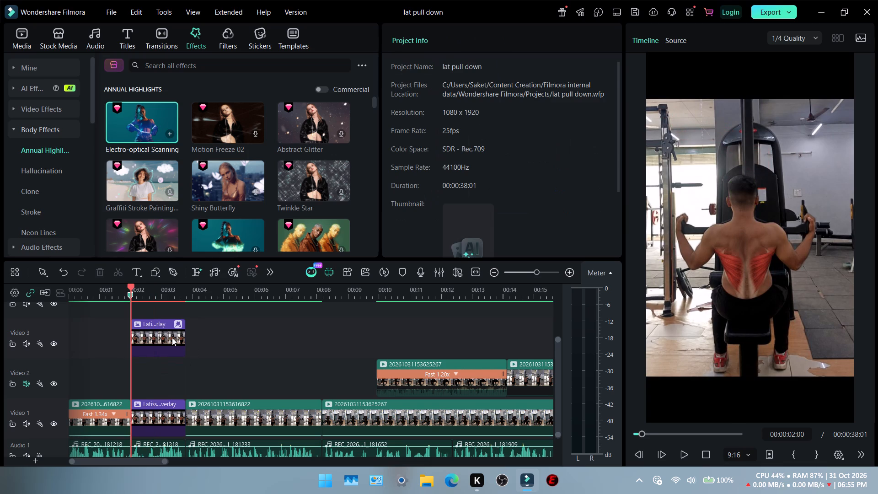
Move the cutout overlay image from Video 3 down to Video 2, directly above the overlay image on Video 1.
{"action": "left_click", "coordinate": [172, 338]}
{"action": "left_click_drag", "start_coordinate": [162, 325], "coordinate": [165, 367]}
Turn off AI Portrait Cutout for the overlay image on Video 2.
{"action": "left_click", "coordinate": [147, 293]}
{"action": "left_click", "coordinate": [154, 363]}
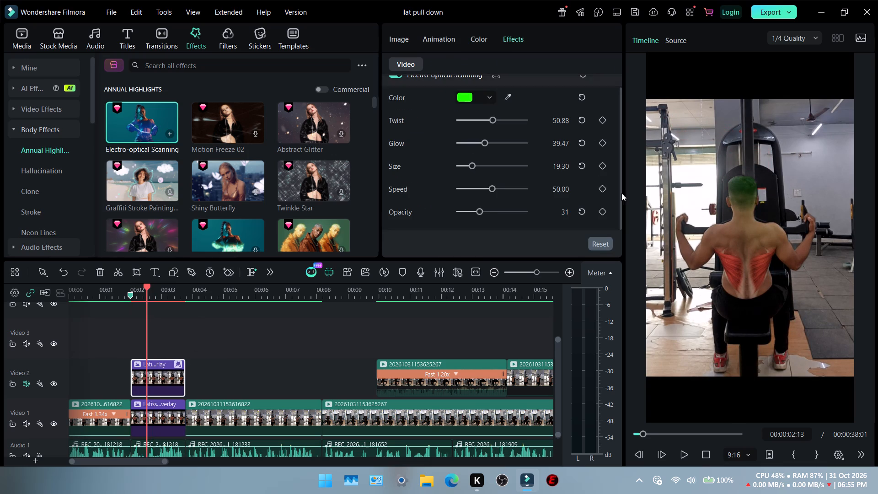
{"action": "left_click", "coordinate": [402, 36]}
{"action": "left_click", "coordinate": [509, 65]}
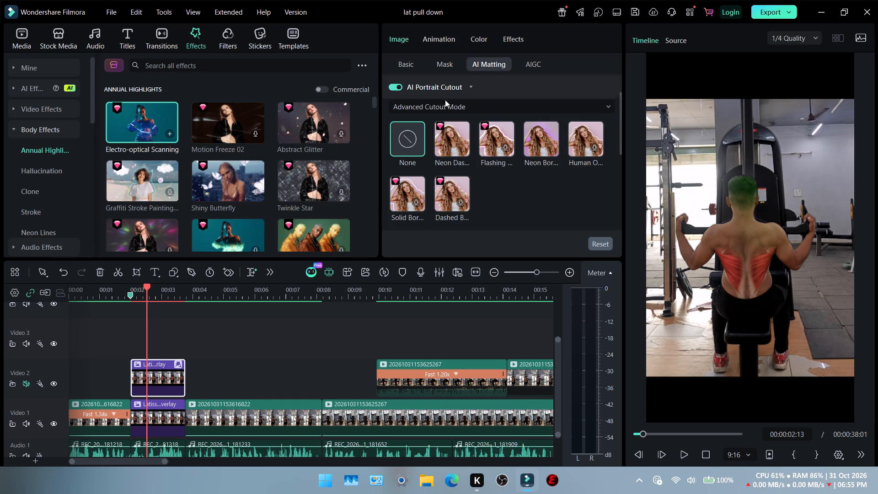
{"action": "left_click", "coordinate": [398, 86]}
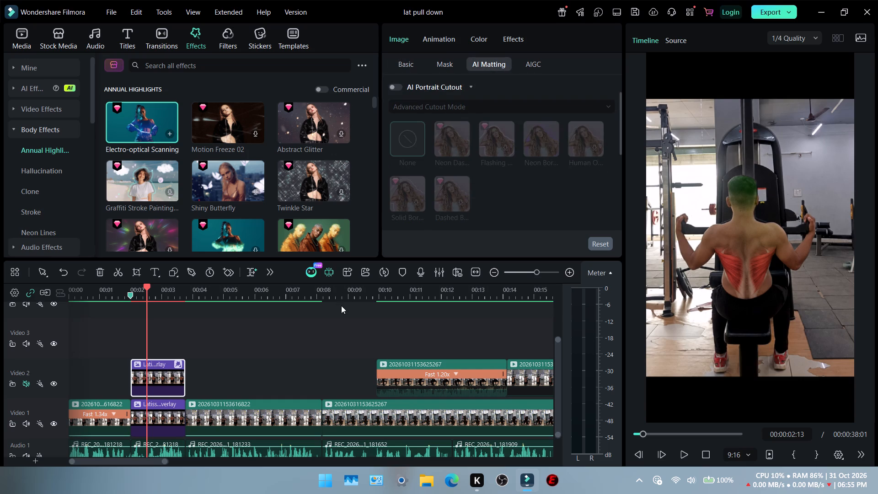
Play back the overlay section with the portrait cutout off and look over the image's AI Matting settings.
{"action": "key", "text": "space"}
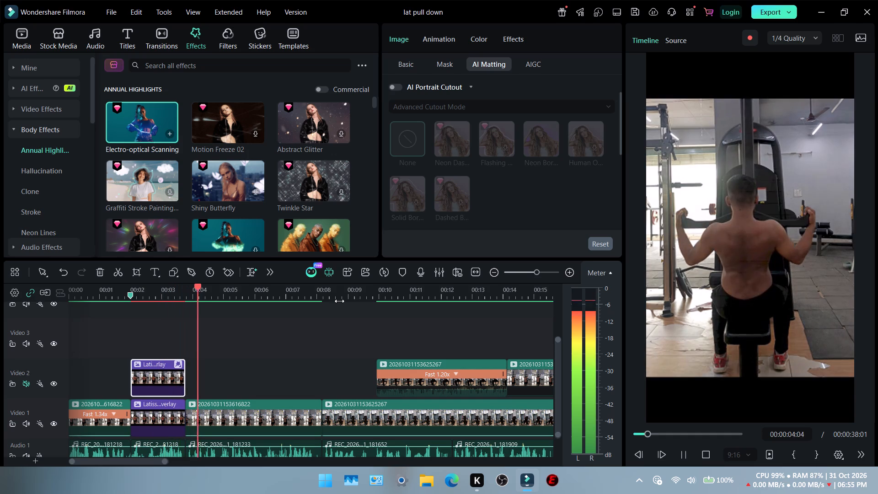
{"action": "key", "text": "space"}
{"action": "left_click", "coordinate": [148, 297]}
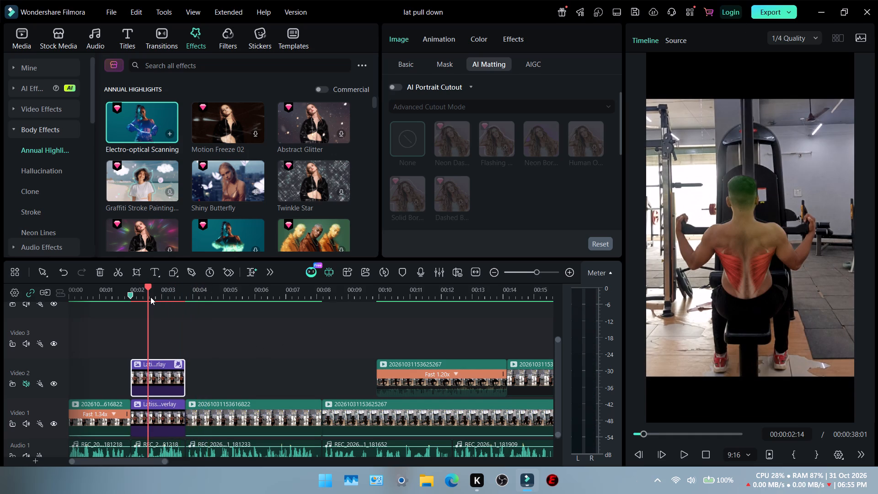
{"action": "scroll", "coordinate": [469, 127], "scroll_direction": "up", "scroll_amount": 1}
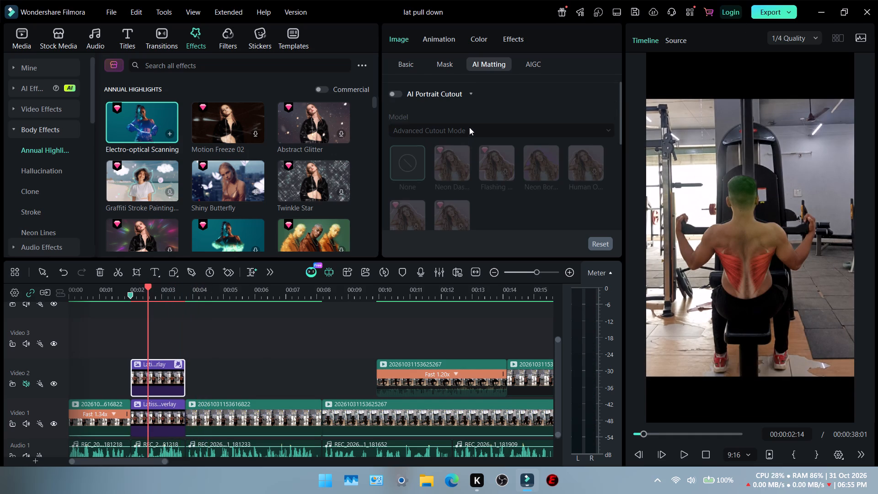
{"action": "scroll", "coordinate": [469, 127], "scroll_direction": "up", "scroll_amount": 4}
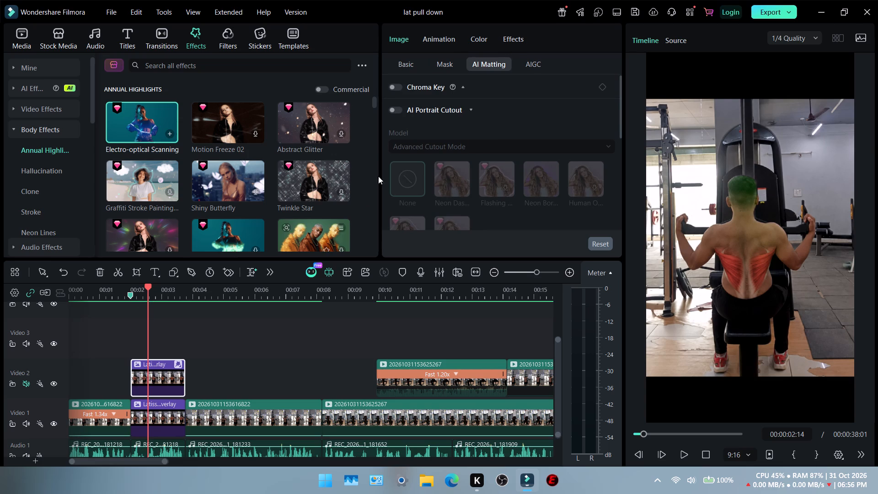
Remove the Electro-optical Scanning effect from the overlay image on Video 2.
{"action": "left_click", "coordinate": [510, 41]}
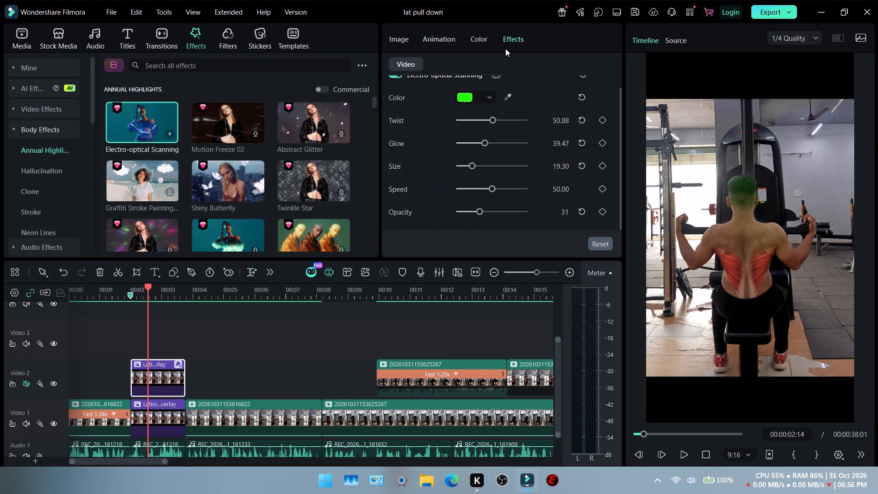
{"action": "scroll", "coordinate": [410, 124], "scroll_direction": "up", "scroll_amount": 3}
{"action": "left_click", "coordinate": [565, 86]}
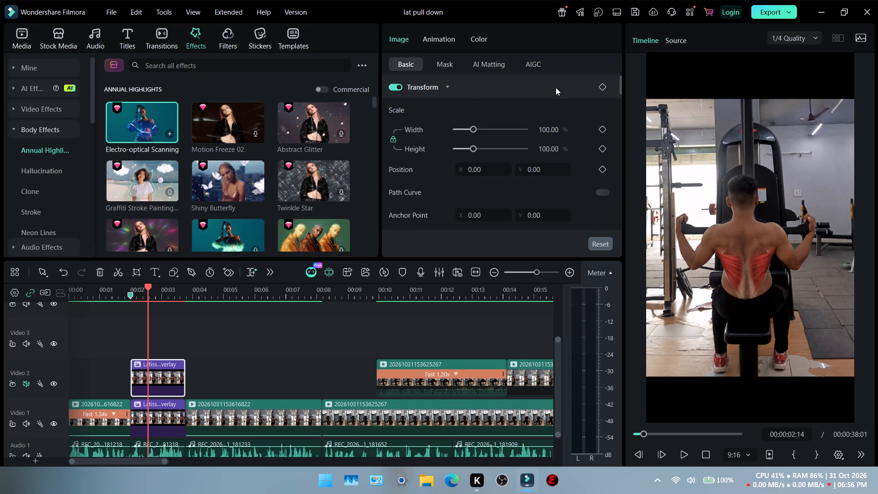
Set the mask type of the overlay image on Video 2 to Draw Mask.
{"action": "left_click", "coordinate": [438, 42]}
{"action": "left_click", "coordinate": [395, 34]}
{"action": "left_click", "coordinate": [485, 63]}
{"action": "scroll", "coordinate": [468, 100], "scroll_direction": "up", "scroll_amount": 3}
{"action": "left_click", "coordinate": [440, 62]}
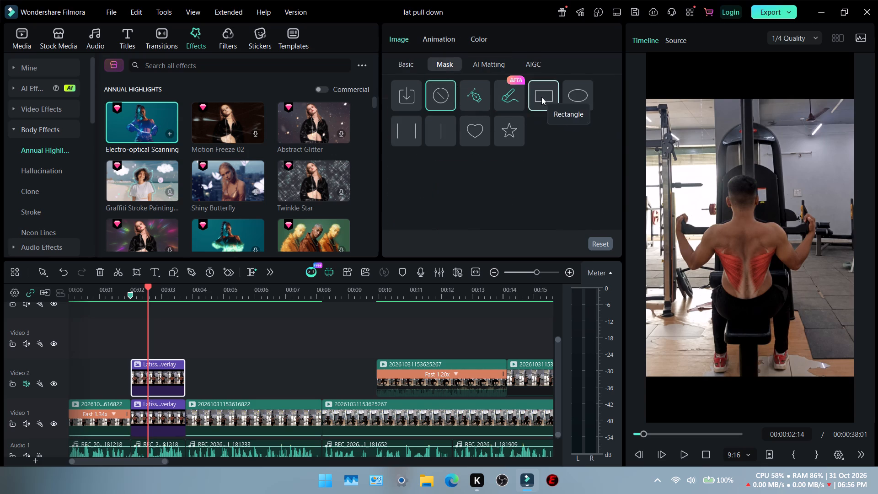
{"action": "left_click", "coordinate": [508, 97]}
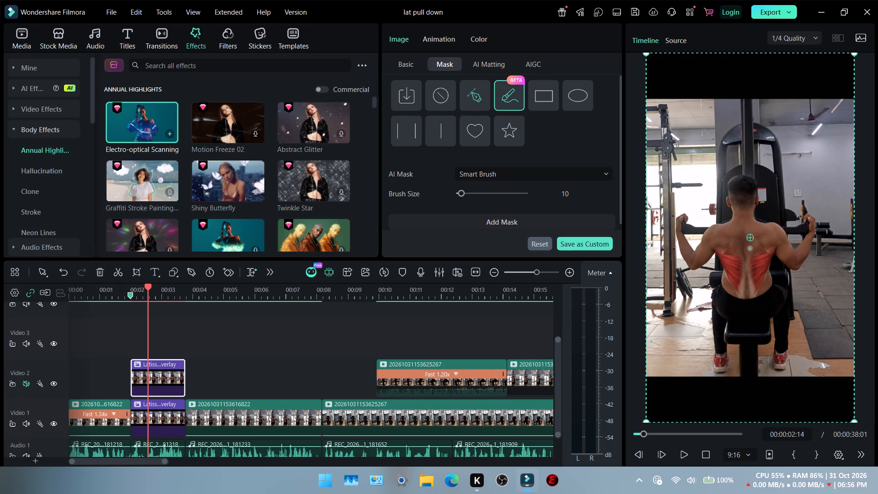
{"action": "left_click", "coordinate": [473, 94]}
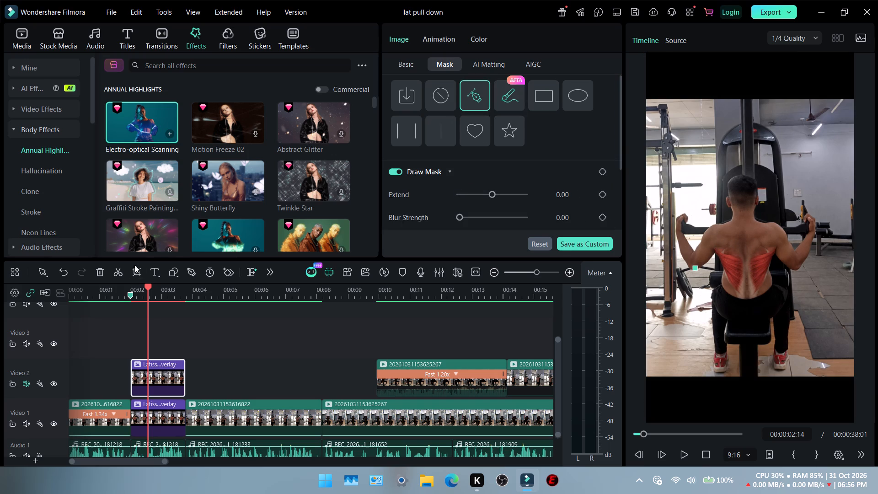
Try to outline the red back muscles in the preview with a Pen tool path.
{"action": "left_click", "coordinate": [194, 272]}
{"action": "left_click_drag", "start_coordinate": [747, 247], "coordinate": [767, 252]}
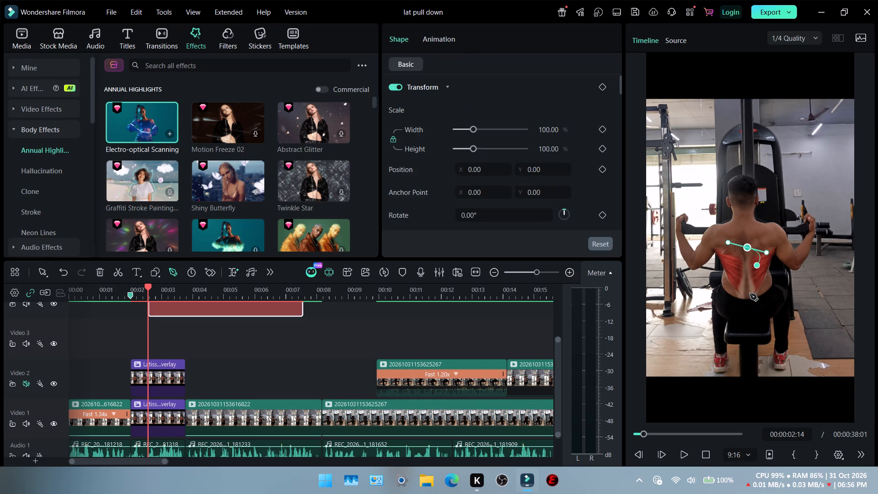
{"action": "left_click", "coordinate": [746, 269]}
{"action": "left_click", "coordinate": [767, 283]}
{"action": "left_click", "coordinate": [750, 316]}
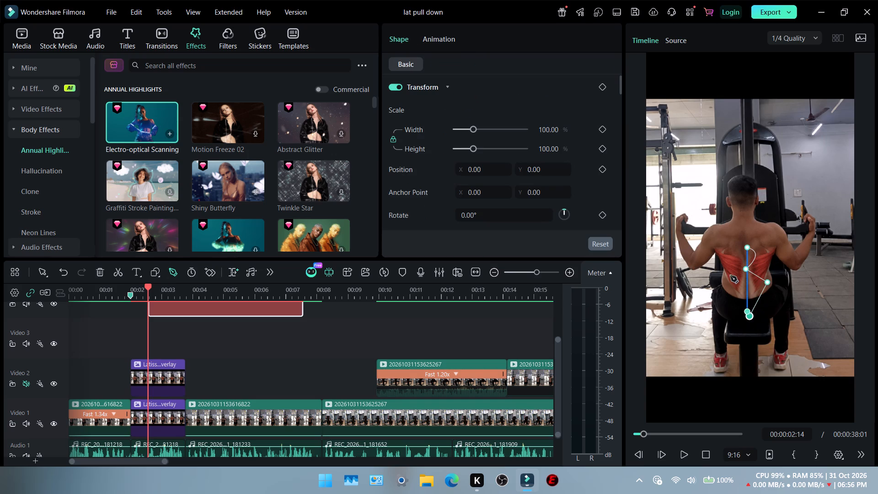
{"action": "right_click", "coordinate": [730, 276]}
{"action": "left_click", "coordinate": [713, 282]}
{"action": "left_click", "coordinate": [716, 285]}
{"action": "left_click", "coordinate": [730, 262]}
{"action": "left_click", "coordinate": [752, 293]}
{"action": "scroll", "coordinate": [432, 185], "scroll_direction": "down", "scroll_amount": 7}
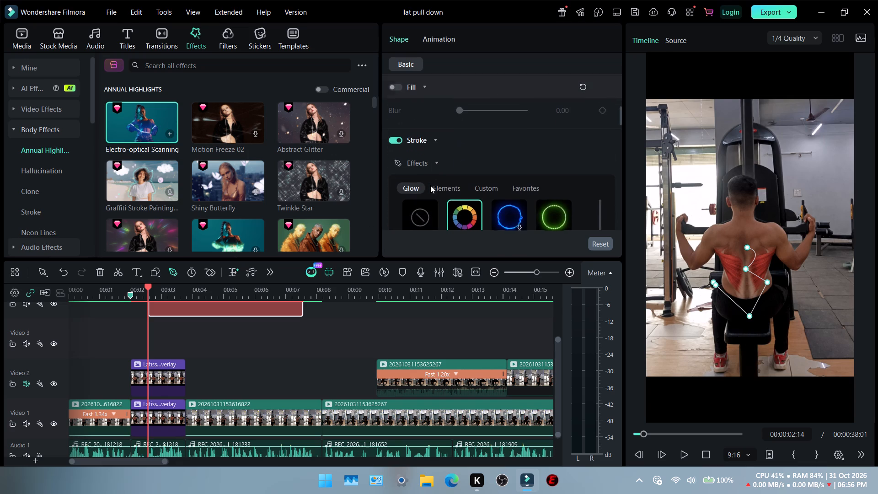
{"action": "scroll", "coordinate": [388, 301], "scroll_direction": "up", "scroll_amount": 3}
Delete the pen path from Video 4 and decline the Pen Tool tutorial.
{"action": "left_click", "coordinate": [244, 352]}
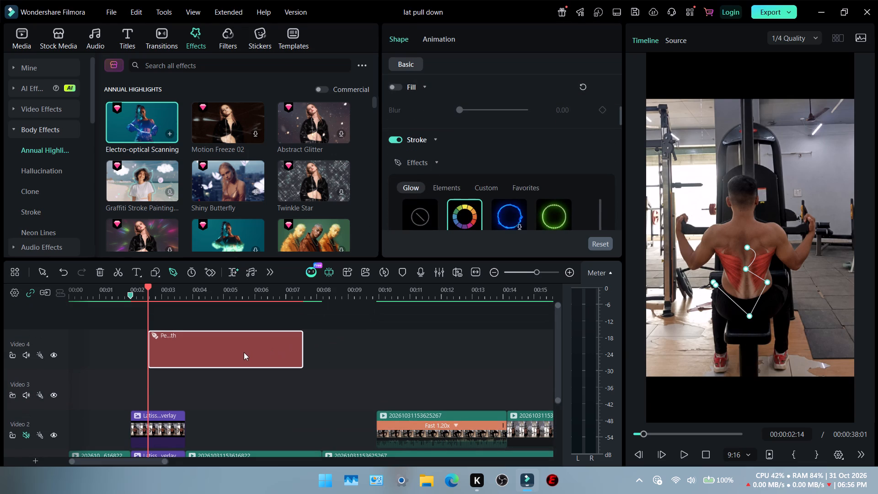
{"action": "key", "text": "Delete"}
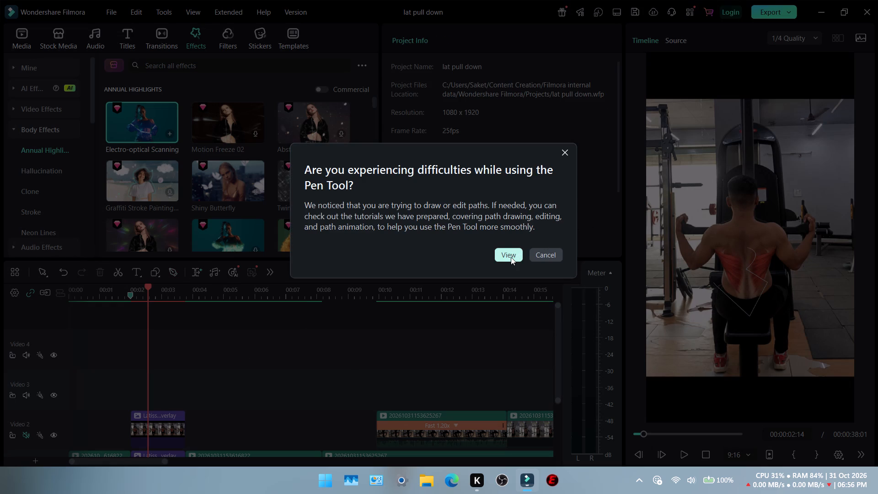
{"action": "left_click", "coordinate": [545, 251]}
Clear the mask on the Video 2 overlay image and start a fresh Draw Mask.
{"action": "scroll", "coordinate": [273, 382], "scroll_direction": "down", "scroll_amount": 1}
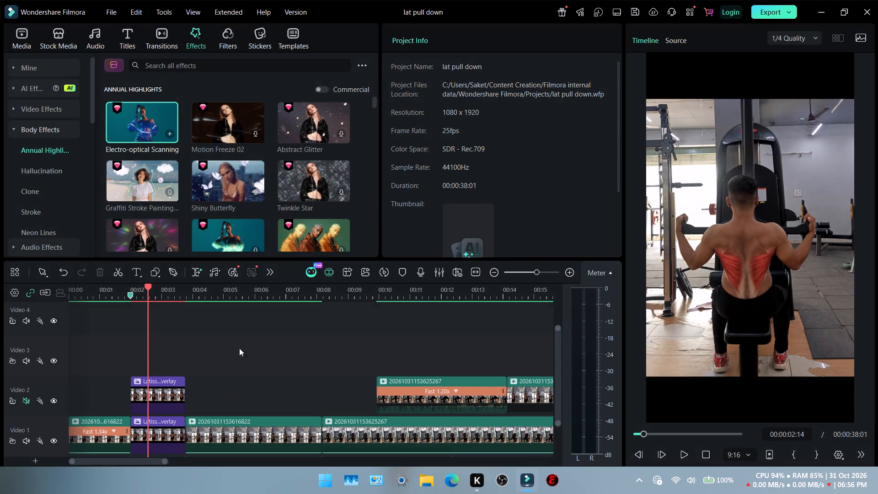
{"action": "left_click", "coordinate": [148, 390]}
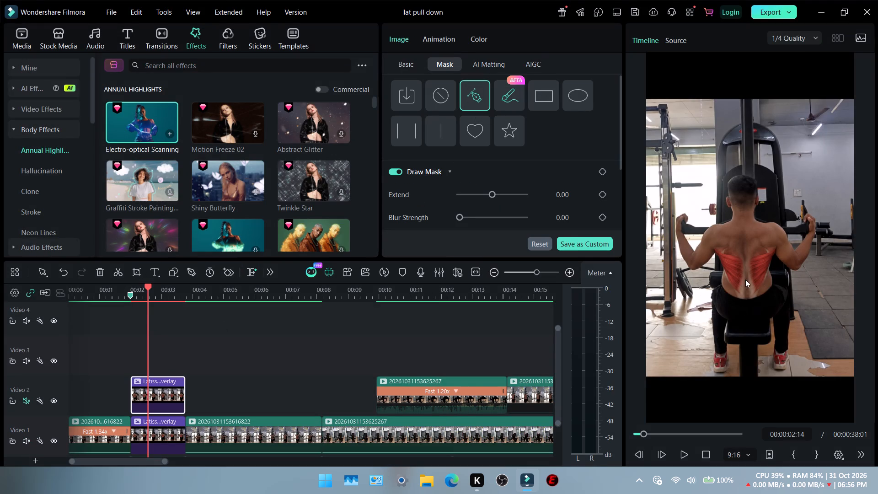
{"action": "scroll", "coordinate": [745, 279], "scroll_direction": "up", "scroll_amount": 14, "text": "ctrl"}
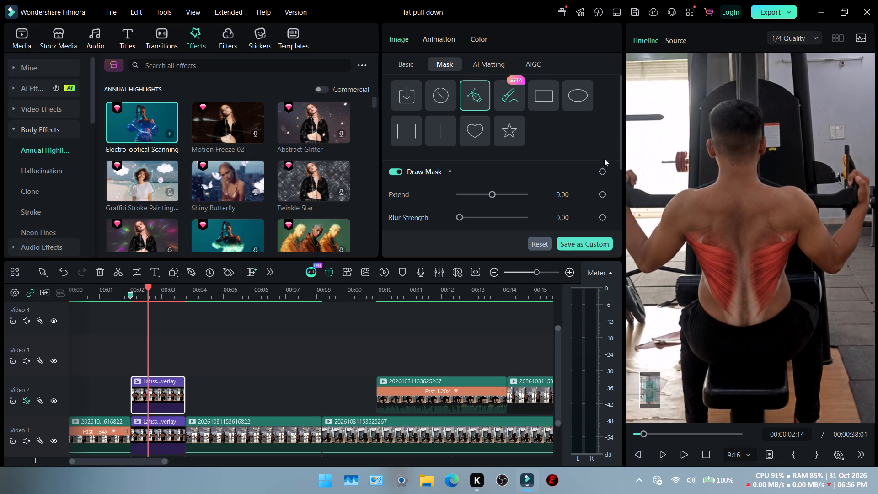
{"action": "left_click", "coordinate": [439, 96]}
{"action": "left_click", "coordinate": [464, 96]}
Trace the mask outline from the left lat's outer upper corner along its top edge and down beside the spine.
{"action": "scroll", "coordinate": [718, 241], "scroll_direction": "up", "scroll_amount": 6, "text": "ctrl"}
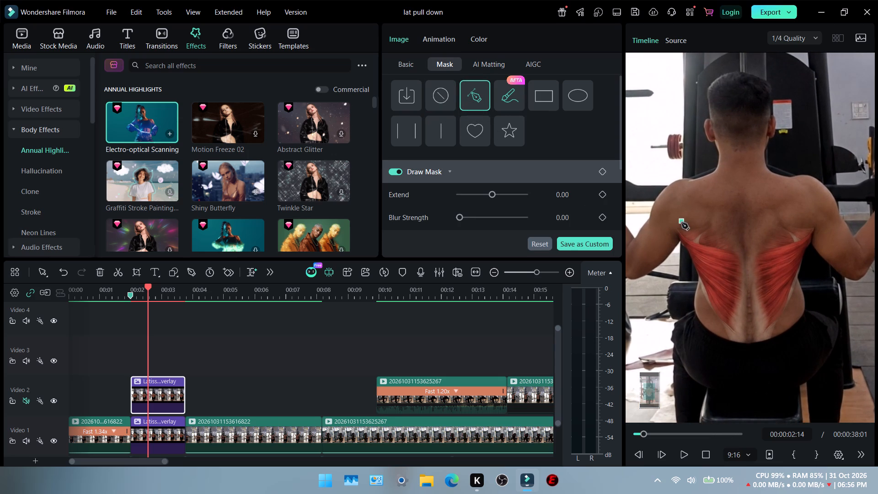
{"action": "left_click", "coordinate": [682, 227]}
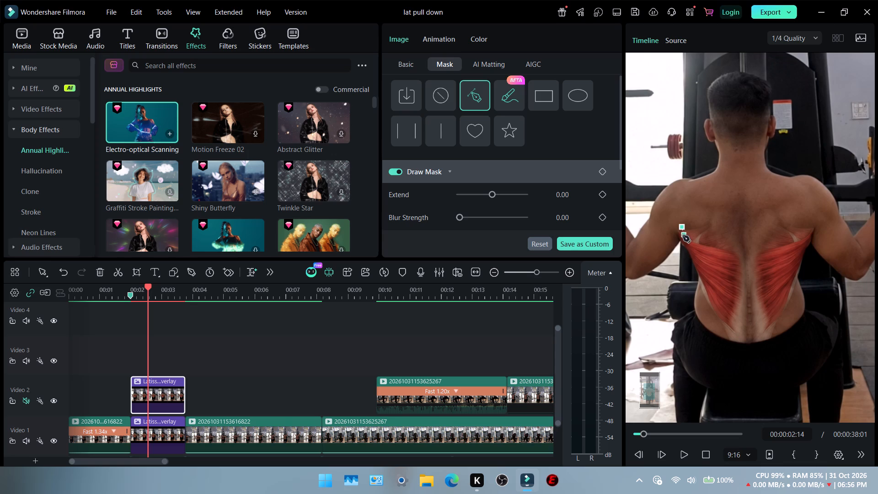
{"action": "left_click", "coordinate": [683, 236]}
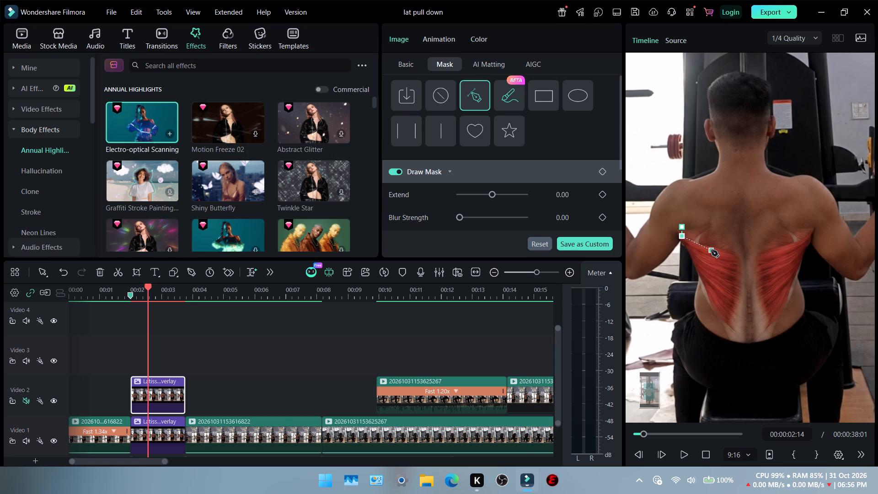
{"action": "left_click", "coordinate": [711, 250]}
{"action": "left_click", "coordinate": [729, 251]}
{"action": "left_click", "coordinate": [740, 258]}
{"action": "left_click", "coordinate": [745, 274]}
{"action": "left_click", "coordinate": [746, 292]}
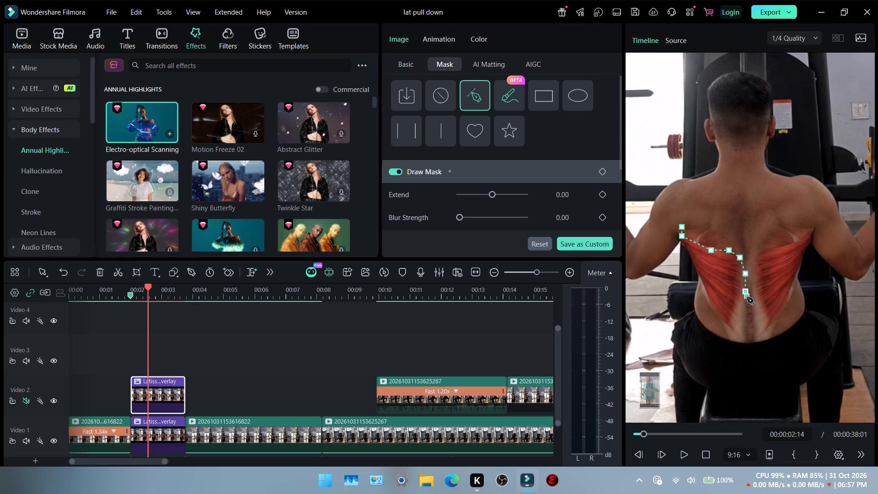
{"action": "left_click", "coordinate": [746, 306]}
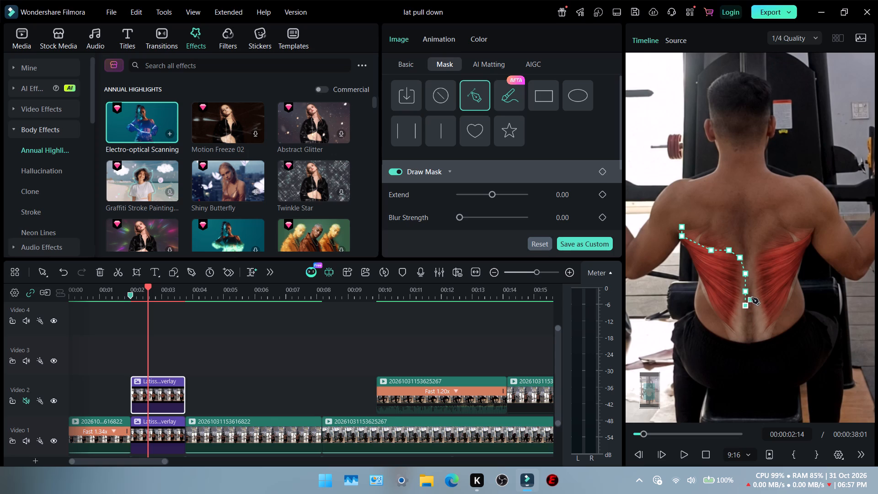
Continue the mask outline up the right side of the spine and along the right lat's top edge to its outer corner.
{"action": "left_click", "coordinate": [752, 298]}
{"action": "left_click", "coordinate": [753, 288]}
{"action": "left_click", "coordinate": [755, 276]}
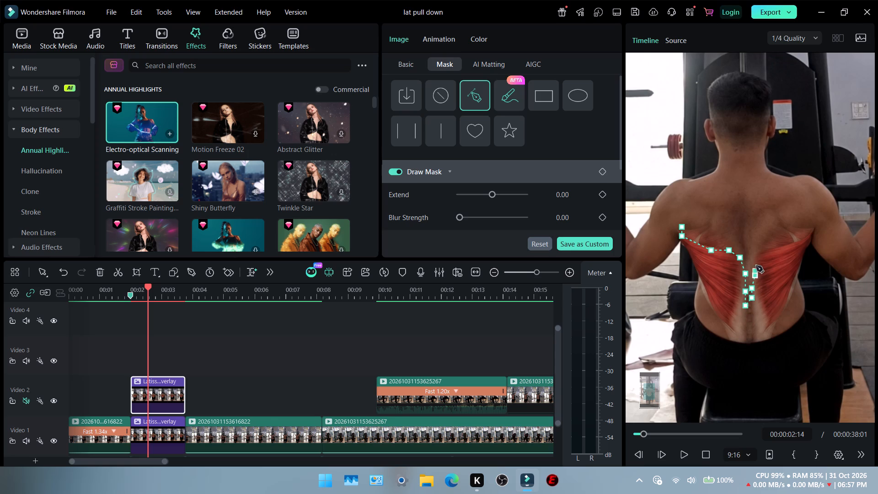
{"action": "left_click", "coordinate": [756, 264]}
{"action": "left_click", "coordinate": [759, 252]}
{"action": "left_click", "coordinate": [771, 247]}
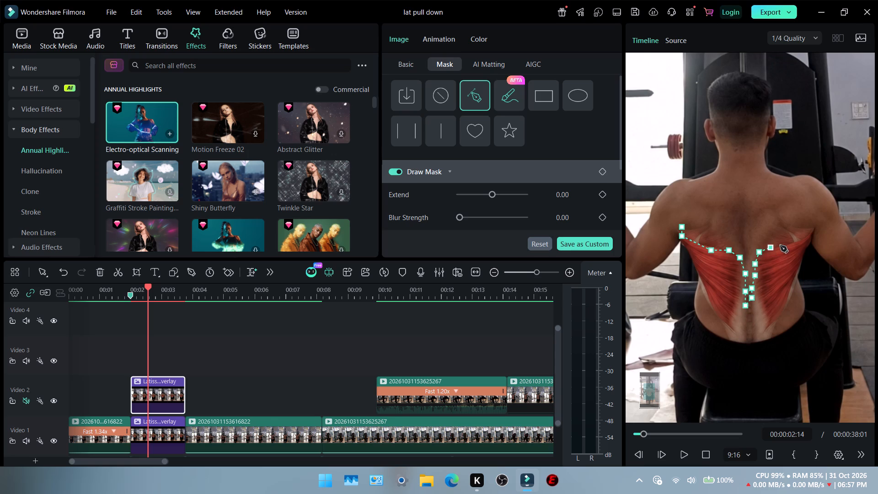
{"action": "left_click", "coordinate": [787, 244]}
{"action": "left_click", "coordinate": [797, 243]}
{"action": "left_click", "coordinate": [807, 236]}
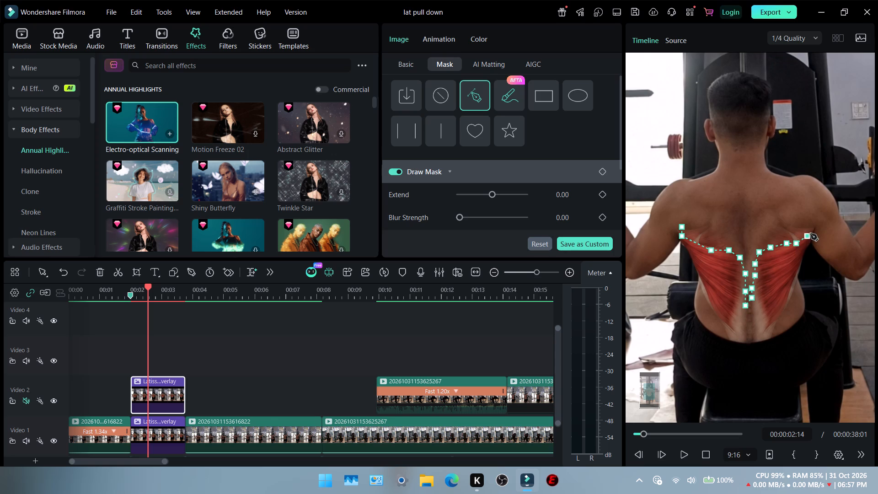
{"action": "left_click", "coordinate": [814, 230]}
Continue the mask outline down the right lat's outer edge to the waistband.
{"action": "left_click", "coordinate": [814, 240]}
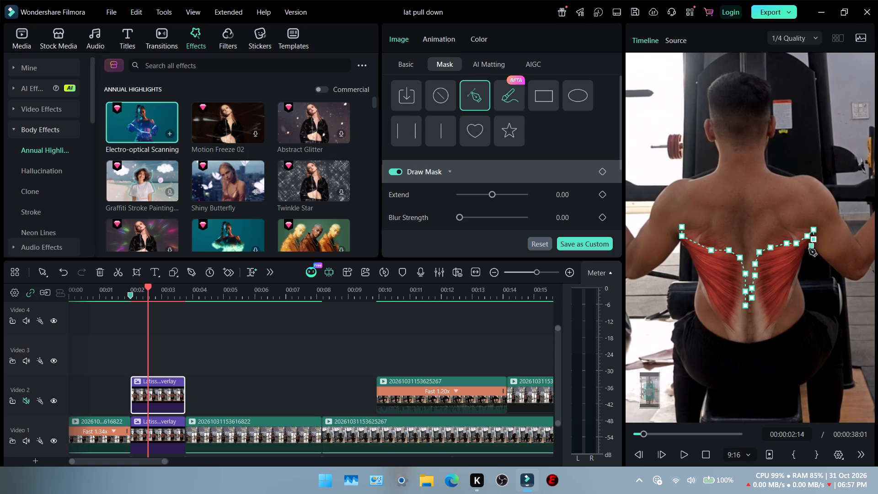
{"action": "left_click", "coordinate": [808, 251]}
{"action": "left_click", "coordinate": [802, 264]}
{"action": "left_click", "coordinate": [799, 278]}
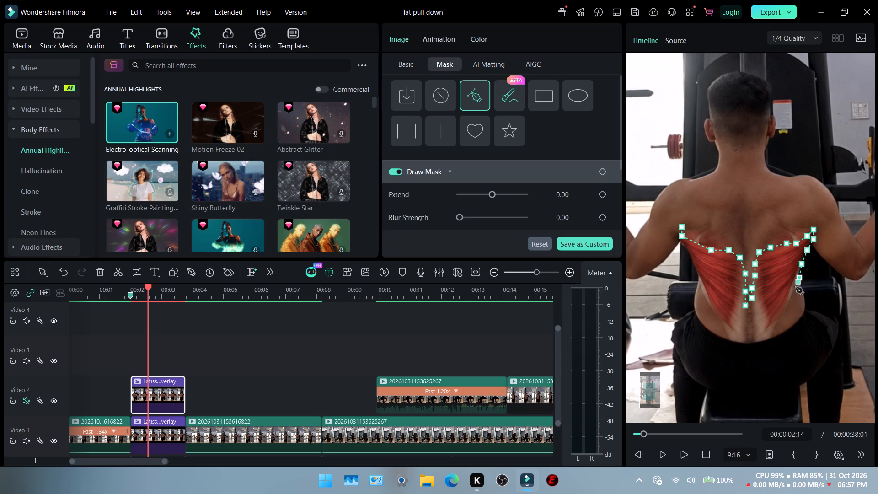
{"action": "left_click", "coordinate": [794, 292]}
{"action": "left_click", "coordinate": [787, 306]}
{"action": "left_click", "coordinate": [781, 318]}
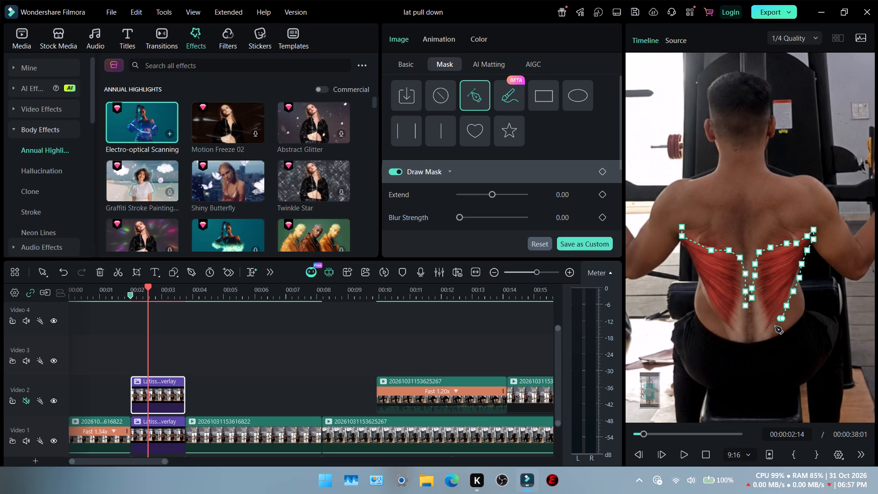
{"action": "left_click", "coordinate": [774, 328]}
{"action": "left_click", "coordinate": [771, 339]}
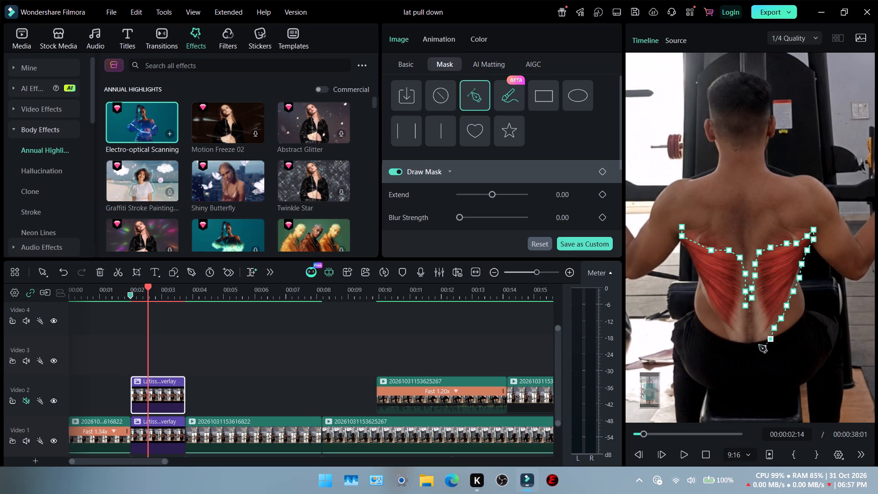
Continue the mask outline along the waistband and up the left lat's outer edge to just below the starting corner.
{"action": "left_click", "coordinate": [756, 343]}
{"action": "left_click", "coordinate": [744, 343]}
{"action": "left_click", "coordinate": [731, 343]}
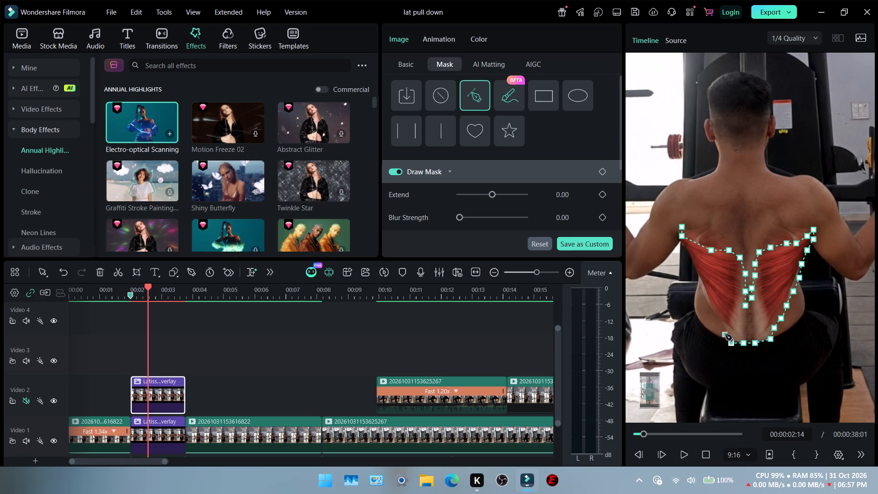
{"action": "left_click", "coordinate": [725, 334]}
{"action": "left_click", "coordinate": [719, 322]}
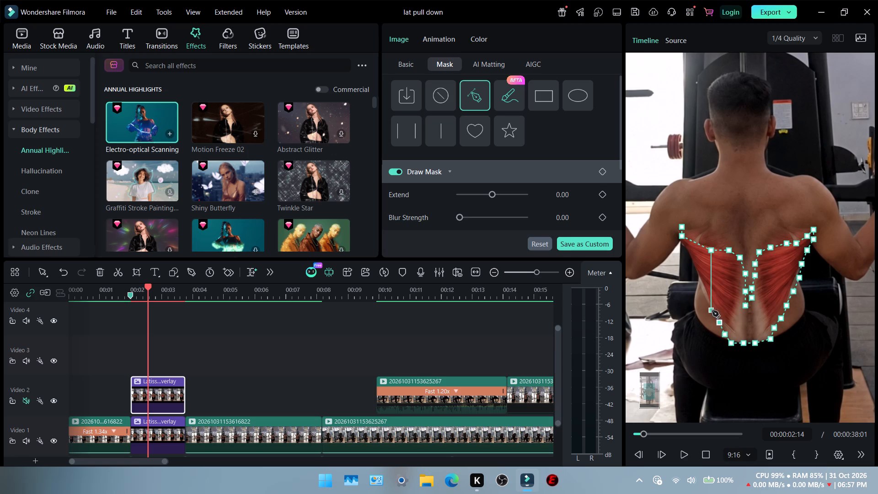
{"action": "left_click", "coordinate": [712, 311]}
{"action": "left_click", "coordinate": [707, 301]}
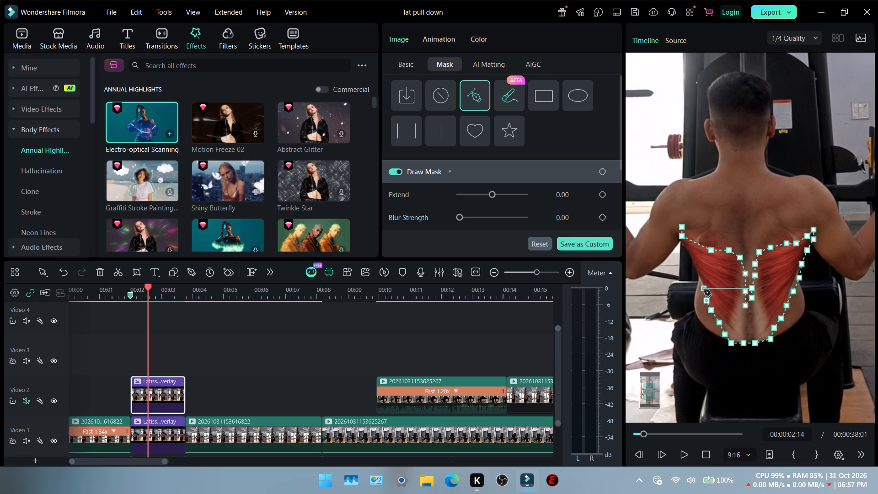
{"action": "left_click", "coordinate": [703, 288]}
{"action": "left_click", "coordinate": [698, 279]}
{"action": "left_click", "coordinate": [694, 267]}
{"action": "left_click", "coordinate": [687, 254]}
{"action": "left_click", "coordinate": [682, 245]}
{"action": "left_click", "coordinate": [688, 255]}
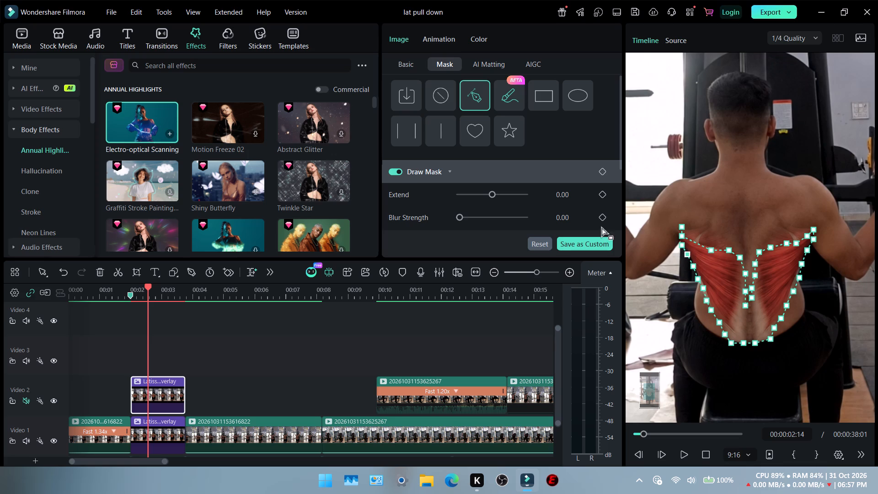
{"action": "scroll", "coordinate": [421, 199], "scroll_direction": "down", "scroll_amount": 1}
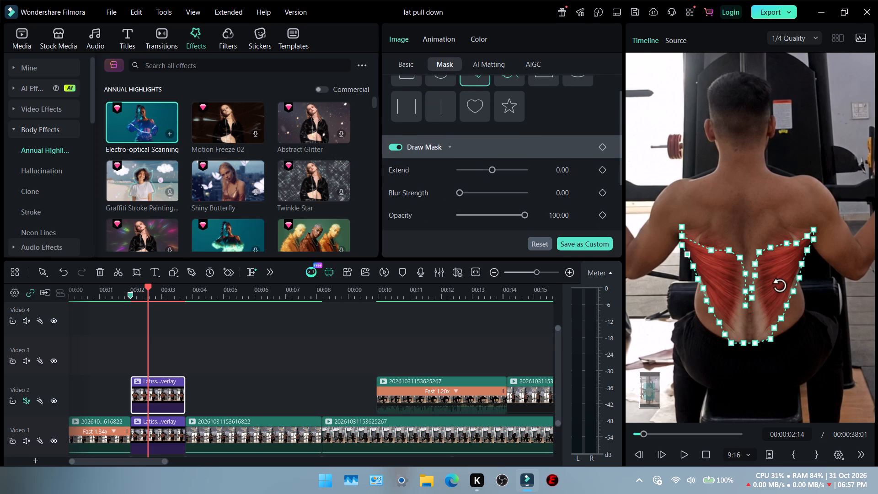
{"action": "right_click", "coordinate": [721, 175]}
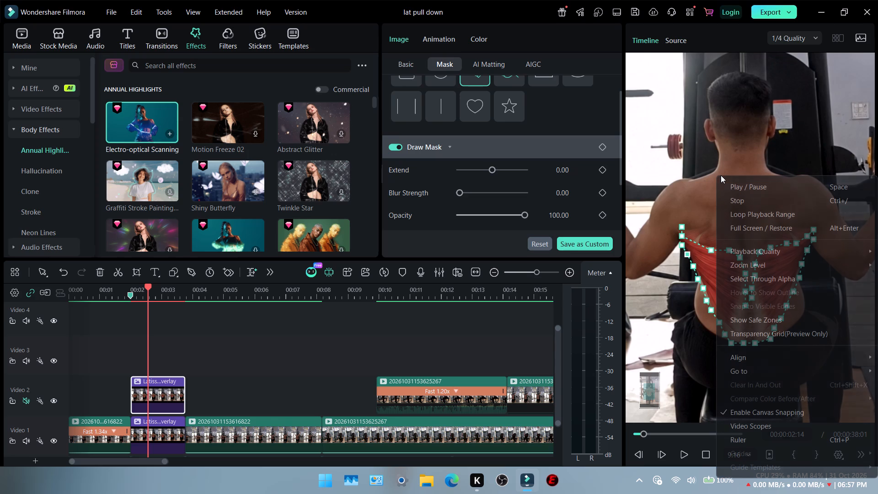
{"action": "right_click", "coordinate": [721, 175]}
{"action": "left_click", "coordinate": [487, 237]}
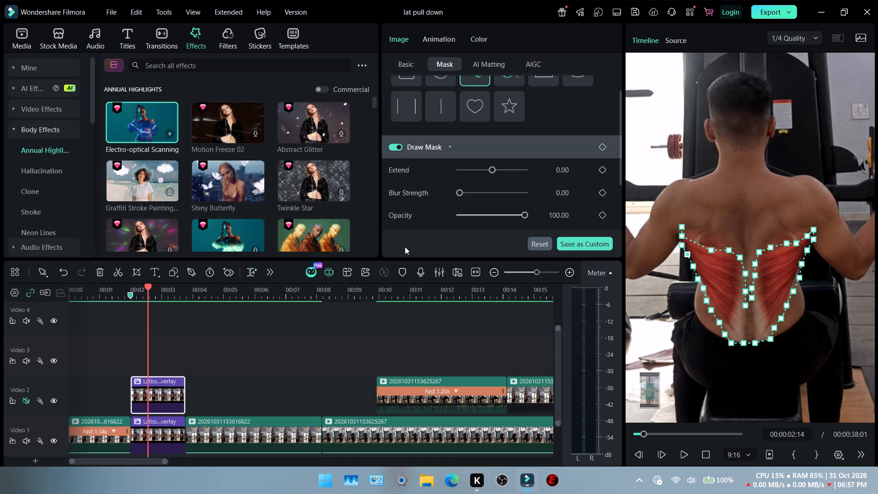
Hide the Video 1 track.
{"action": "left_click", "coordinate": [54, 441]}
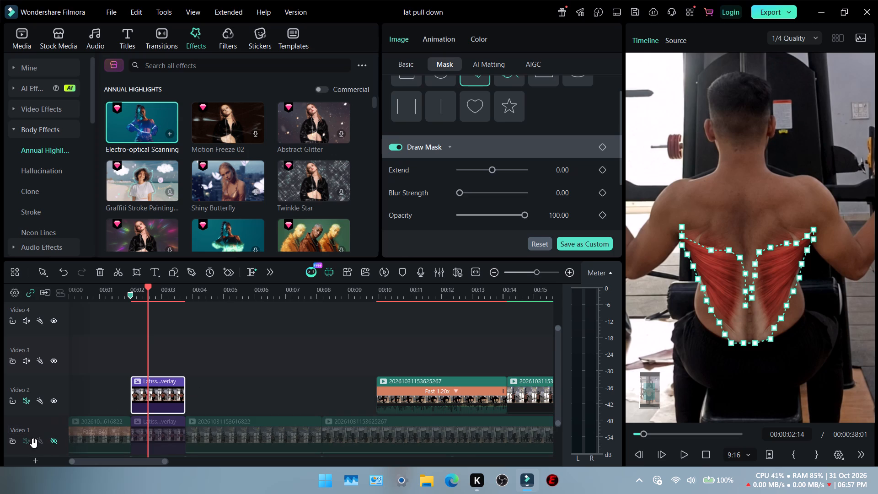
{"action": "left_click", "coordinate": [54, 440]}
{"action": "left_click", "coordinate": [54, 440]}
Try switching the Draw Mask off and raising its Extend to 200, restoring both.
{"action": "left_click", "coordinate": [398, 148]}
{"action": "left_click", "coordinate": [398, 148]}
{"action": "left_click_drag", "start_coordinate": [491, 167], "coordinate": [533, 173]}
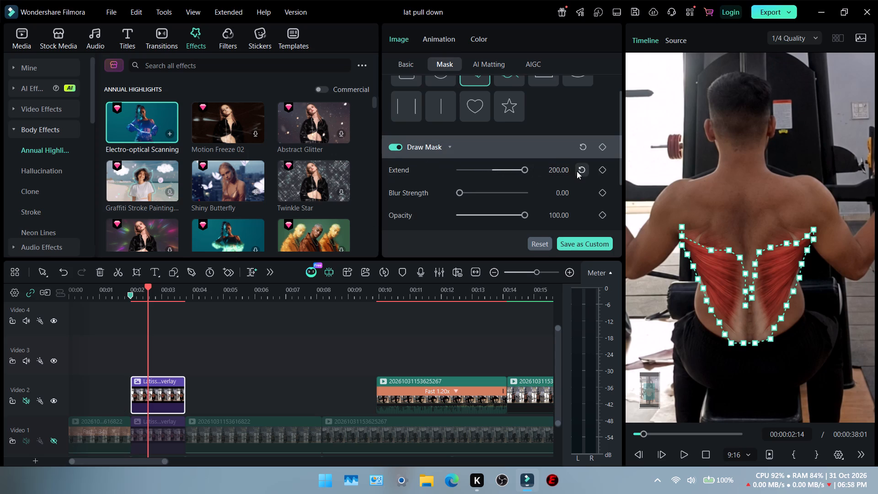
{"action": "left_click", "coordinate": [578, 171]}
Set the Draw Mask's Blur Strength to 11.
{"action": "left_click_drag", "start_coordinate": [458, 193], "coordinate": [514, 193]}
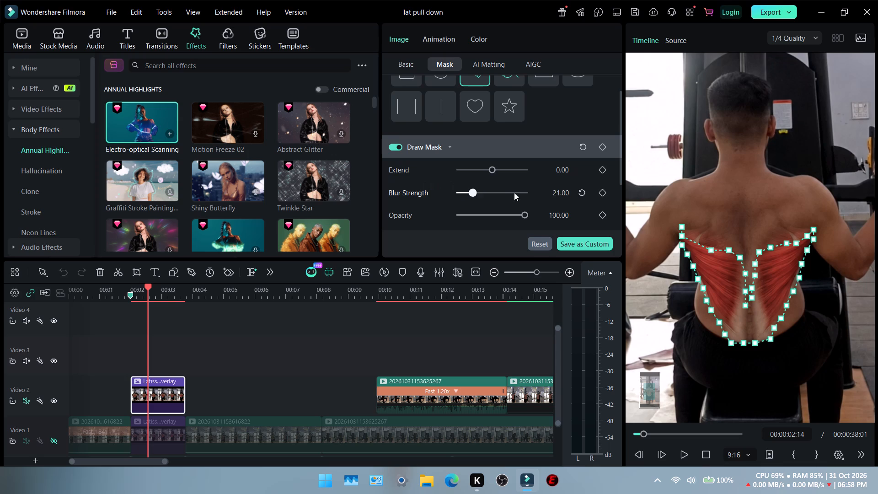
{"action": "left_click_drag", "start_coordinate": [514, 193], "coordinate": [467, 198]}
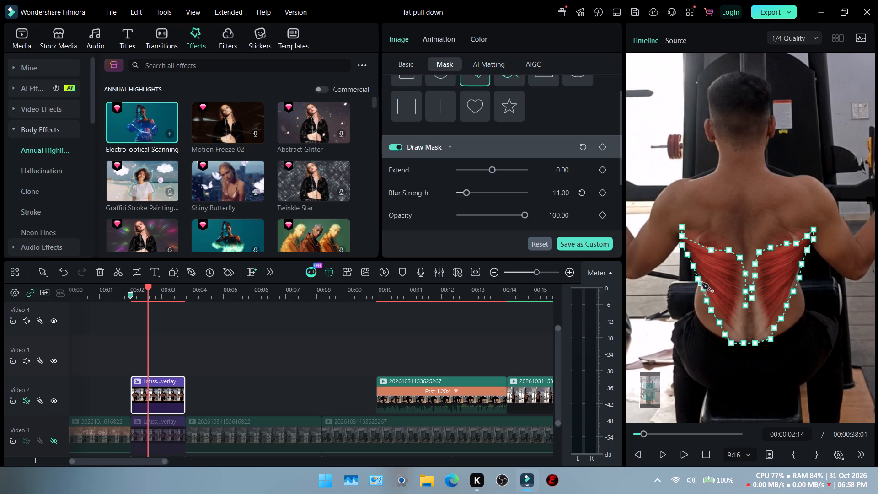
Add an extra point to the mask outline midway down the left lat's outer edge.
{"action": "left_click", "coordinate": [702, 283]}
{"action": "left_click", "coordinate": [702, 285]}
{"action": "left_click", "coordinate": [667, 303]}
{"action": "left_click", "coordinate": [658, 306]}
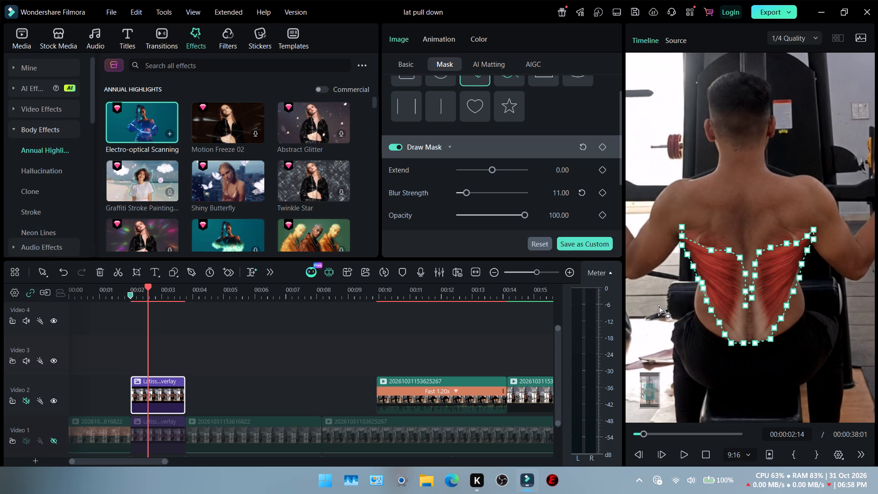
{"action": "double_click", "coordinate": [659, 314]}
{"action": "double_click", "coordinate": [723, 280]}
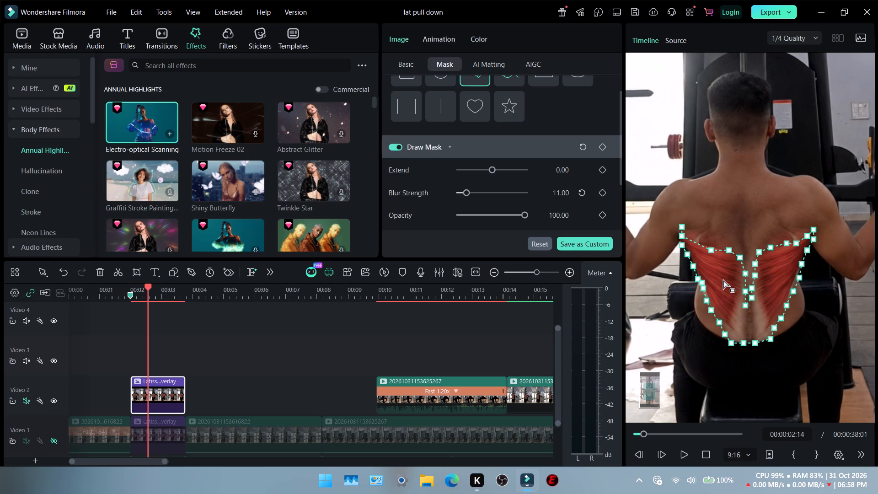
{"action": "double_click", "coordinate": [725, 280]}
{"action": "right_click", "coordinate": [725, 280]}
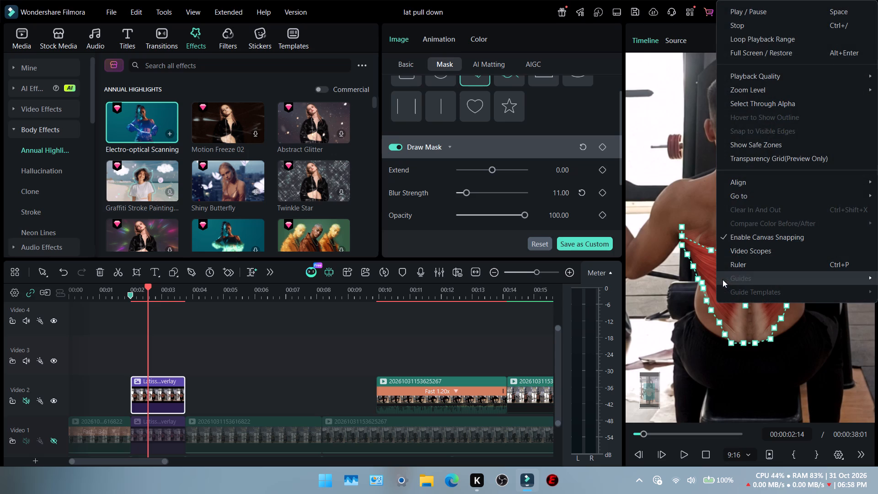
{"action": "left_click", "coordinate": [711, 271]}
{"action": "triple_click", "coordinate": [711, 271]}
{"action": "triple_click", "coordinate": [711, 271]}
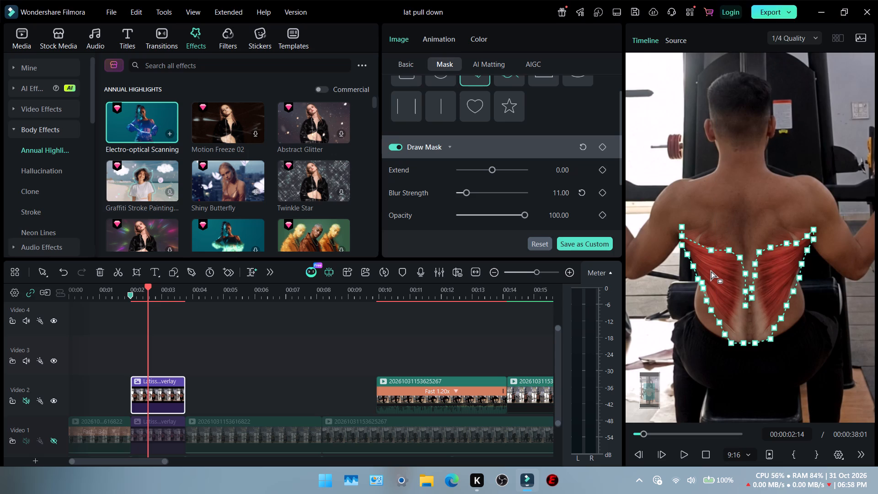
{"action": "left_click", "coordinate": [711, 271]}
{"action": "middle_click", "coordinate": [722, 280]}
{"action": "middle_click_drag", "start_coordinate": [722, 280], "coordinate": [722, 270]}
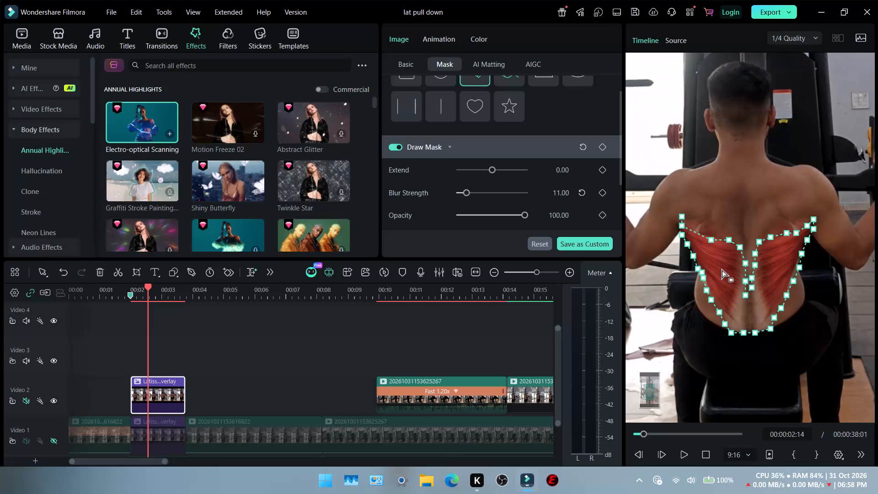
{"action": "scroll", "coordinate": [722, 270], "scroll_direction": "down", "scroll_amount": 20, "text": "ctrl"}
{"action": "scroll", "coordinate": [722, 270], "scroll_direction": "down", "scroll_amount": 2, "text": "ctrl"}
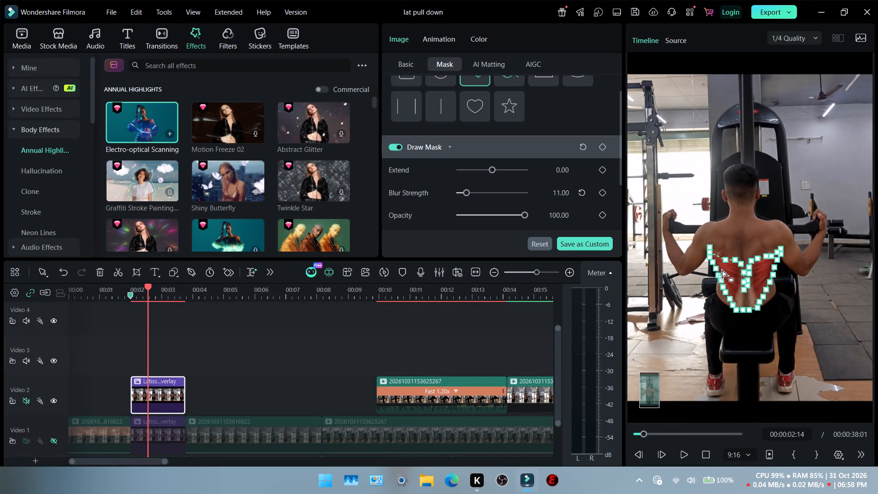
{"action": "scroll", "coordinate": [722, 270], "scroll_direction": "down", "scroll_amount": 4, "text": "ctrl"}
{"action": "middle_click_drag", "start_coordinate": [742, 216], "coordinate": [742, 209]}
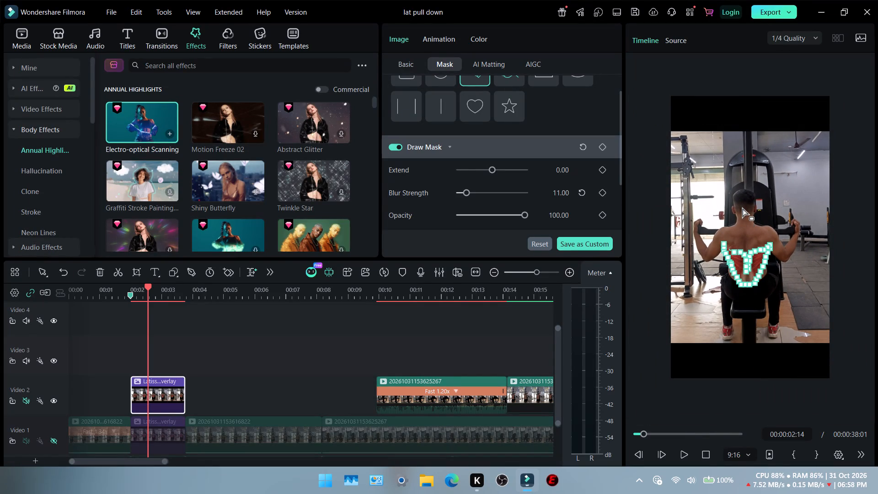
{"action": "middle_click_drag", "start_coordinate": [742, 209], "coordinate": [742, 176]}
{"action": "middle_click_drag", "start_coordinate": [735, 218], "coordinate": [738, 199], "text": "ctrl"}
Raise the mask point on the left lat's top edge slightly and nudge two points on its outer edge.
{"action": "scroll", "coordinate": [747, 325], "scroll_direction": "up", "scroll_amount": 15, "text": "ctrl"}
{"action": "scroll", "coordinate": [734, 275], "scroll_direction": "up", "scroll_amount": 17, "text": "ctrl"}
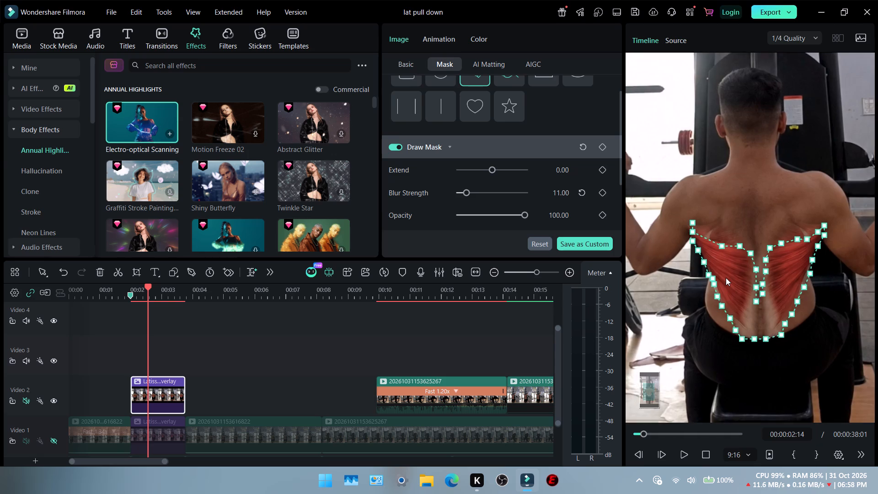
{"action": "scroll", "coordinate": [726, 278], "scroll_direction": "up", "scroll_amount": 20, "text": "ctrl"}
{"action": "scroll", "coordinate": [726, 278], "scroll_direction": "up", "scroll_amount": 13, "text": "ctrl"}
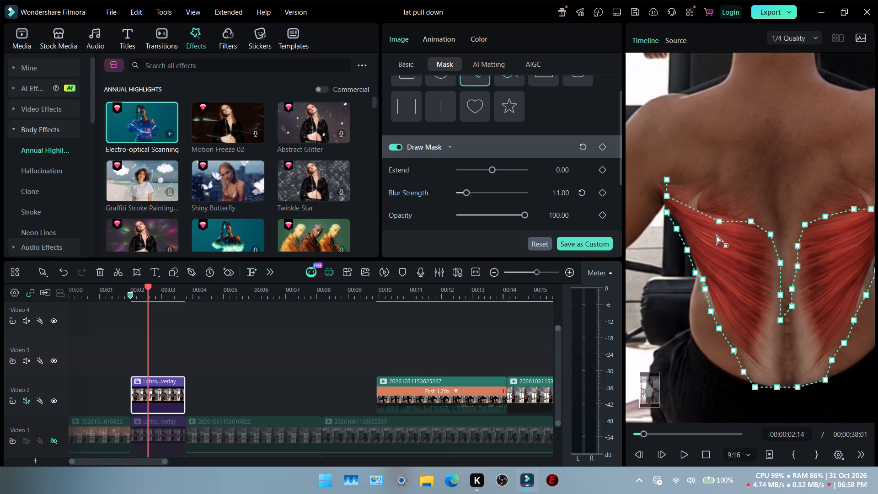
{"action": "left_click_drag", "start_coordinate": [718, 223], "coordinate": [719, 218]}
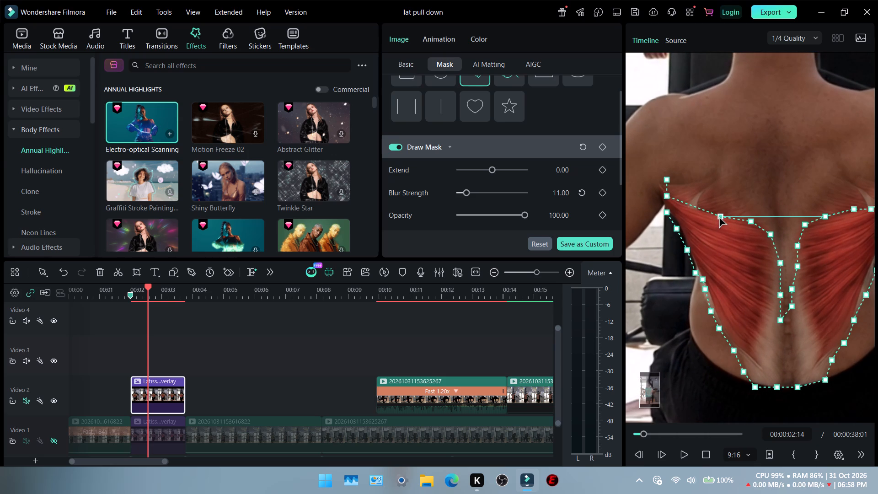
{"action": "left_click_drag", "start_coordinate": [719, 218], "coordinate": [719, 217]}
{"action": "scroll", "coordinate": [724, 252], "scroll_direction": "up", "scroll_amount": 7, "text": "ctrl"}
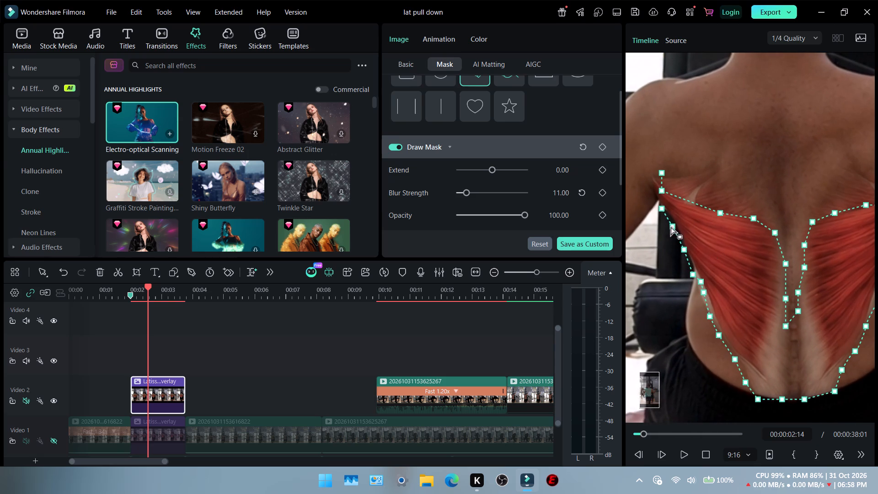
{"action": "left_click", "coordinate": [674, 227]}
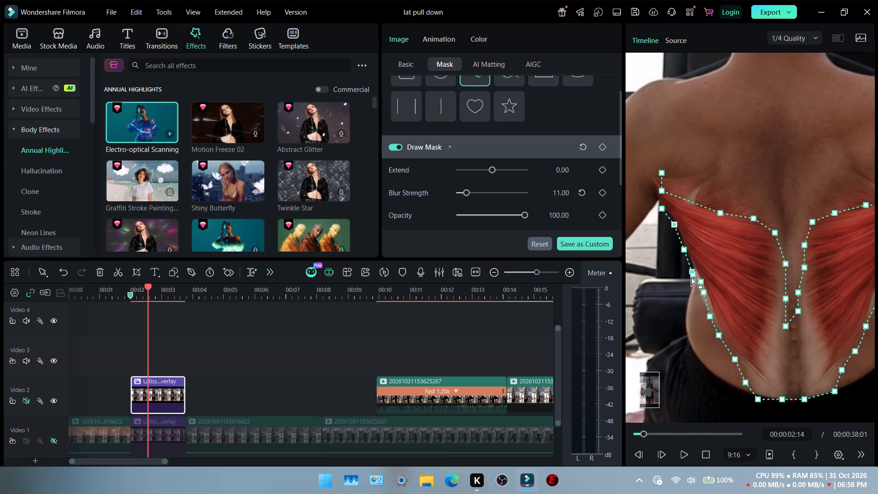
{"action": "left_click", "coordinate": [694, 277]}
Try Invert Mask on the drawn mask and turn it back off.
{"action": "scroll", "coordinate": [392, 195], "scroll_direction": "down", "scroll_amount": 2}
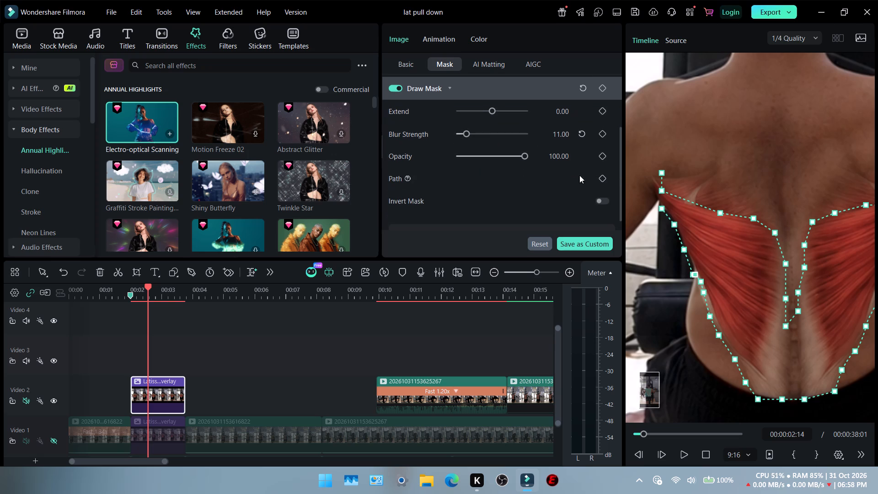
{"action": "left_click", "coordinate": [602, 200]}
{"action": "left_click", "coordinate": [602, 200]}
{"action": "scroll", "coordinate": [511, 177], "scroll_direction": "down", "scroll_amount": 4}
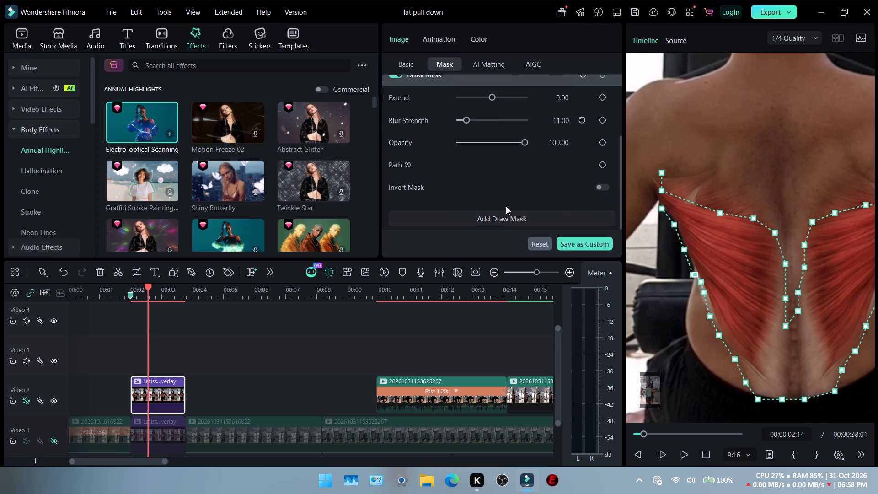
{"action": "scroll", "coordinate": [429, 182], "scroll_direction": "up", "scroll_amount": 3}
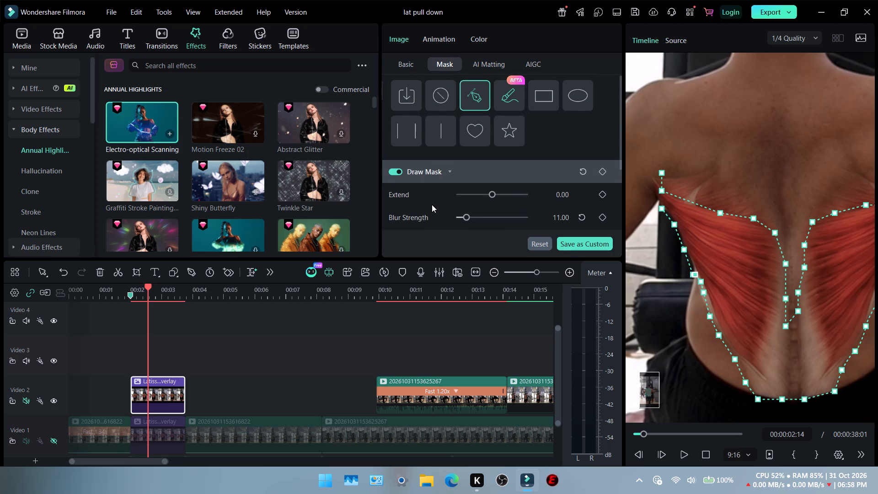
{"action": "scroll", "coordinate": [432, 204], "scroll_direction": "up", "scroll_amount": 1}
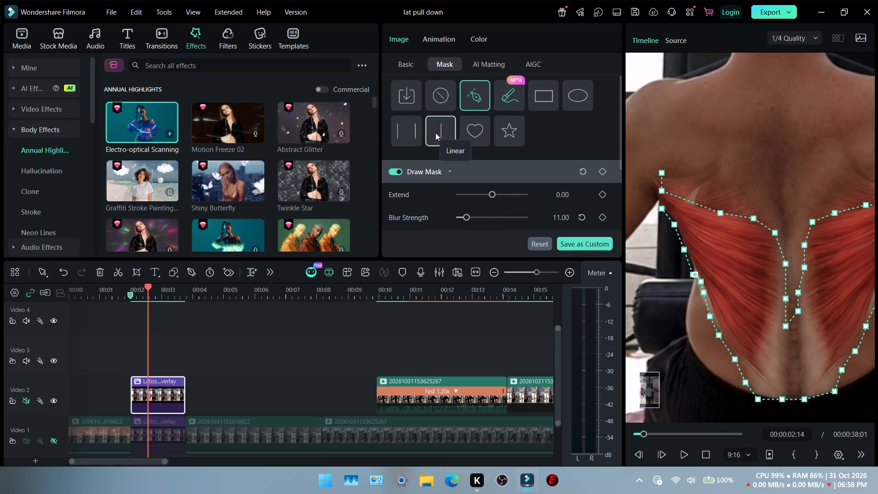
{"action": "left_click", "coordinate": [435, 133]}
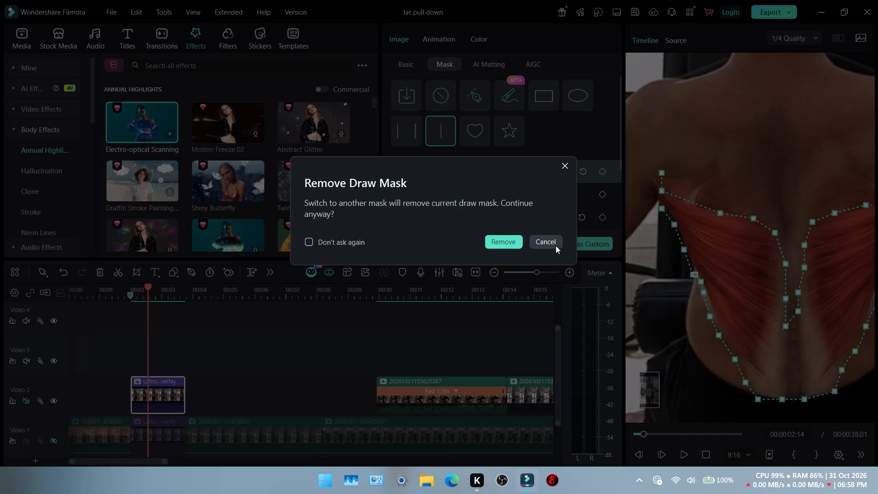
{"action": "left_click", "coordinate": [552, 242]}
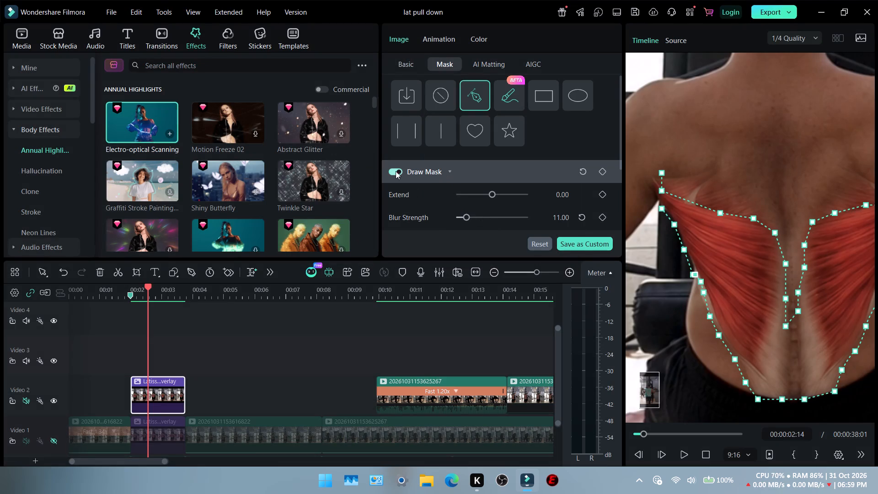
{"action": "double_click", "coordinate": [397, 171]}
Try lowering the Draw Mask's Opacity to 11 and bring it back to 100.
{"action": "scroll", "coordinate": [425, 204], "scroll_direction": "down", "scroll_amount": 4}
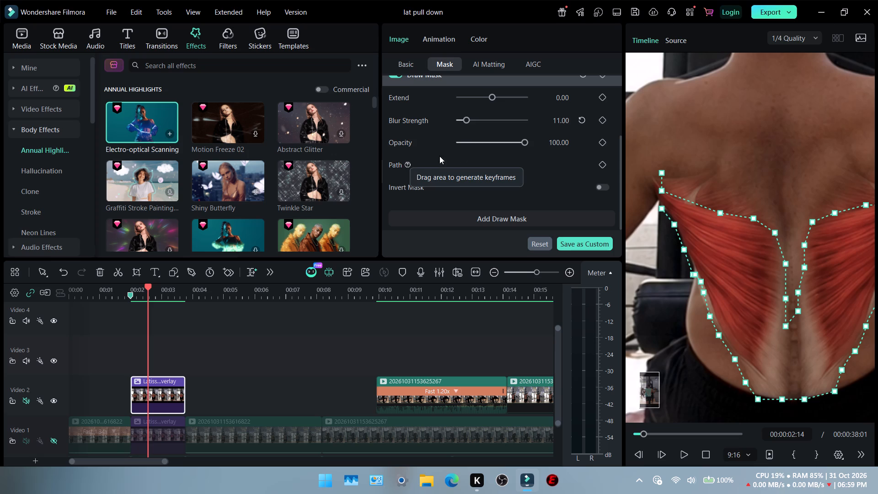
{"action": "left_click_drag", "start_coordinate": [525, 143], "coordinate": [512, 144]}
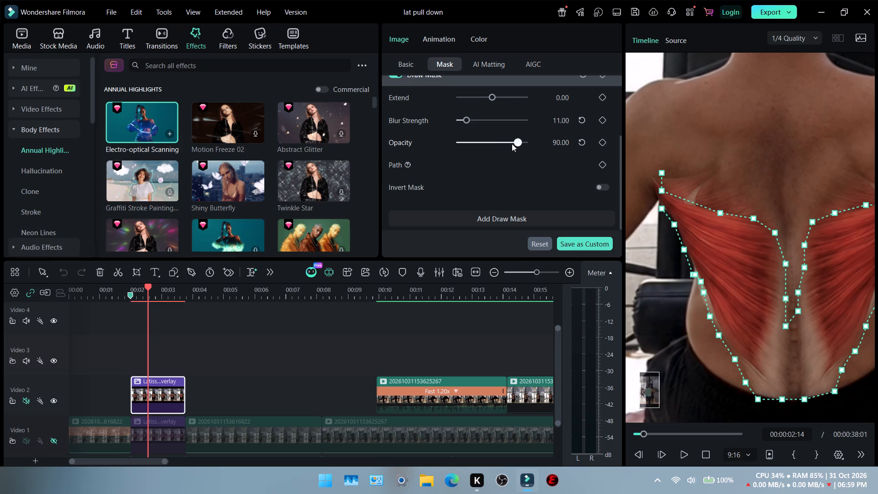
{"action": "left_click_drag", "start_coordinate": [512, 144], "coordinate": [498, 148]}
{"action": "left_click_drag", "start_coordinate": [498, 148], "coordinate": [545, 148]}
Add closely spaced mask points along the gap at the left lat's upper outer corner, up to the outline's topmost point there.
{"action": "scroll", "coordinate": [412, 146], "scroll_direction": "up", "scroll_amount": 2}
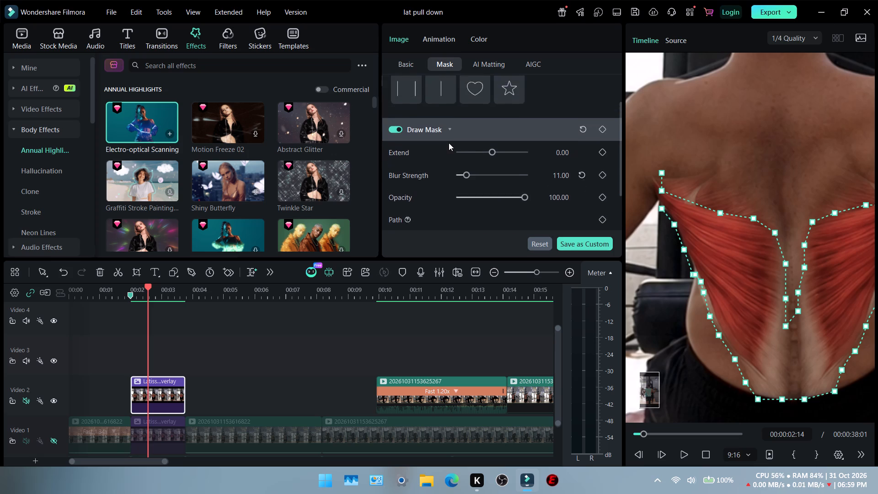
{"action": "scroll", "coordinate": [449, 143], "scroll_direction": "down", "scroll_amount": 2}
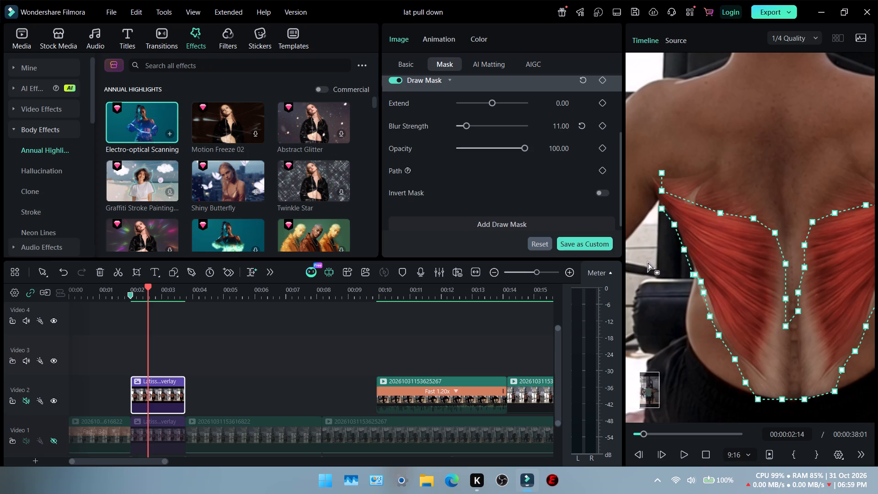
{"action": "left_click", "coordinate": [661, 210]}
{"action": "left_click", "coordinate": [659, 202]}
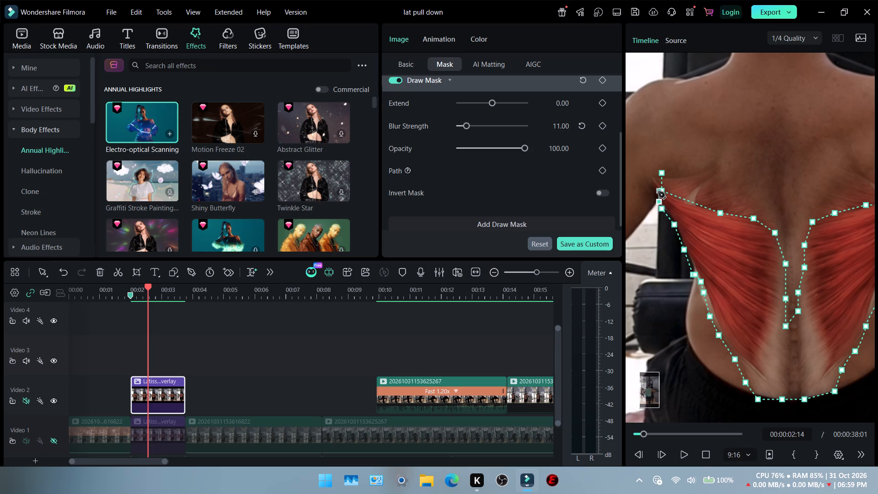
{"action": "left_click", "coordinate": [658, 194]}
{"action": "left_click", "coordinate": [660, 191]}
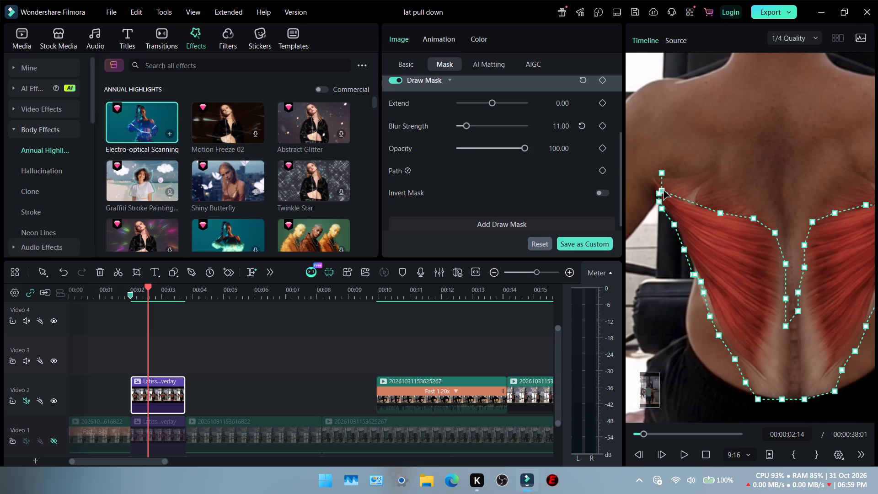
{"action": "left_click", "coordinate": [664, 191]}
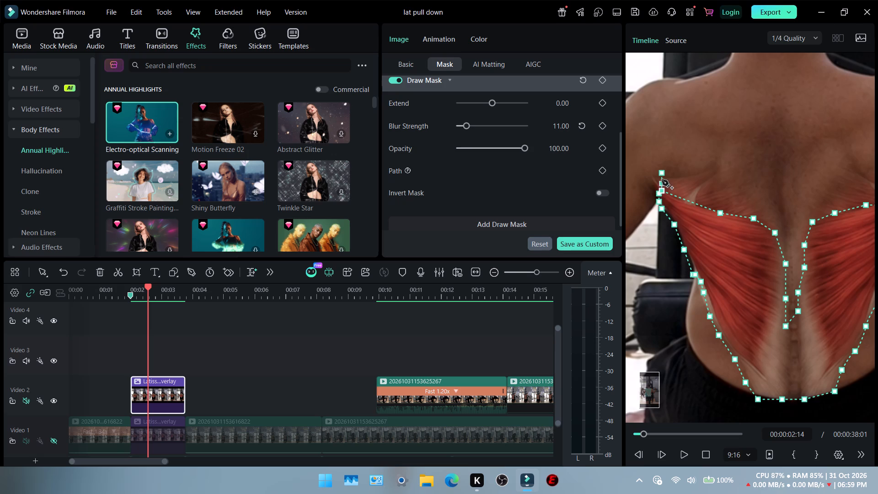
{"action": "left_click", "coordinate": [662, 174]}
{"action": "left_click", "coordinate": [661, 179]}
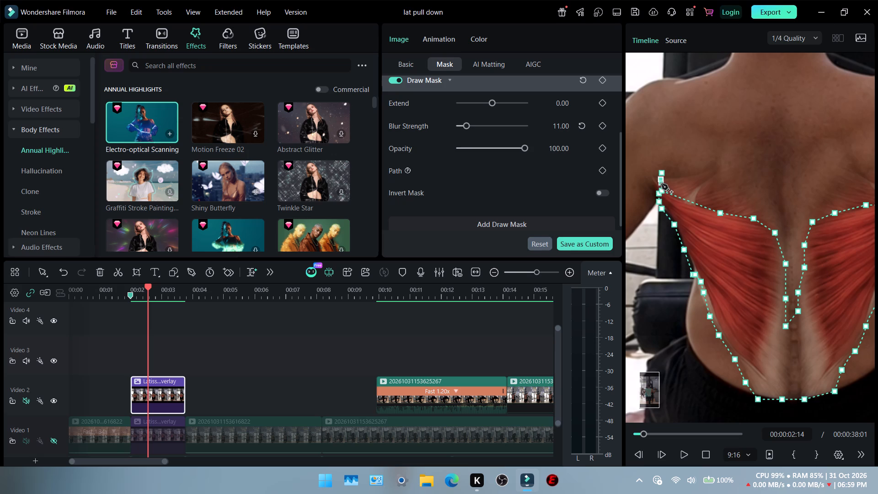
{"action": "left_click", "coordinate": [661, 184]}
{"action": "left_click", "coordinate": [662, 189]}
{"action": "left_click", "coordinate": [678, 210]}
{"action": "double_click", "coordinate": [698, 230]}
{"action": "triple_click", "coordinate": [720, 251]}
{"action": "right_click", "coordinate": [720, 251]}
{"action": "left_click", "coordinate": [692, 240]}
Add a mask point at the bottom of the gap between the lats and pull it outward to square off that corner.
{"action": "left_click", "coordinate": [792, 320]}
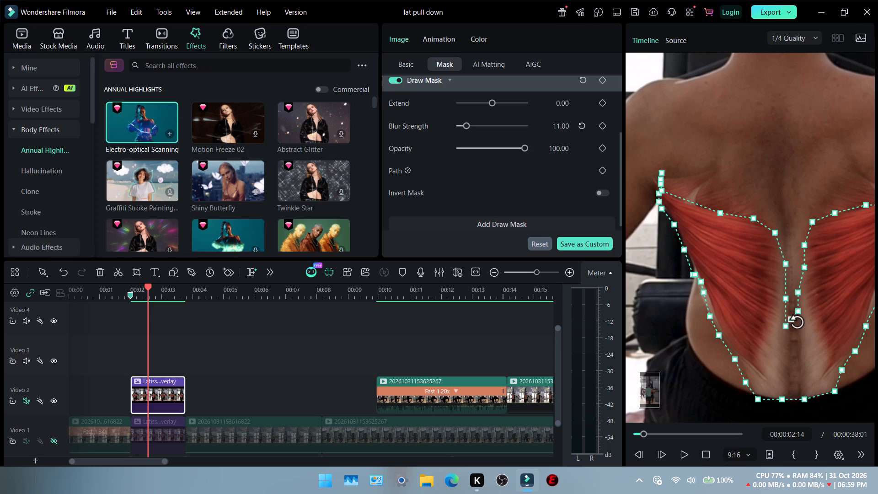
{"action": "left_click_drag", "start_coordinate": [793, 320], "coordinate": [801, 327]}
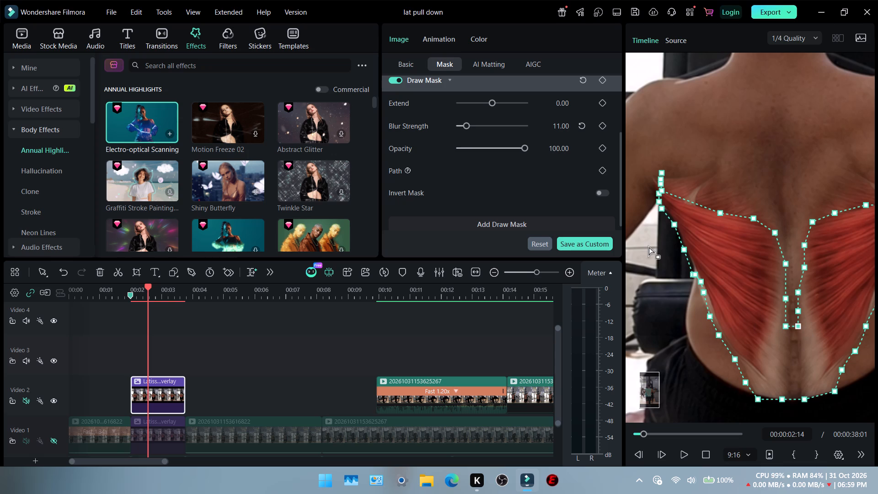
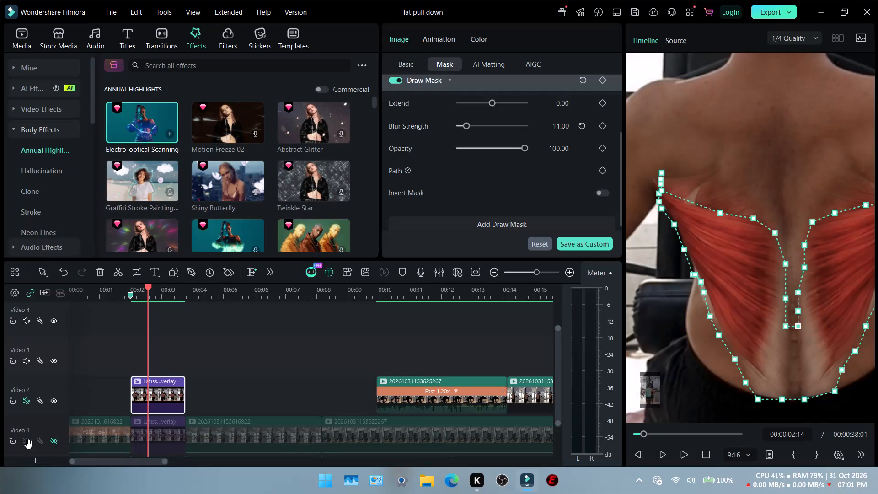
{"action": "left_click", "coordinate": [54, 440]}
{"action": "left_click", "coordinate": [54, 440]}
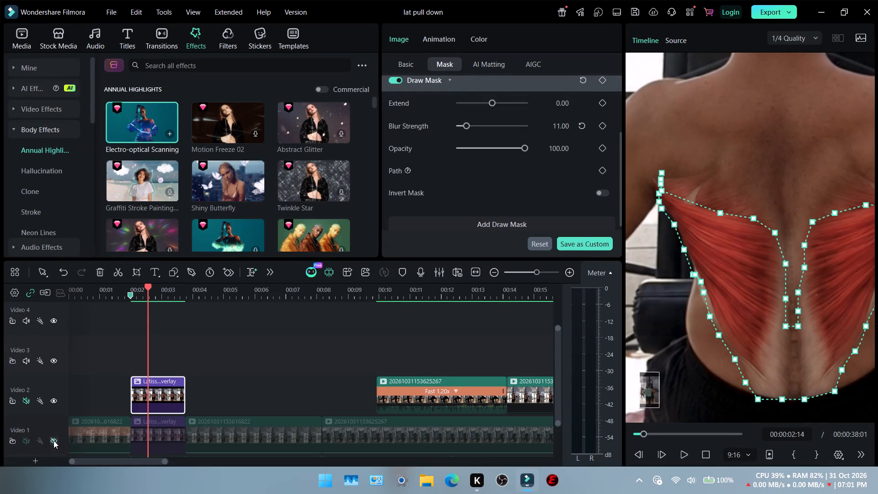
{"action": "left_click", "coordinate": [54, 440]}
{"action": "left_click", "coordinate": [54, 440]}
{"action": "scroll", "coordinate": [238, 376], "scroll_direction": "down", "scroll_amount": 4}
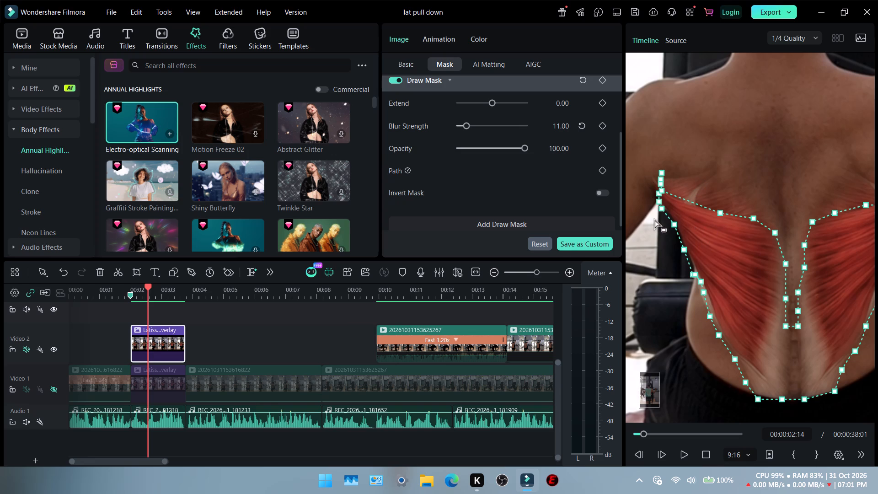
Add a point to the draw mask's outline just below the left armpit, and rotate the mask away and back.
{"action": "left_click", "coordinate": [667, 213]}
{"action": "left_click_drag", "start_coordinate": [666, 223], "coordinate": [707, 212]}
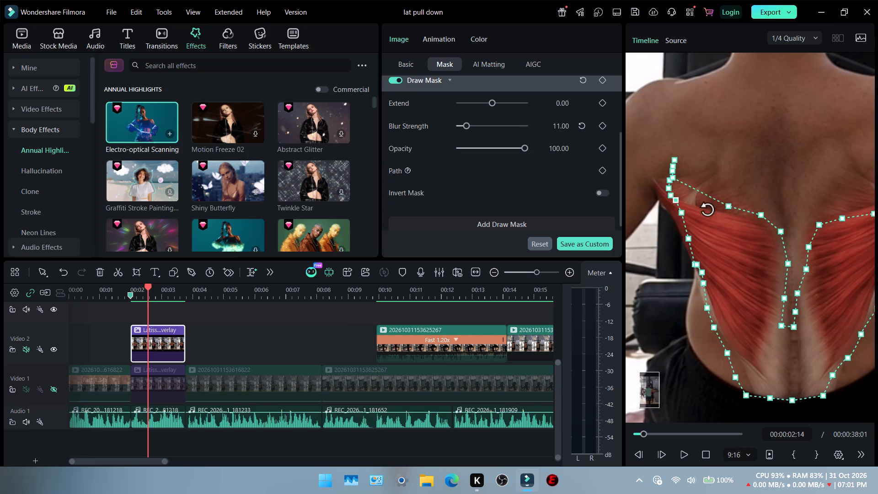
{"action": "left_click_drag", "start_coordinate": [707, 212], "coordinate": [698, 241]}
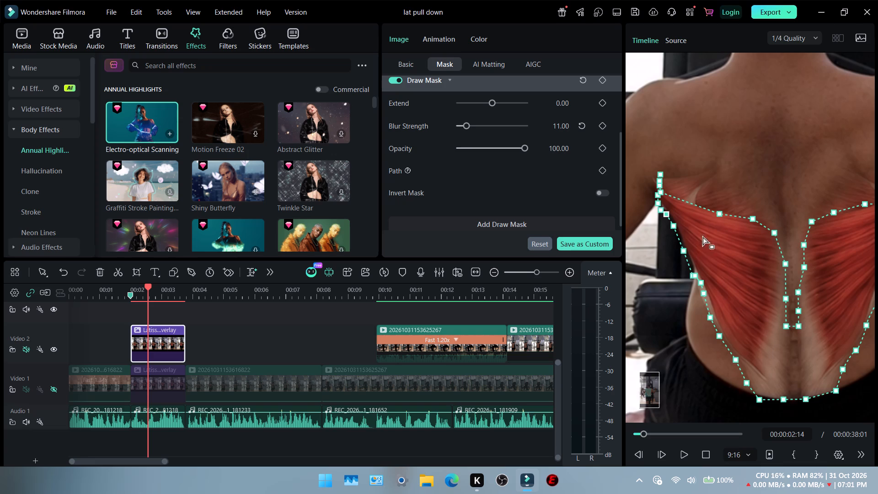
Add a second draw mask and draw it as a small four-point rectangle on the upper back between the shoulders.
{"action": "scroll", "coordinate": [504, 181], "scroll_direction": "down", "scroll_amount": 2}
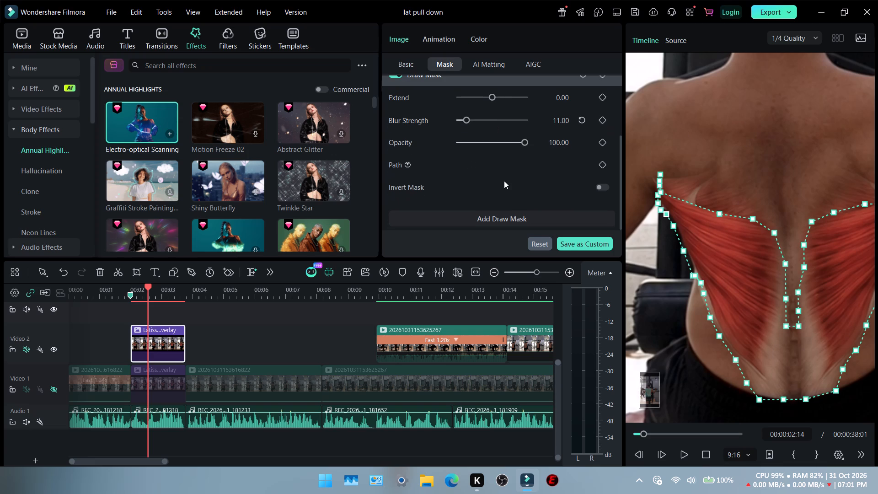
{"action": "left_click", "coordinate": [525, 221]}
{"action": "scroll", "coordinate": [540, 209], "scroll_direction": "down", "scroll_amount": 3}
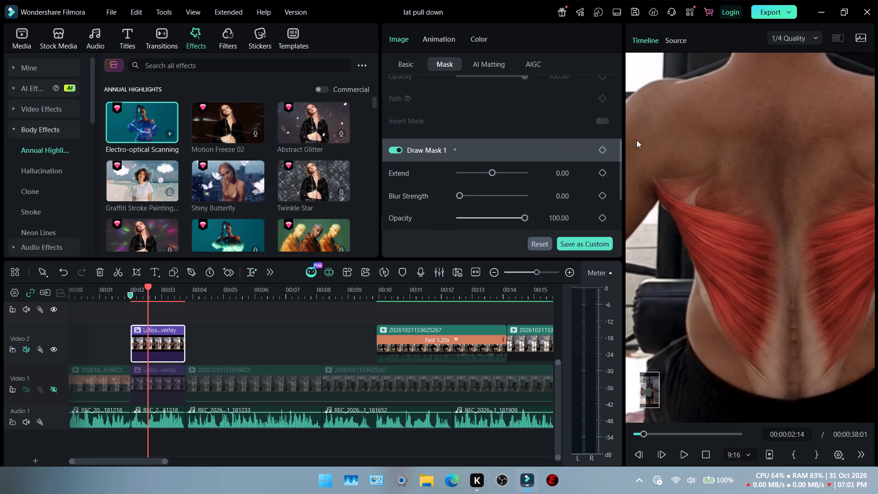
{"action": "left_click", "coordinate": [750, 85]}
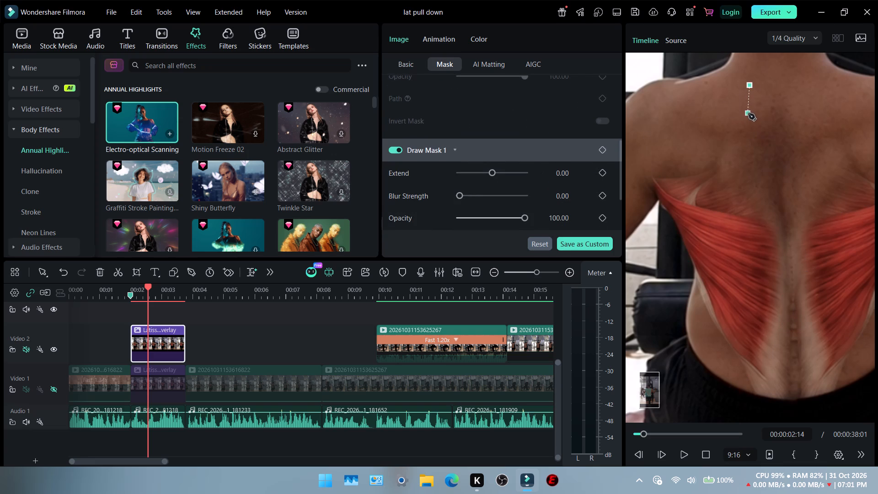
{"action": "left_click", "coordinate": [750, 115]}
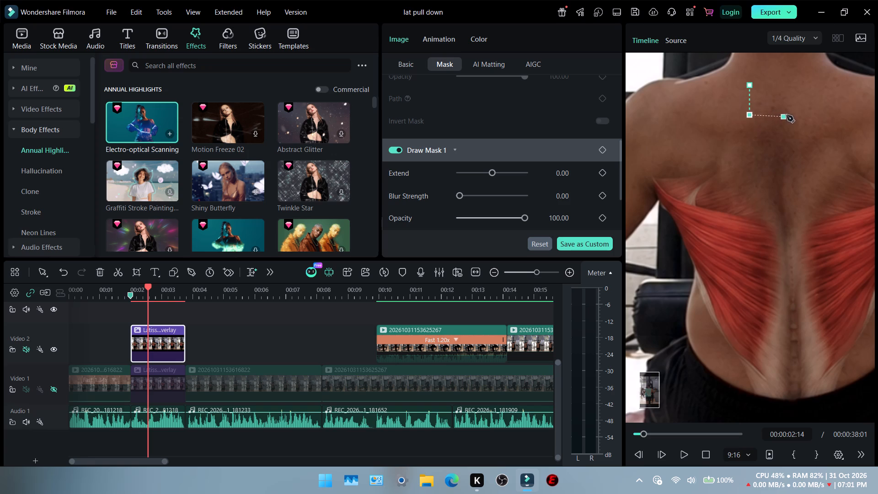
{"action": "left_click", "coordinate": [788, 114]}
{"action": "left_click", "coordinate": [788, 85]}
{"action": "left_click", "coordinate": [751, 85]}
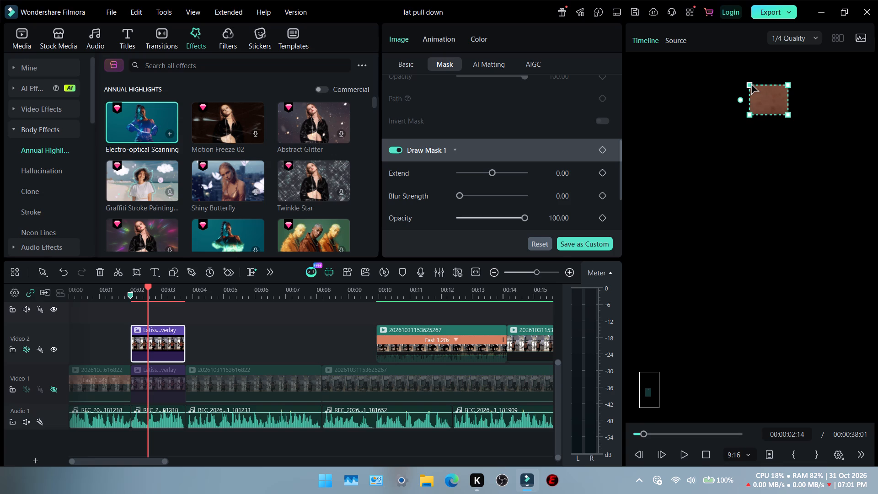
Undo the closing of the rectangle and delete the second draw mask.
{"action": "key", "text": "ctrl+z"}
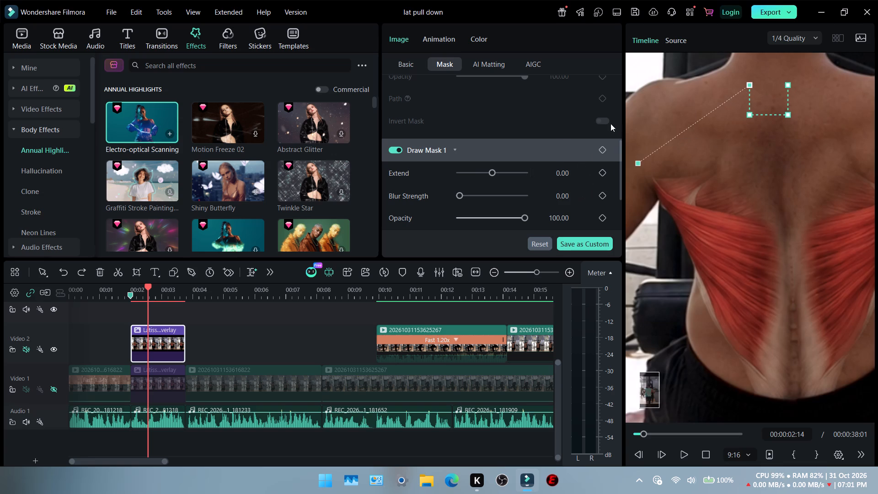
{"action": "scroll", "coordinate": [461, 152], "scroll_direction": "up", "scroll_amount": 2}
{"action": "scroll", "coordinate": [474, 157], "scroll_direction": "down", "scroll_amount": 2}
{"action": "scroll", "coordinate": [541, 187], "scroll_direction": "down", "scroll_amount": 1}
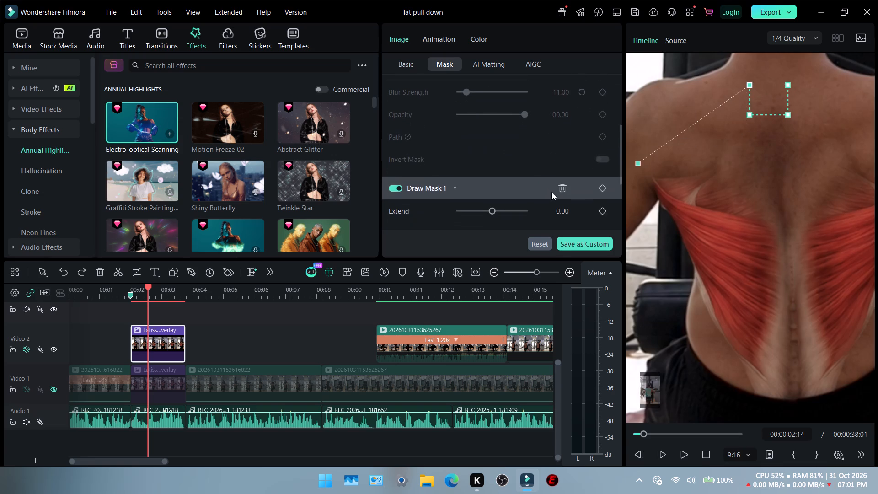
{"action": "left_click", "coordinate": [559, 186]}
Reset the remaining draw mask's settings to their defaults, with Blur Strength at 0.
{"action": "scroll", "coordinate": [478, 155], "scroll_direction": "up", "scroll_amount": 2}
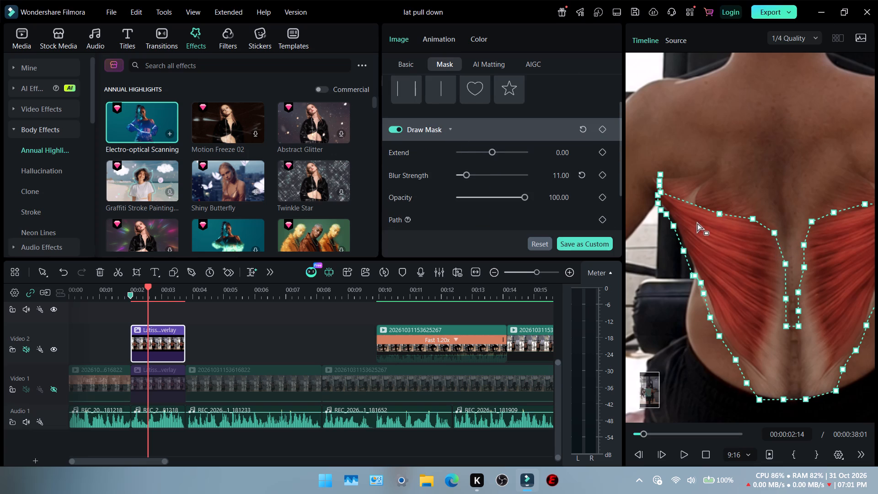
{"action": "left_click", "coordinate": [447, 127]}
{"action": "scroll", "coordinate": [481, 165], "scroll_direction": "down", "scroll_amount": 2}
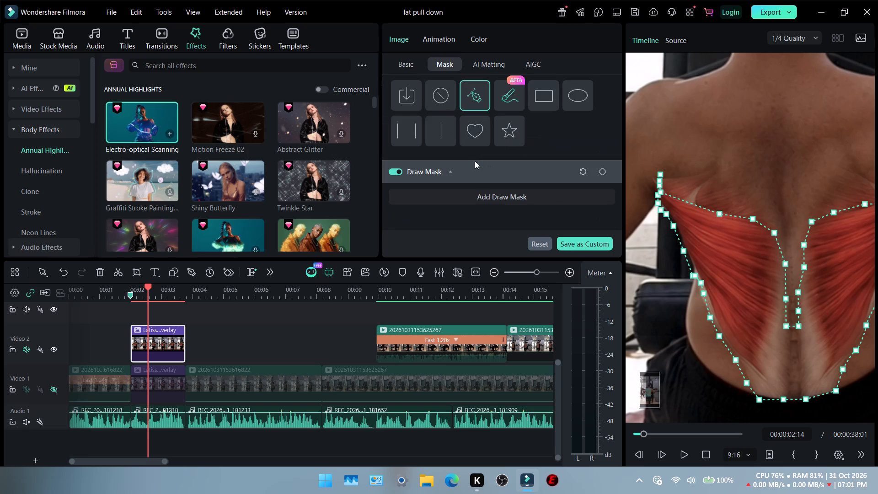
{"action": "left_click", "coordinate": [447, 170]}
{"action": "scroll", "coordinate": [545, 179], "scroll_direction": "down", "scroll_amount": 3}
{"action": "scroll", "coordinate": [565, 177], "scroll_direction": "up", "scroll_amount": 1}
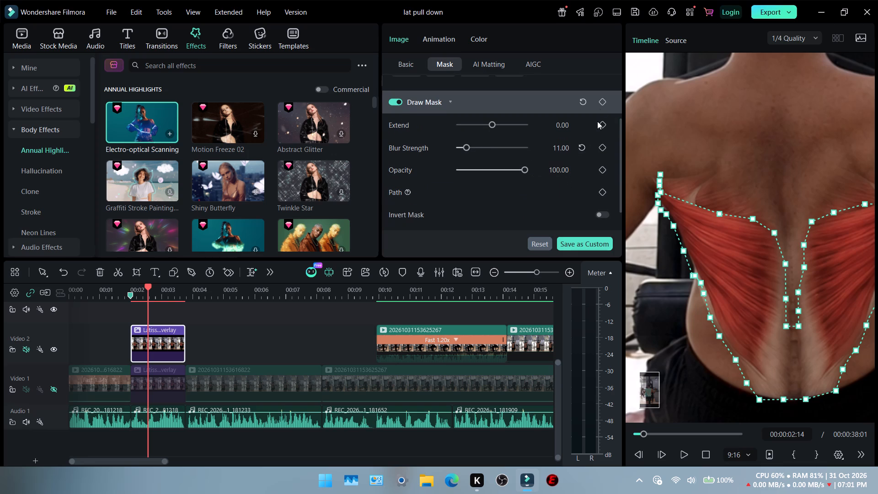
{"action": "left_click", "coordinate": [589, 101]}
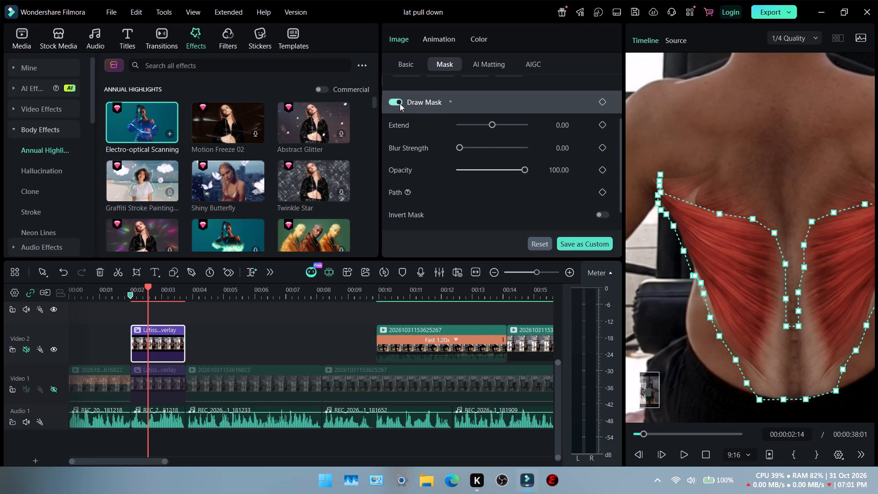
Close the draw mask's open path at its end points near the left armpit, so the mask isolates the lat muscles.
{"action": "left_click", "coordinate": [711, 262]}
{"action": "scroll", "coordinate": [665, 190], "scroll_direction": "up", "scroll_amount": 17, "text": "ctrl"}
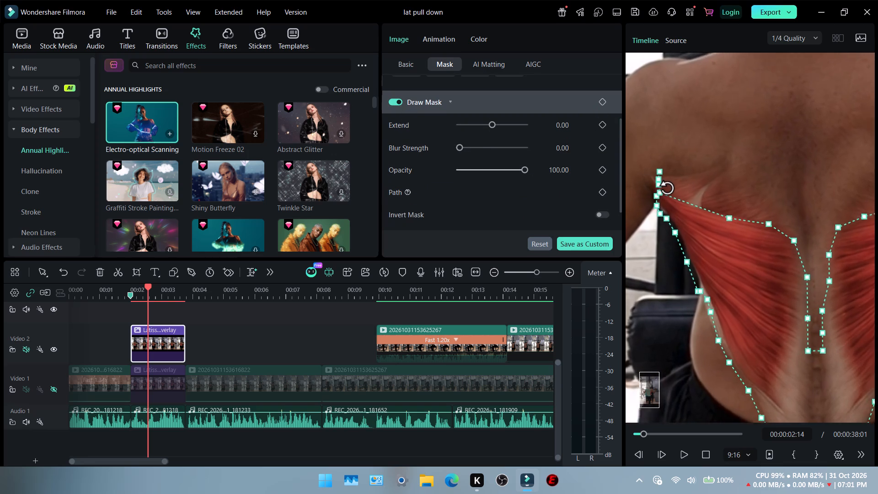
{"action": "scroll", "coordinate": [666, 190], "scroll_direction": "up", "scroll_amount": 12, "text": "ctrl"}
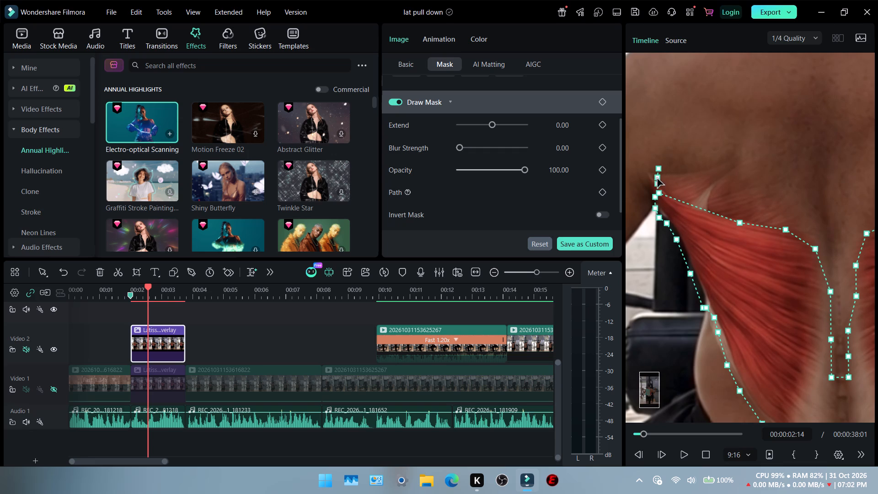
{"action": "left_click", "coordinate": [657, 179]}
{"action": "left_click", "coordinate": [659, 170]}
{"action": "left_click", "coordinate": [656, 198]}
Make the Video 1 track visible again beneath the masked muscle overlay.
{"action": "scroll", "coordinate": [715, 224], "scroll_direction": "down", "scroll_amount": 9, "text": "ctrl"}
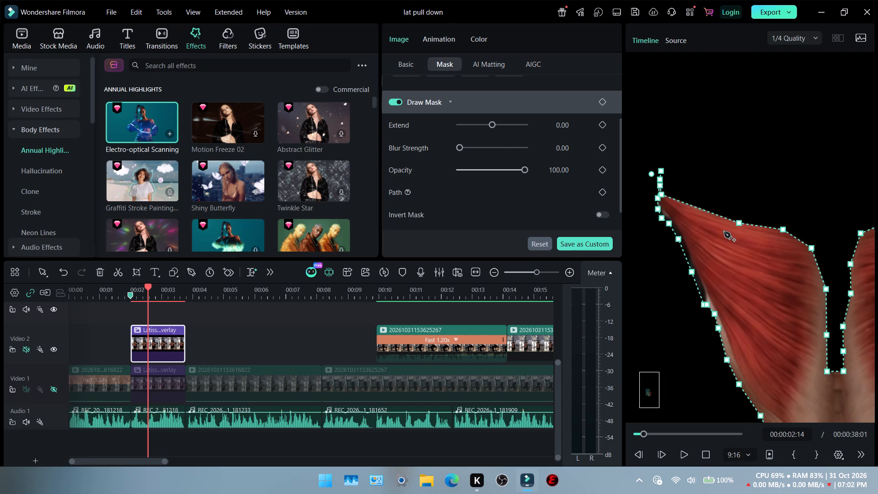
{"action": "scroll", "coordinate": [724, 232], "scroll_direction": "down", "scroll_amount": 15, "text": "ctrl"}
{"action": "scroll", "coordinate": [724, 232], "scroll_direction": "up", "scroll_amount": 1, "text": "ctrl"}
{"action": "scroll", "coordinate": [724, 232], "scroll_direction": "down", "scroll_amount": 17, "text": "ctrl"}
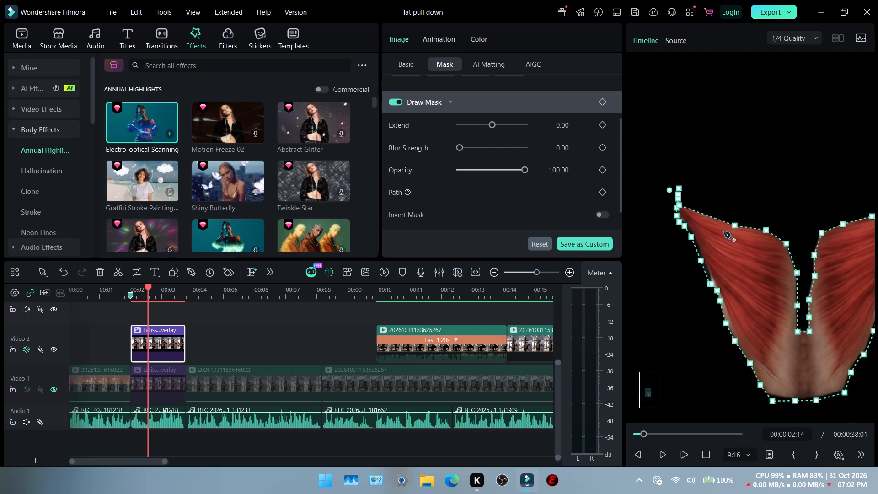
{"action": "scroll", "coordinate": [724, 232], "scroll_direction": "down", "scroll_amount": 20, "text": "ctrl"}
{"action": "scroll", "coordinate": [724, 232], "scroll_direction": "down", "scroll_amount": 20, "text": "ctrl"}
{"action": "scroll", "coordinate": [724, 232], "scroll_direction": "down", "scroll_amount": 1, "text": "ctrl"}
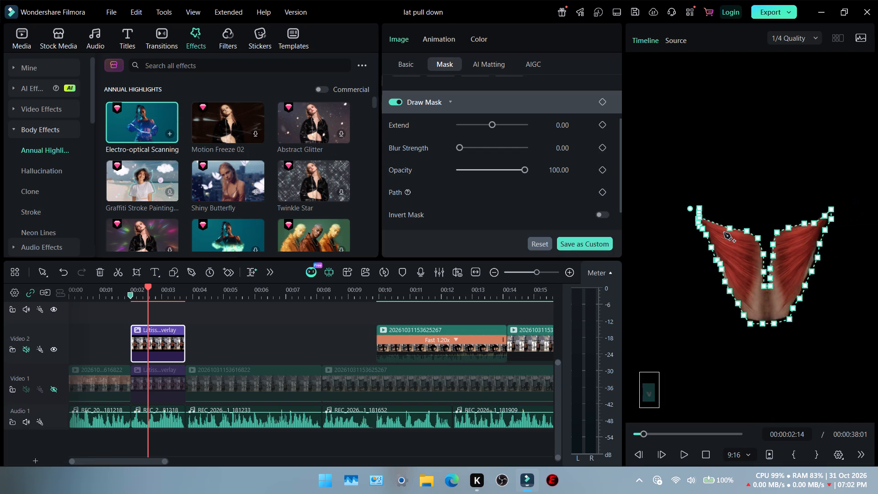
{"action": "scroll", "coordinate": [724, 233], "scroll_direction": "down", "scroll_amount": 13, "text": "ctrl"}
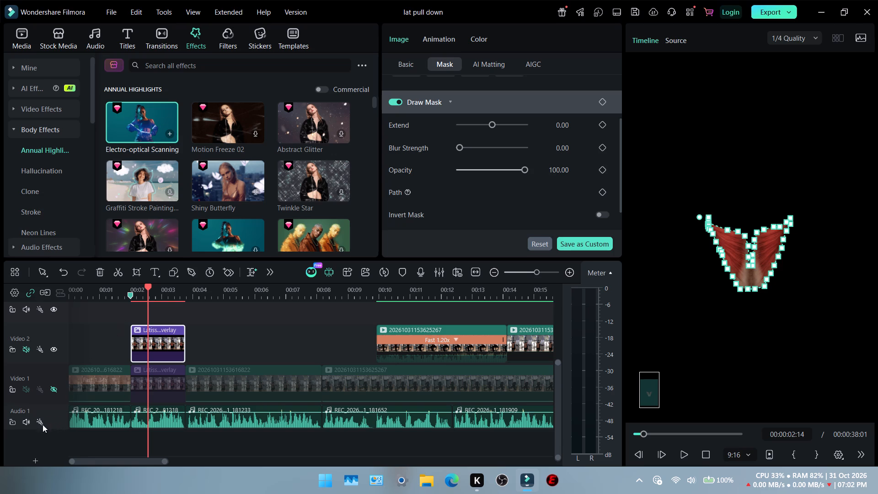
{"action": "left_click", "coordinate": [53, 387]}
{"action": "double_click", "coordinate": [53, 387]}
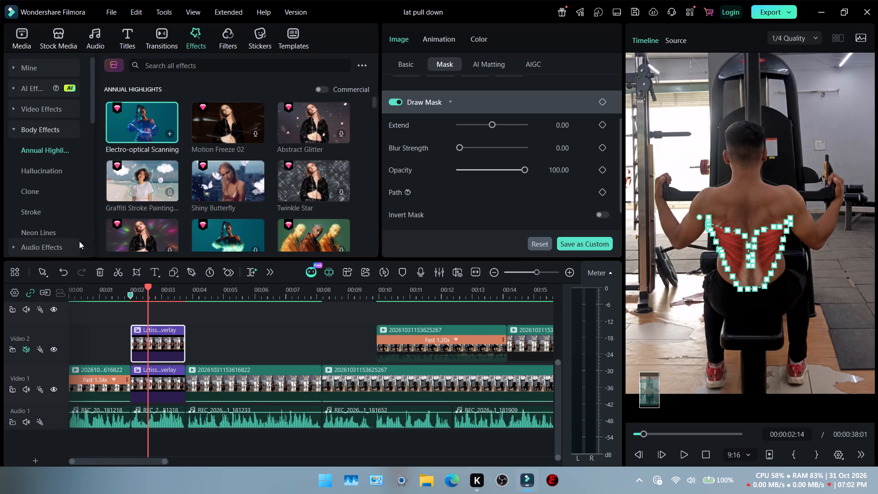
Browse the effects library's NewBlue FX categories: Titler Pro, Elements, Filters, Essentials and Stylizer.
{"action": "left_click", "coordinate": [199, 35]}
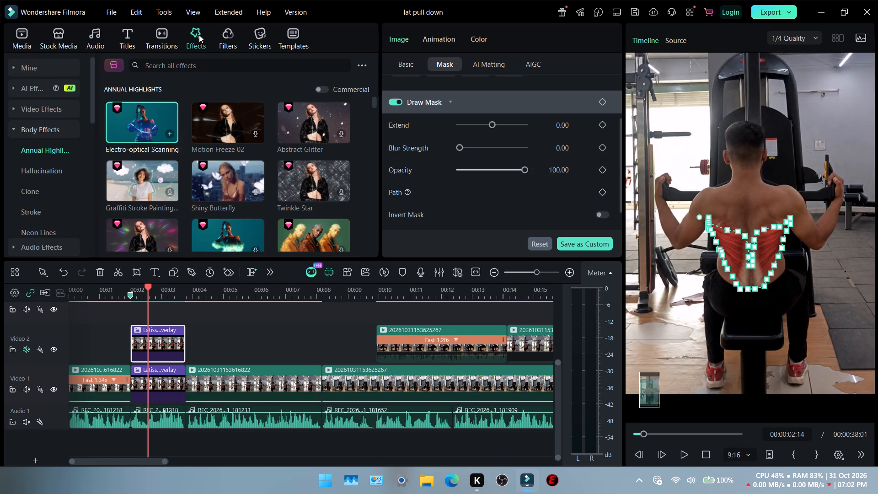
{"action": "left_click", "coordinate": [198, 29]}
{"action": "triple_click", "coordinate": [195, 38]}
{"action": "left_click", "coordinate": [195, 38]}
{"action": "scroll", "coordinate": [69, 217], "scroll_direction": "down", "scroll_amount": 2}
{"action": "scroll", "coordinate": [69, 217], "scroll_direction": "up", "scroll_amount": 4}
{"action": "left_click", "coordinate": [16, 129]}
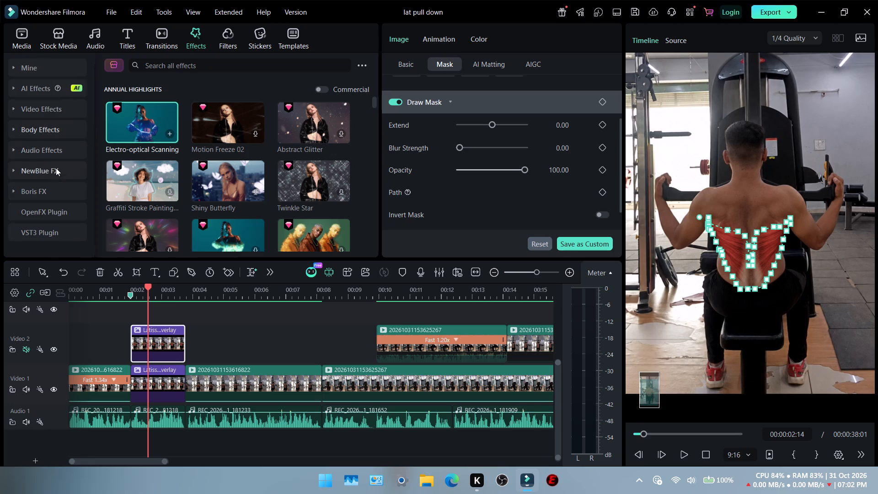
{"action": "left_click", "coordinate": [57, 172]}
{"action": "scroll", "coordinate": [180, 168], "scroll_direction": "down", "scroll_amount": 4}
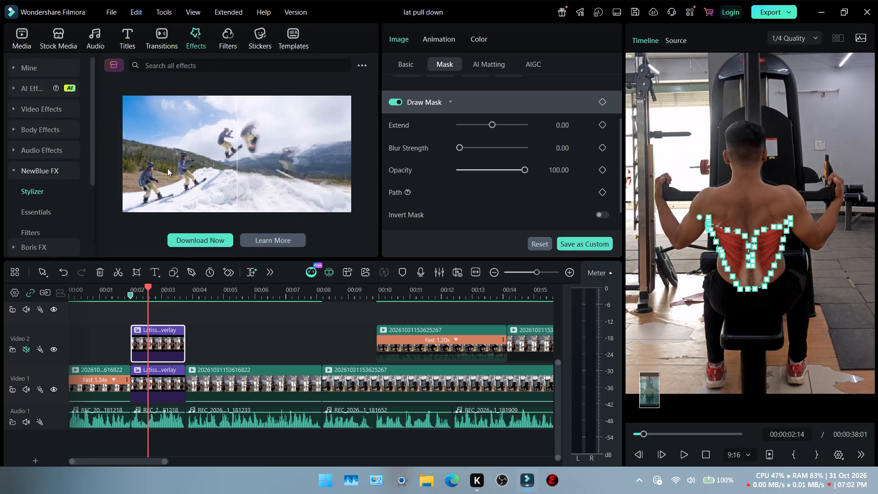
{"action": "scroll", "coordinate": [40, 199], "scroll_direction": "down", "scroll_amount": 2}
{"action": "left_click", "coordinate": [40, 172]}
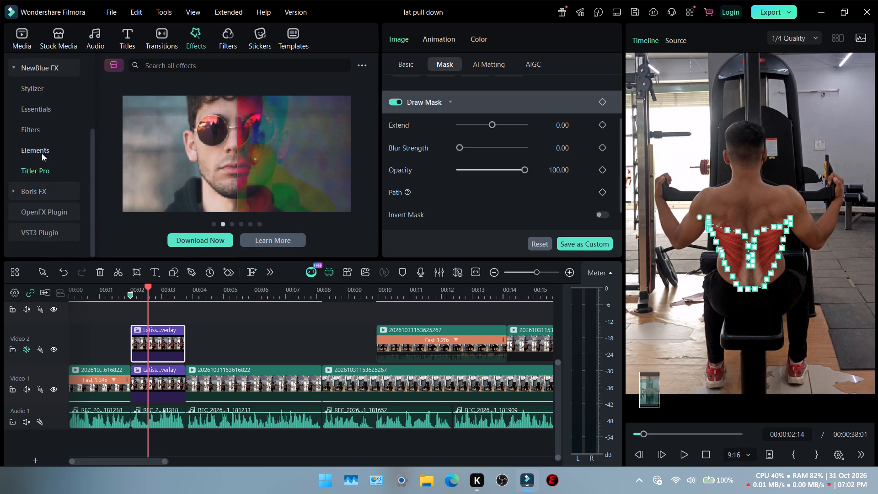
{"action": "left_click", "coordinate": [42, 153]}
{"action": "left_click", "coordinate": [38, 133]}
{"action": "left_click", "coordinate": [41, 110]}
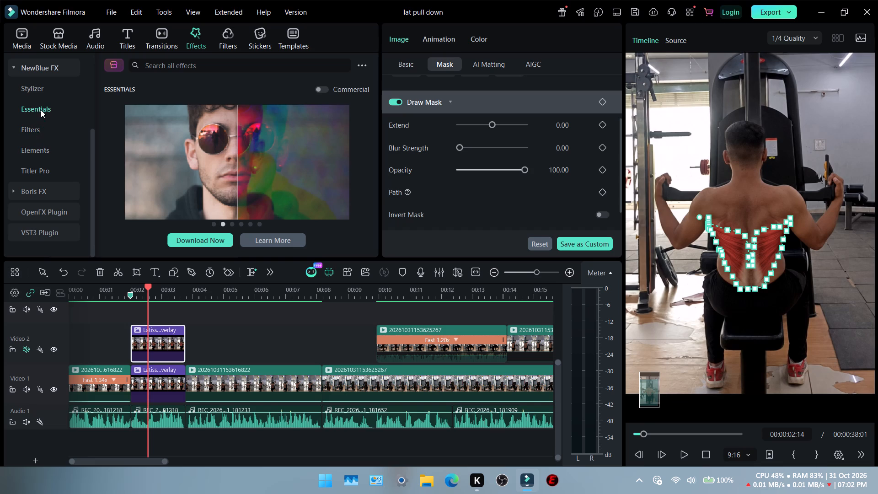
{"action": "left_click", "coordinate": [36, 92]}
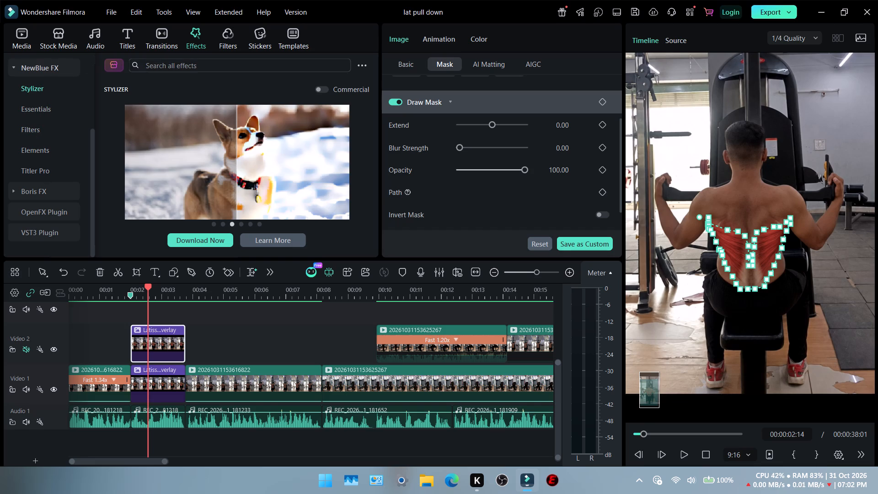
Search the effects library for "gradient tint" and look through the matching effects for one suited to the muscle overlay.
{"action": "scroll", "coordinate": [189, 99], "scroll_direction": "down", "scroll_amount": 3}
{"action": "left_click", "coordinate": [247, 64]}
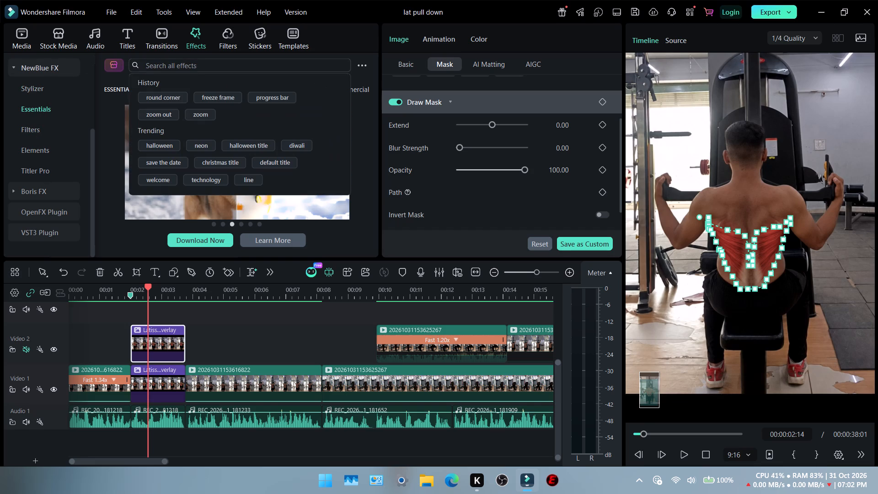
{"action": "type", "text": "gra"}
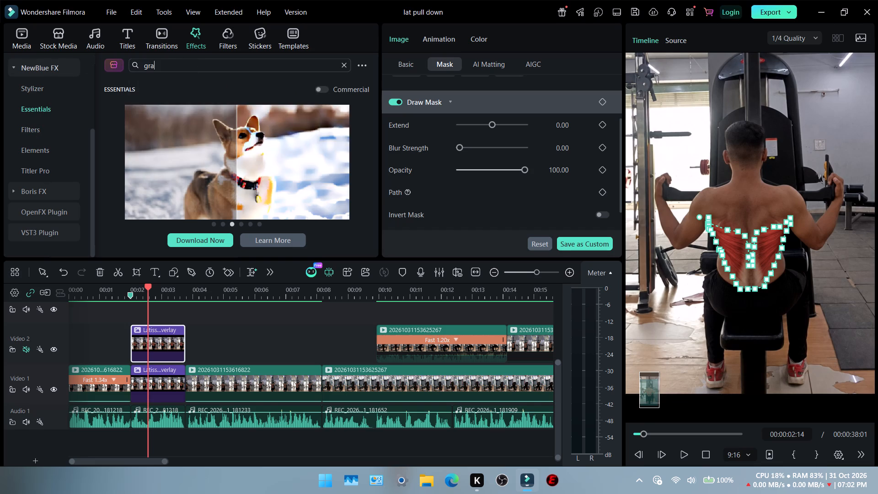
{"action": "key", "text": "d"}
{"action": "type", "text": "ie"}
{"action": "type", "text": "nt t"}
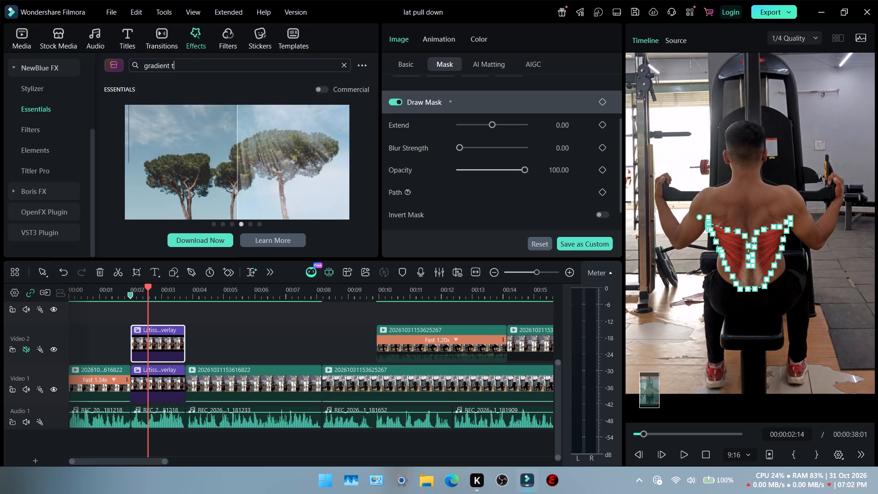
{"action": "type", "text": "int"}
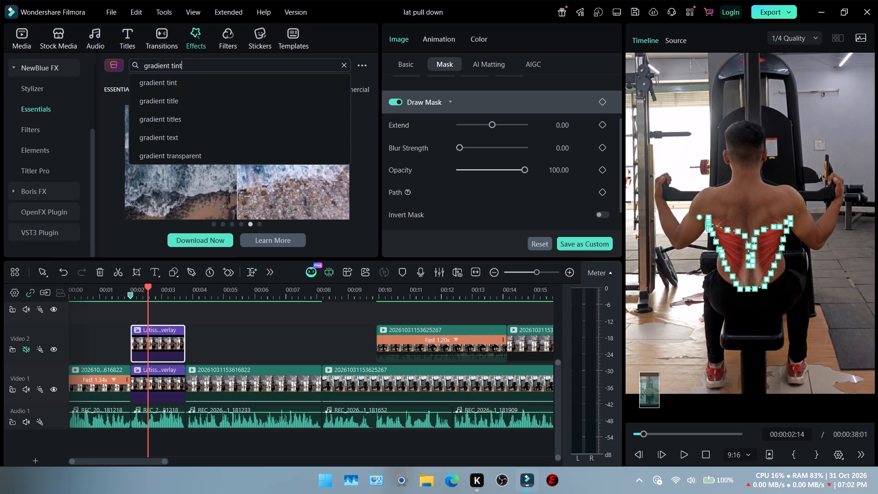
{"action": "key", "text": "Return"}
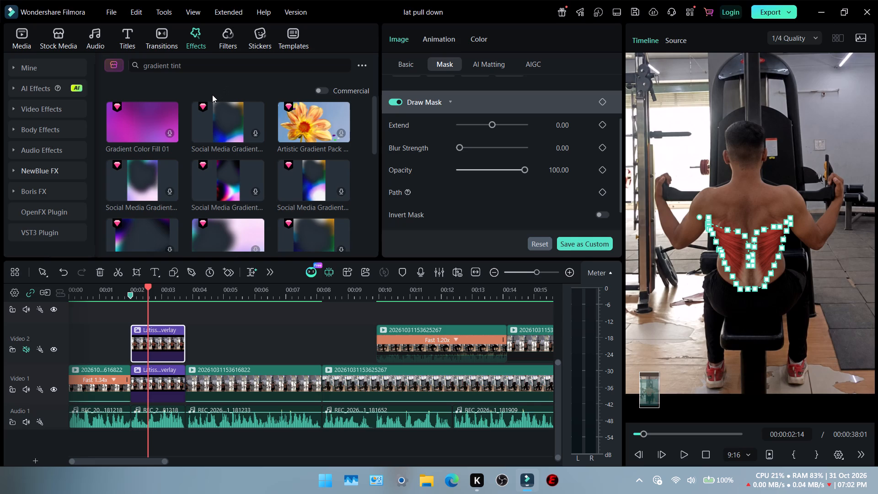
{"action": "scroll", "coordinate": [245, 141], "scroll_direction": "down", "scroll_amount": 1}
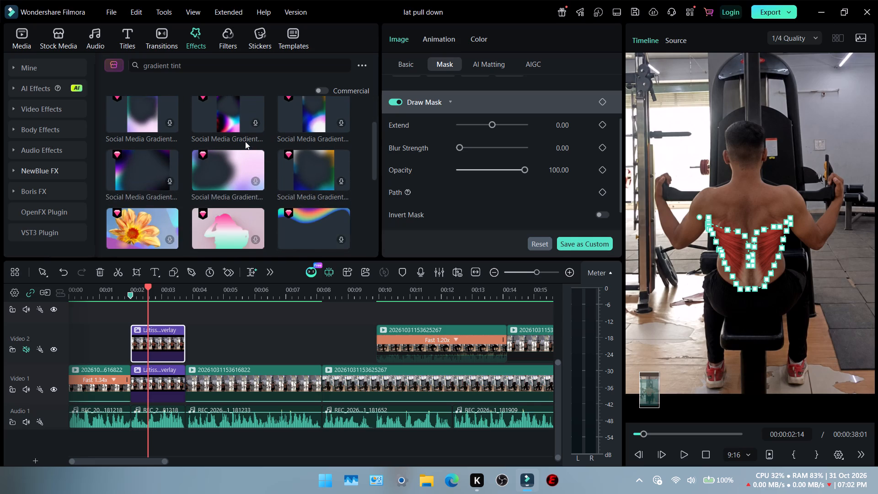
{"action": "scroll", "coordinate": [245, 141], "scroll_direction": "down", "scroll_amount": 3}
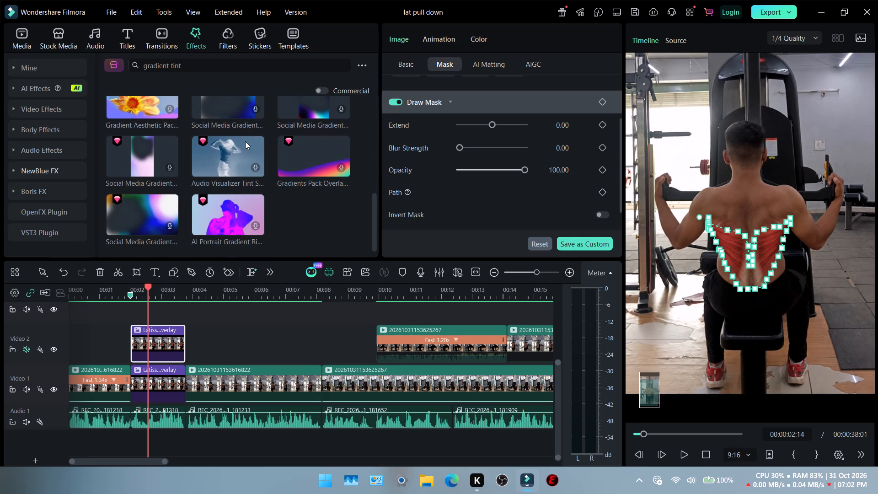
{"action": "scroll", "coordinate": [245, 141], "scroll_direction": "down", "scroll_amount": 1}
Start downloading the NewBlue FX effect plugin from its Filters category in the effects library.
{"action": "left_click", "coordinate": [21, 172]}
{"action": "left_click", "coordinate": [35, 190]}
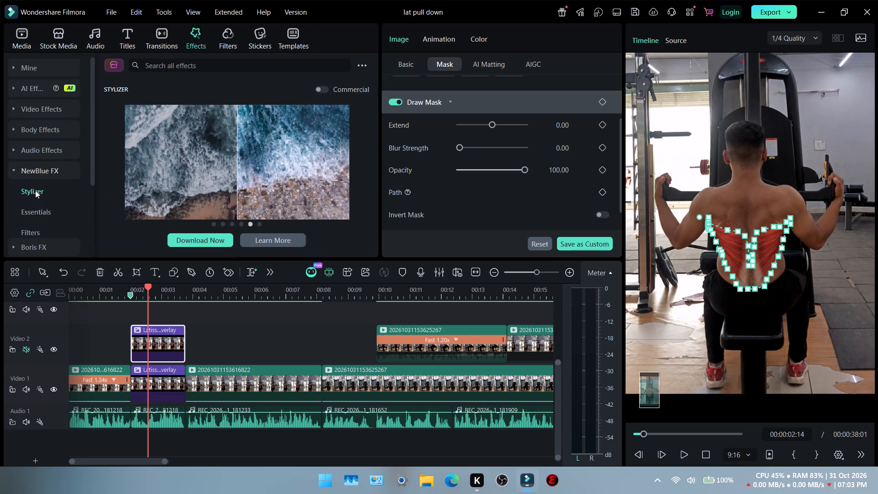
{"action": "scroll", "coordinate": [278, 166], "scroll_direction": "down", "scroll_amount": 2}
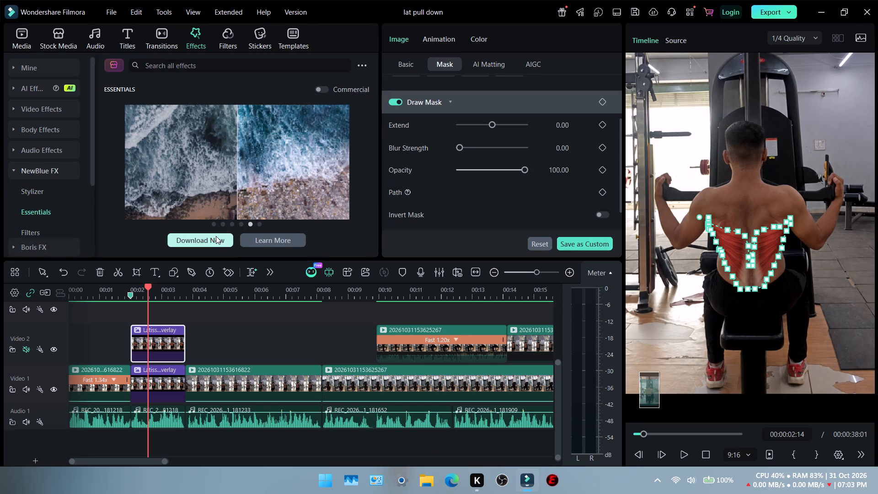
{"action": "scroll", "coordinate": [50, 190], "scroll_direction": "down", "scroll_amount": 1}
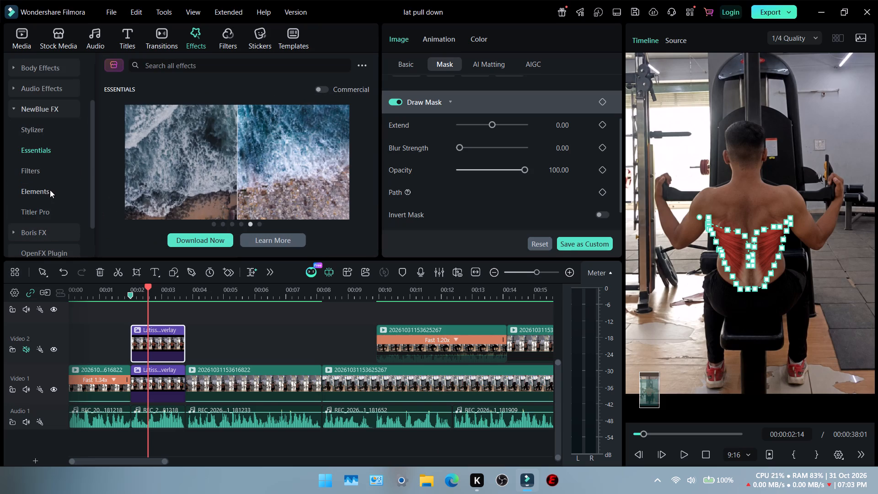
{"action": "left_click", "coordinate": [36, 171]}
{"action": "left_click", "coordinate": [198, 237]}
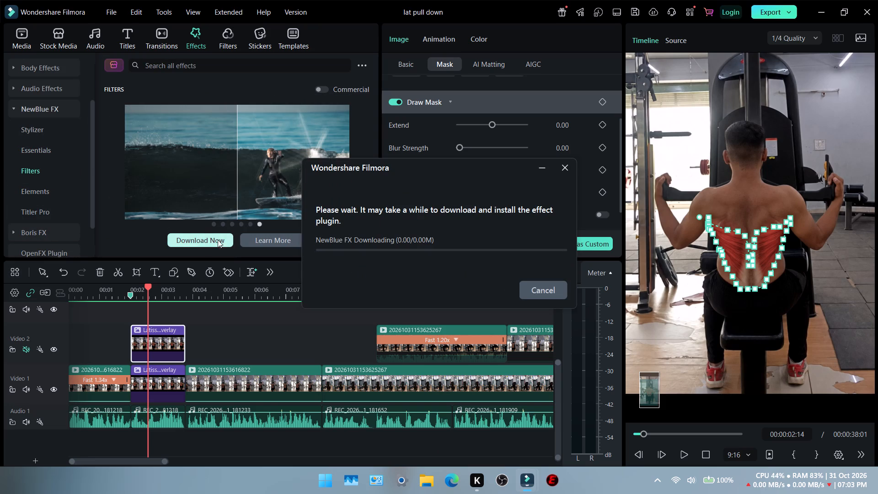